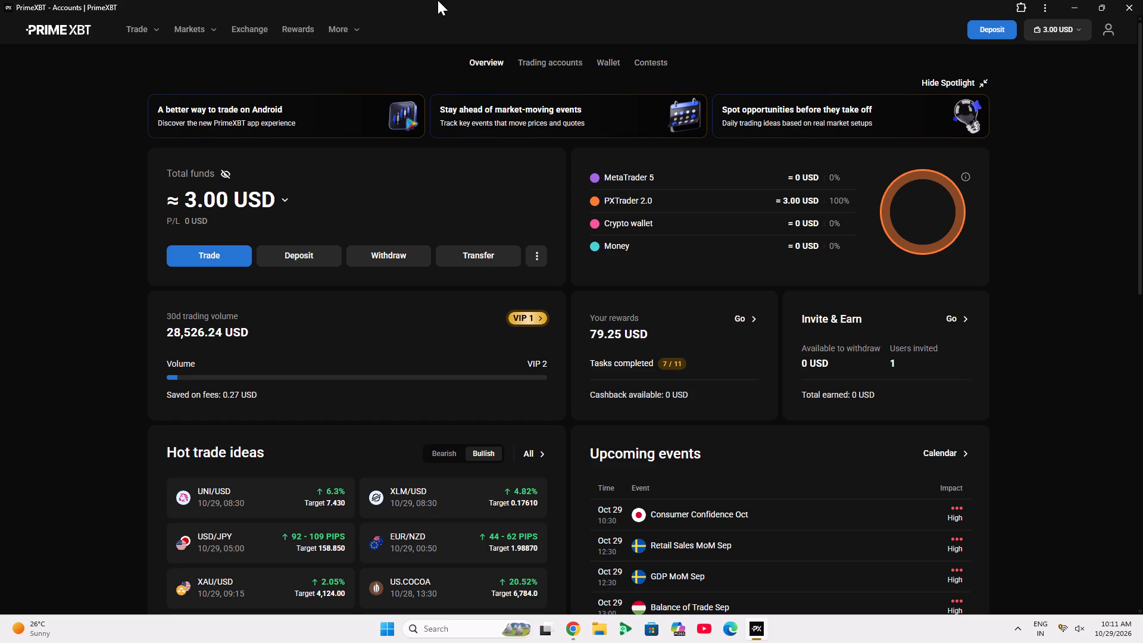
Open the trading terminal and bring up the BTC/USD chart from the favorite instruments.
left_click(136, 23)
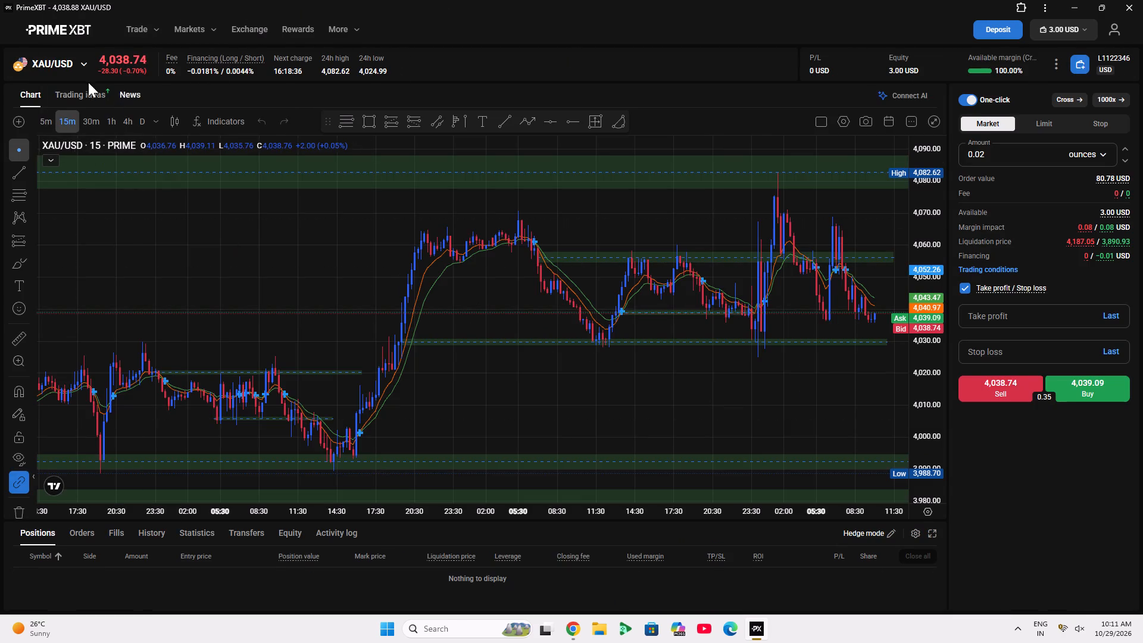
left_click(63, 74)
left_click(120, 245)
scroll(561, 0, "down", 2)
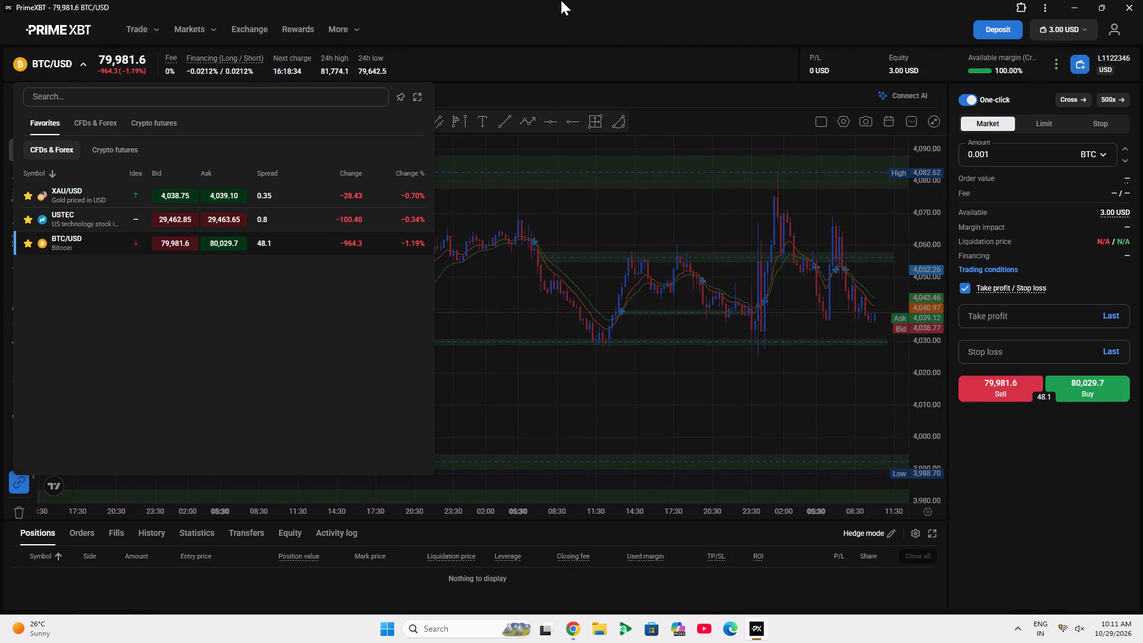
scroll(561, 0, "down", 2)
left_click(805, 356)
Buy 0.001 BTC of BTC/USD at market.
left_click(1083, 390)
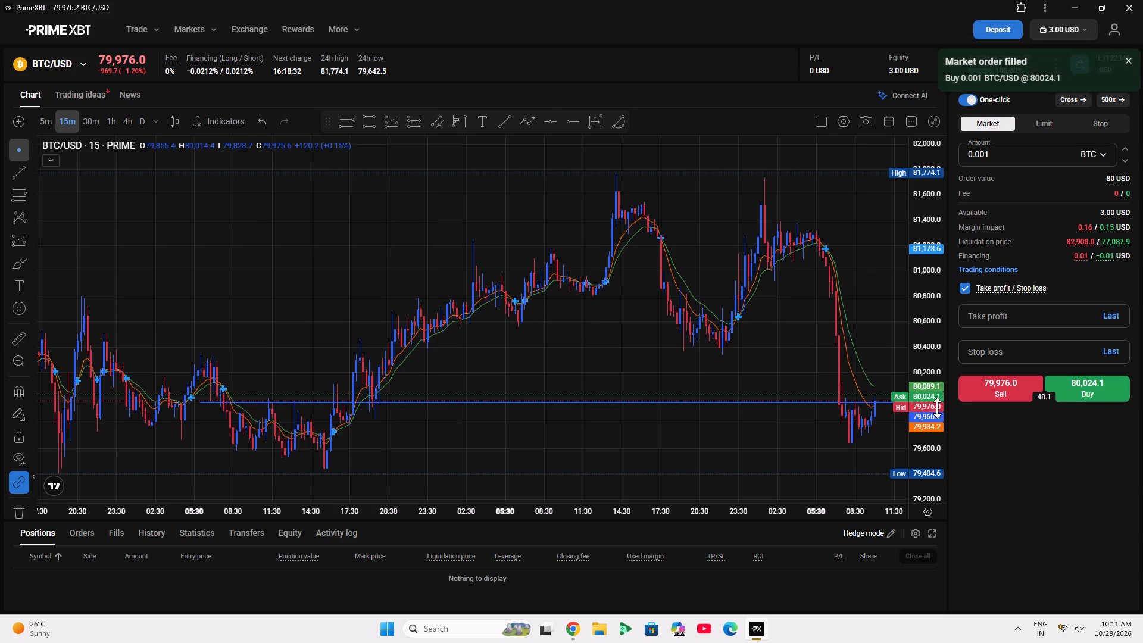
Attach a take profit at about 81,190.3 to the open BTC/USD buy position on the chart.
left_click_drag(780, 357, 367, 274)
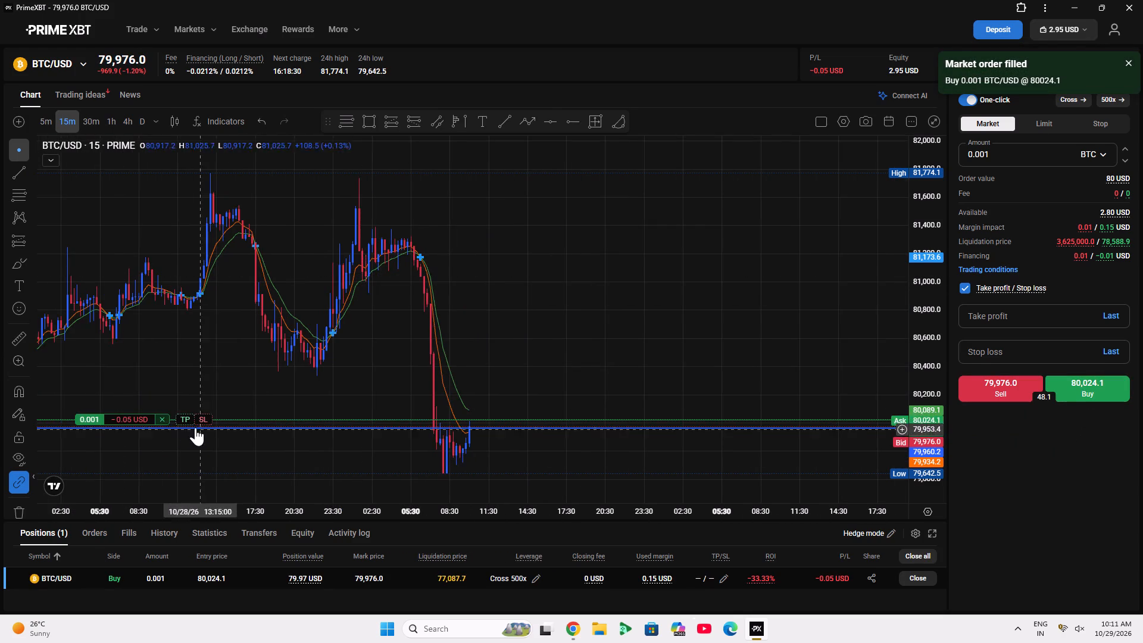
left_click_drag(182, 424, 187, 255)
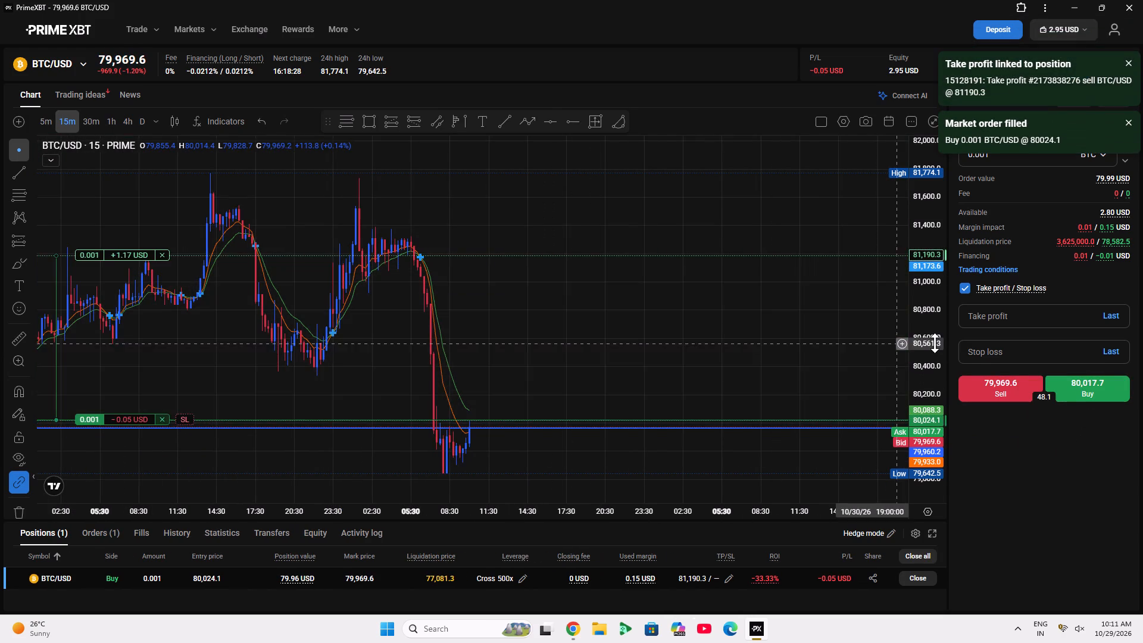
Draw a Long Position from about 80,025.7 at the latest BTC/USD candle, with its stop at about 79,481.0.
left_click_drag(935, 343, 930, 385)
left_click_drag(848, 330, 804, 189)
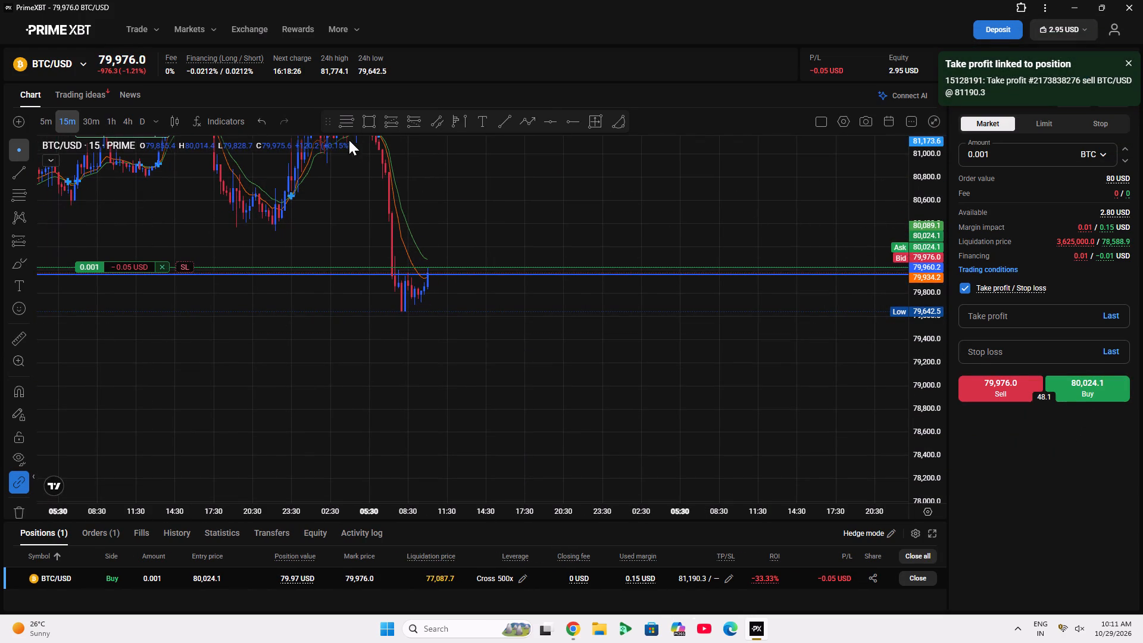
left_click(397, 123)
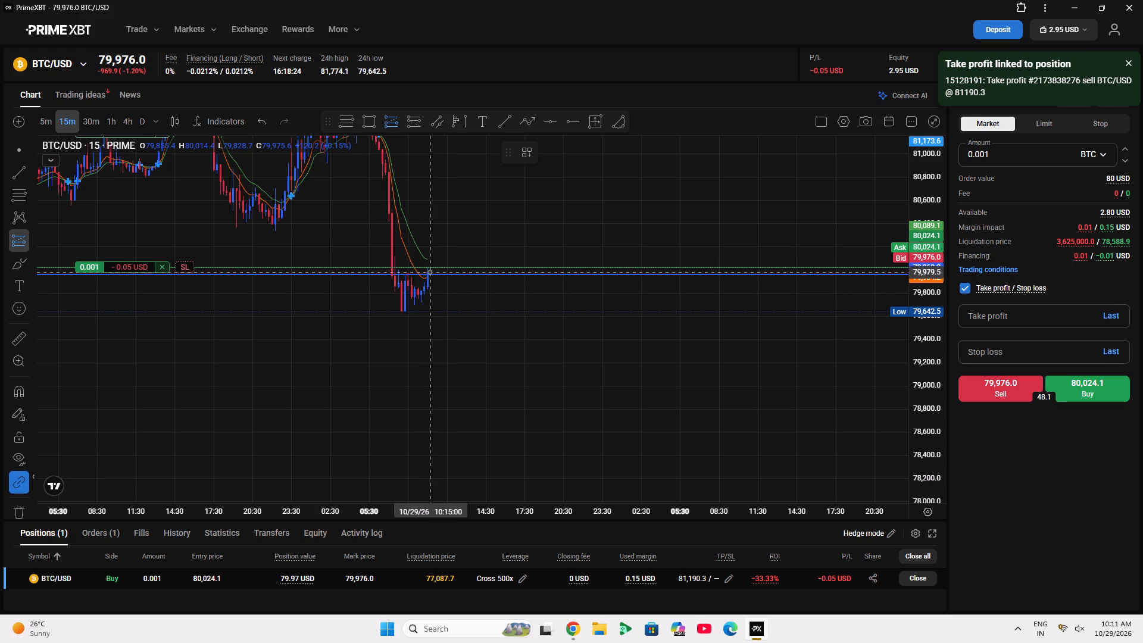
left_click(427, 267)
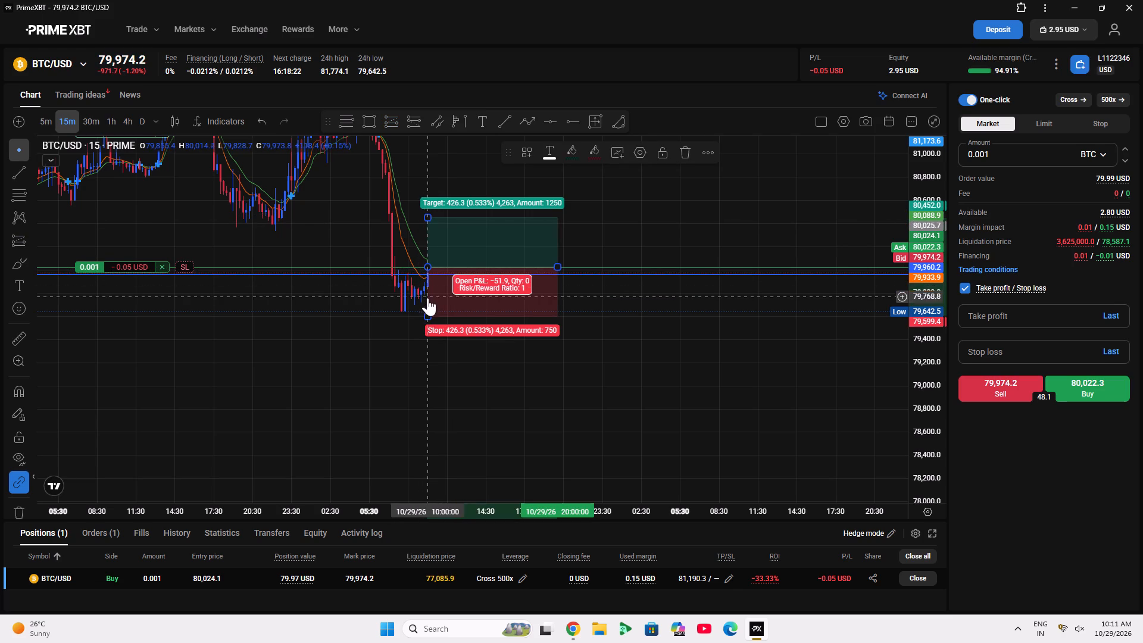
left_click_drag(427, 313, 436, 333)
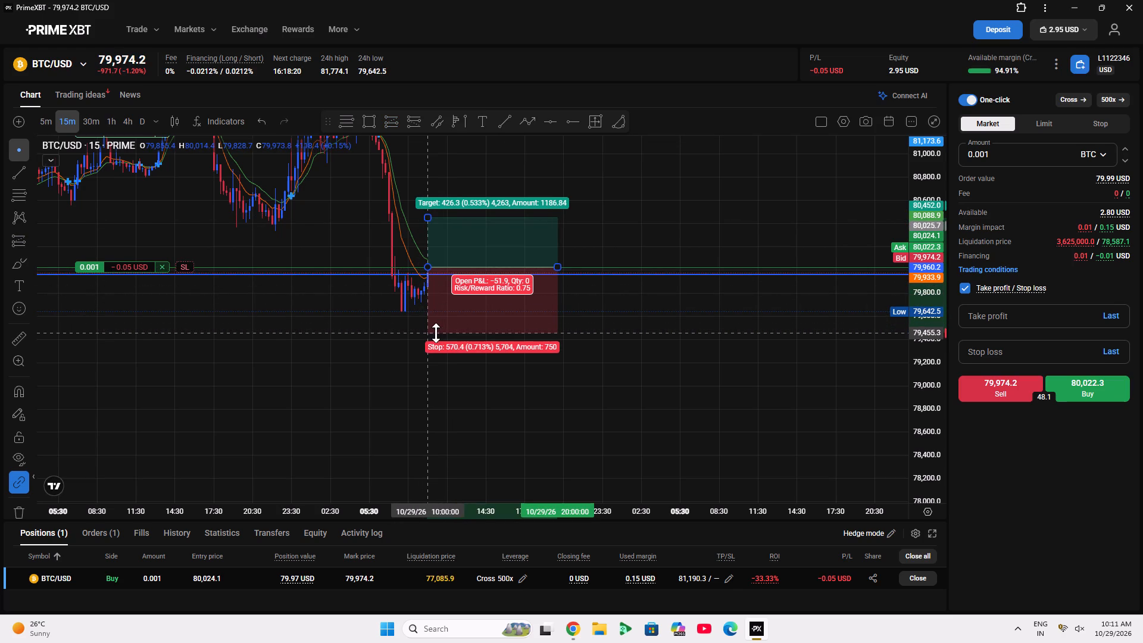
left_click_drag(436, 333, 429, 330)
Attach a stop loss at about 79,424.5 to the BTC/USD buy position, slightly below the drawing's stop level.
left_click_drag(186, 266, 196, 309)
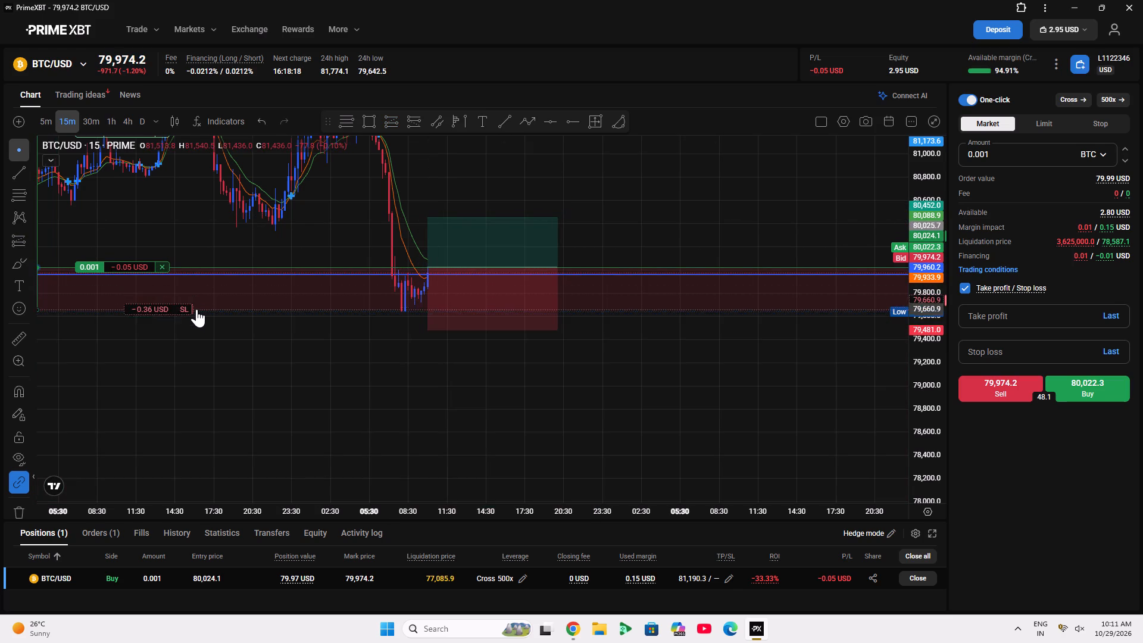
left_click_drag(196, 309, 192, 329)
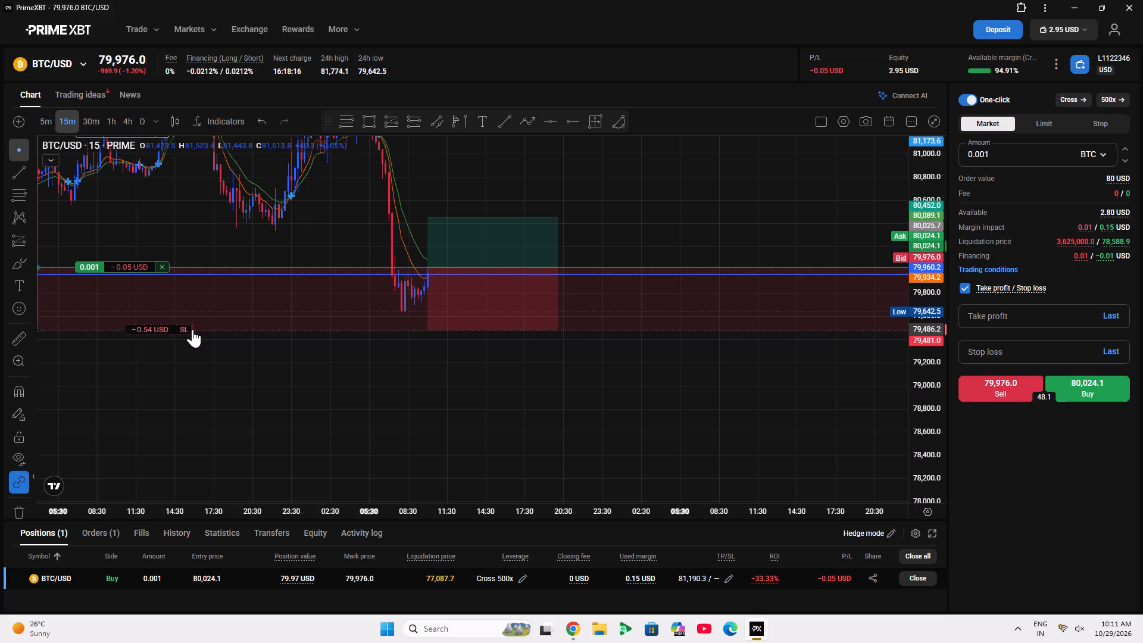
left_click_drag(192, 329, 214, 339)
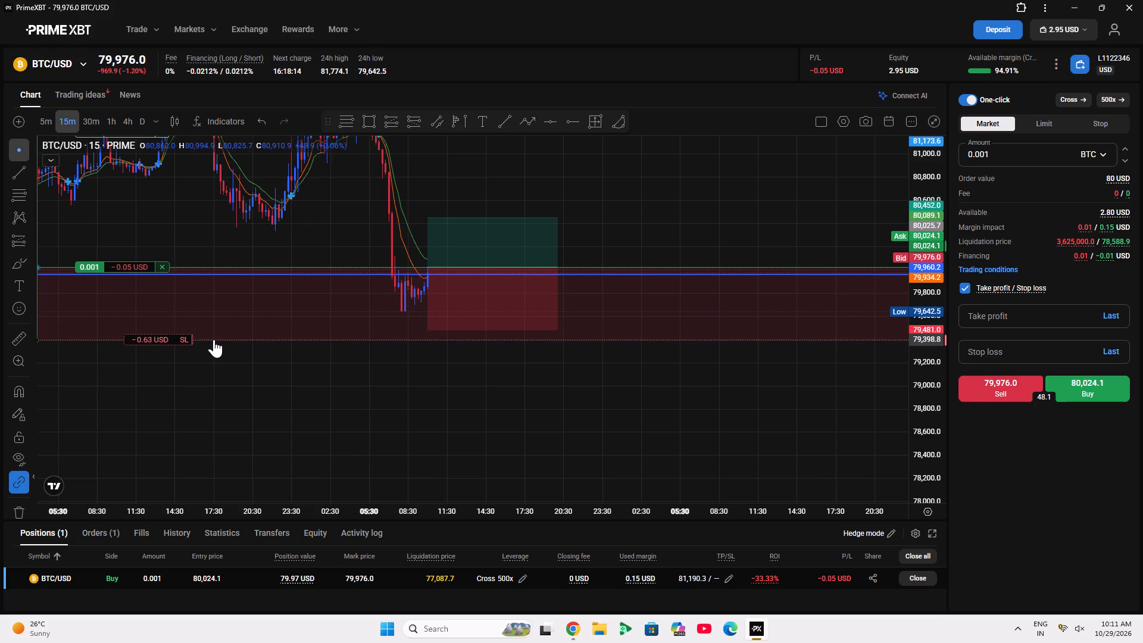
left_click_drag(214, 339, 207, 336)
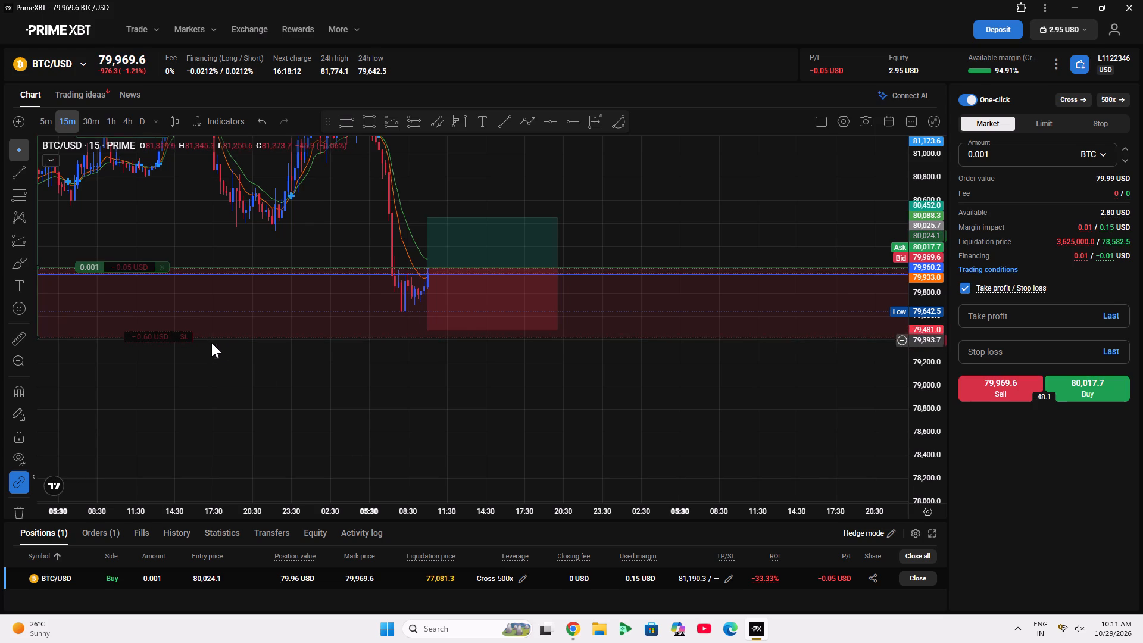
Extend the Long Position drawing to a stop of about 79,409.9 and a target of about 81,237.4.
left_click_drag(363, 394, 566, 388)
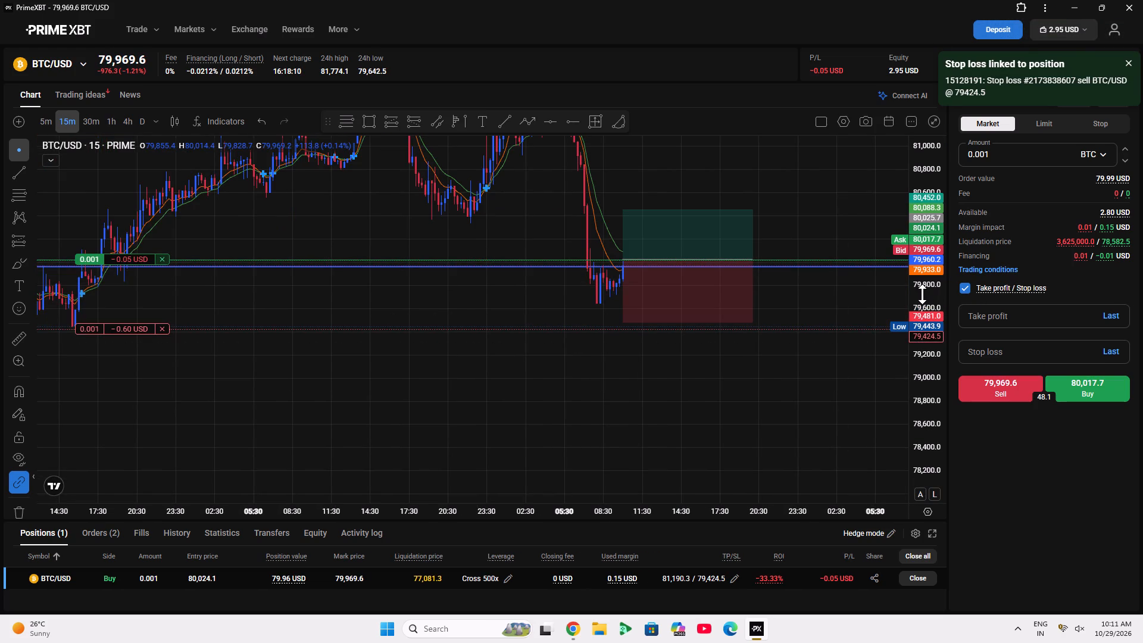
double_click(922, 294)
left_click(635, 393)
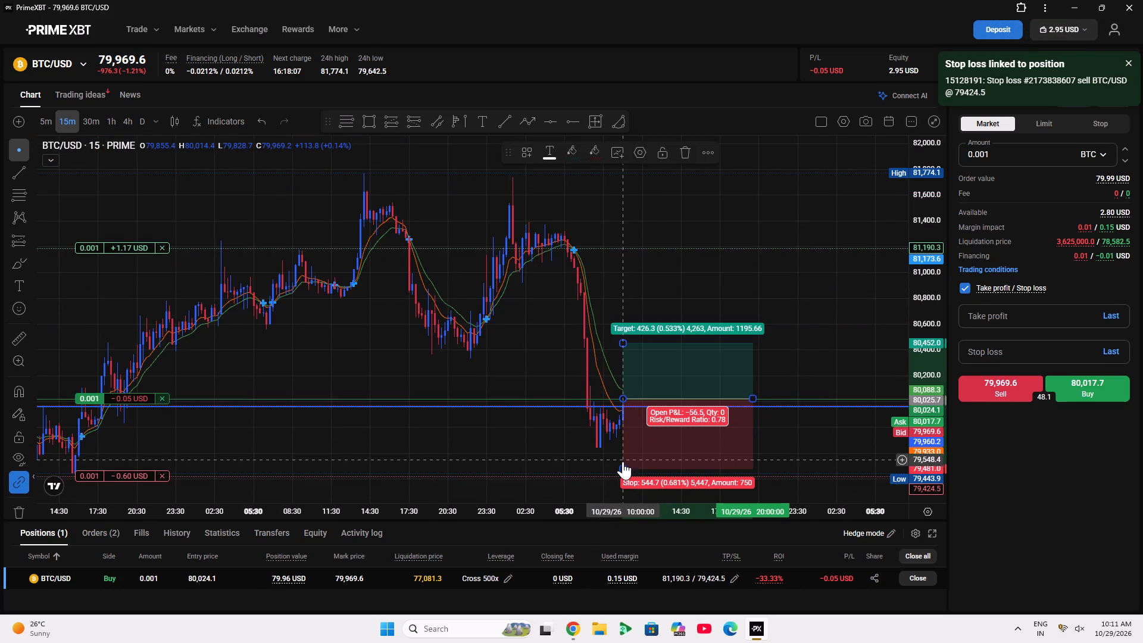
left_click_drag(621, 468, 639, 476)
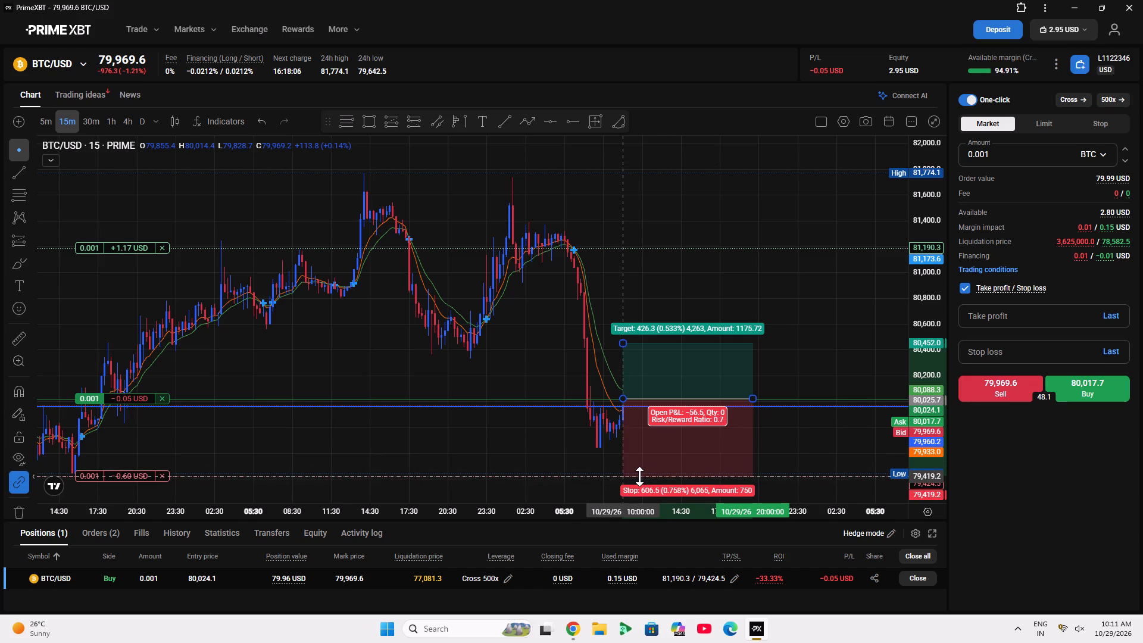
left_click_drag(639, 476, 638, 477)
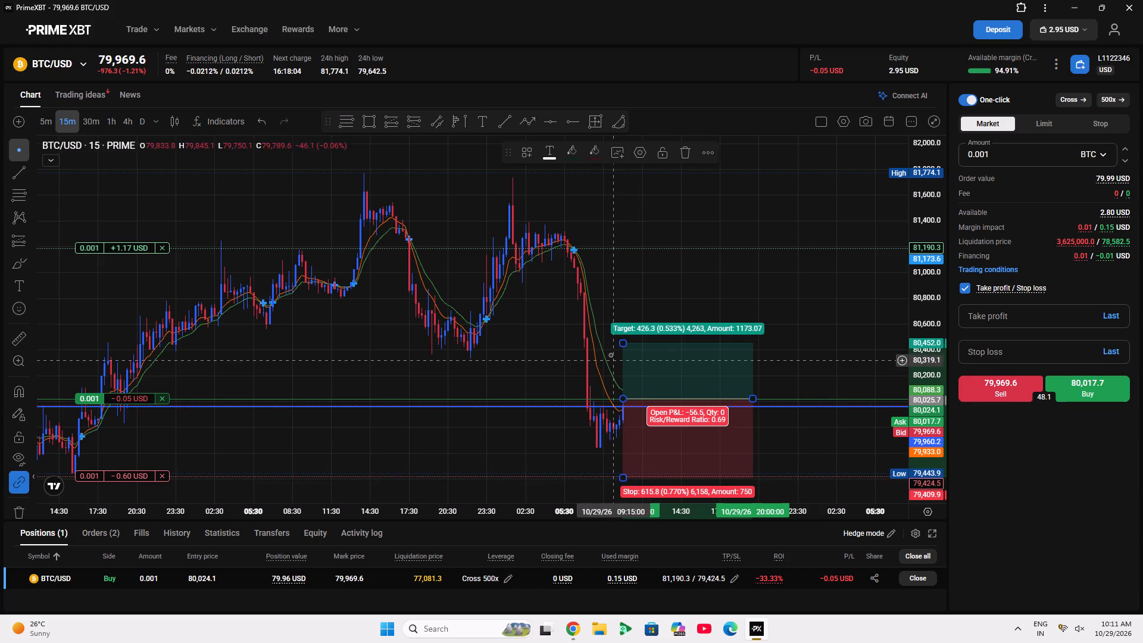
left_click_drag(624, 341, 649, 242)
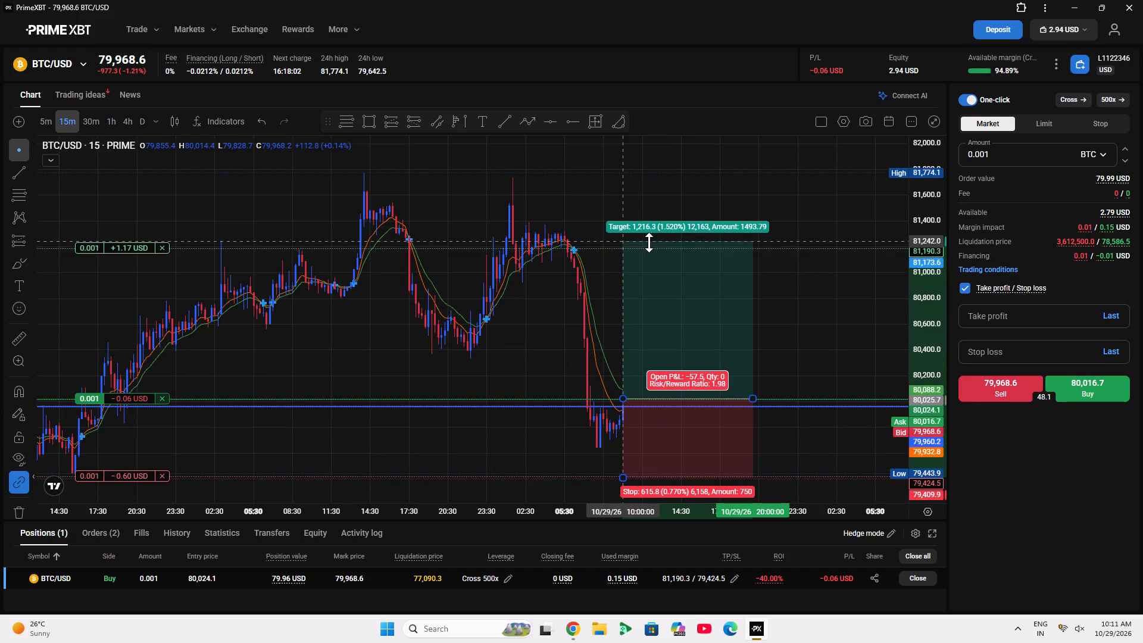
left_click_drag(649, 242, 645, 219)
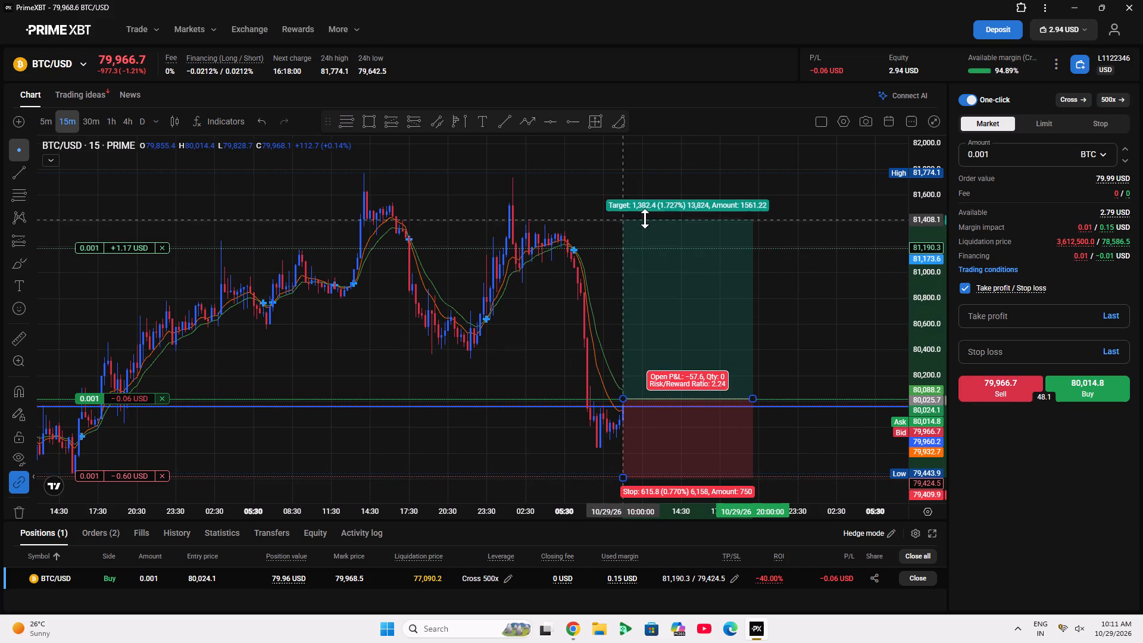
left_click_drag(645, 219, 660, 242)
Move the position's take profit to about 81,237.4, level with the drawing's target.
left_click_drag(130, 252, 117, 243)
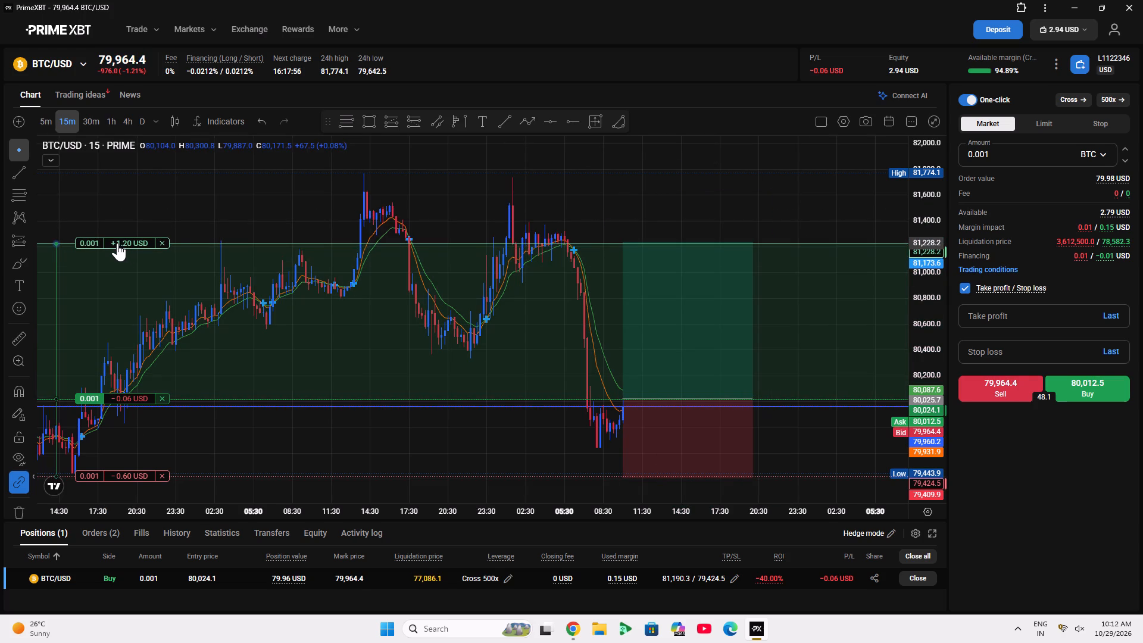
left_click_drag(117, 243, 121, 244)
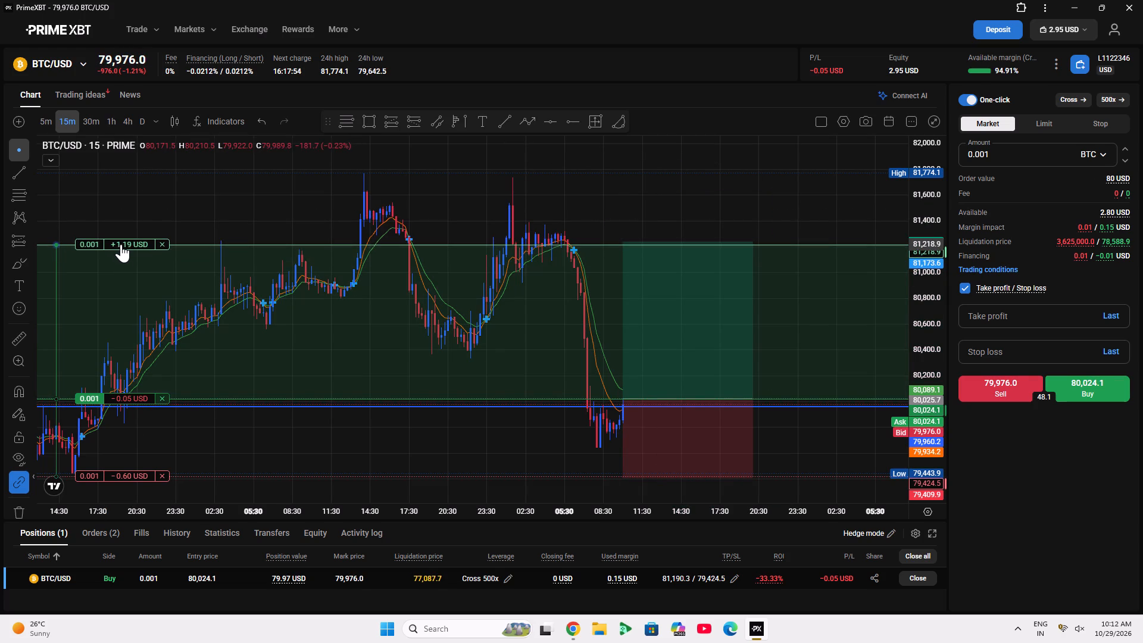
left_click_drag(121, 244, 114, 242)
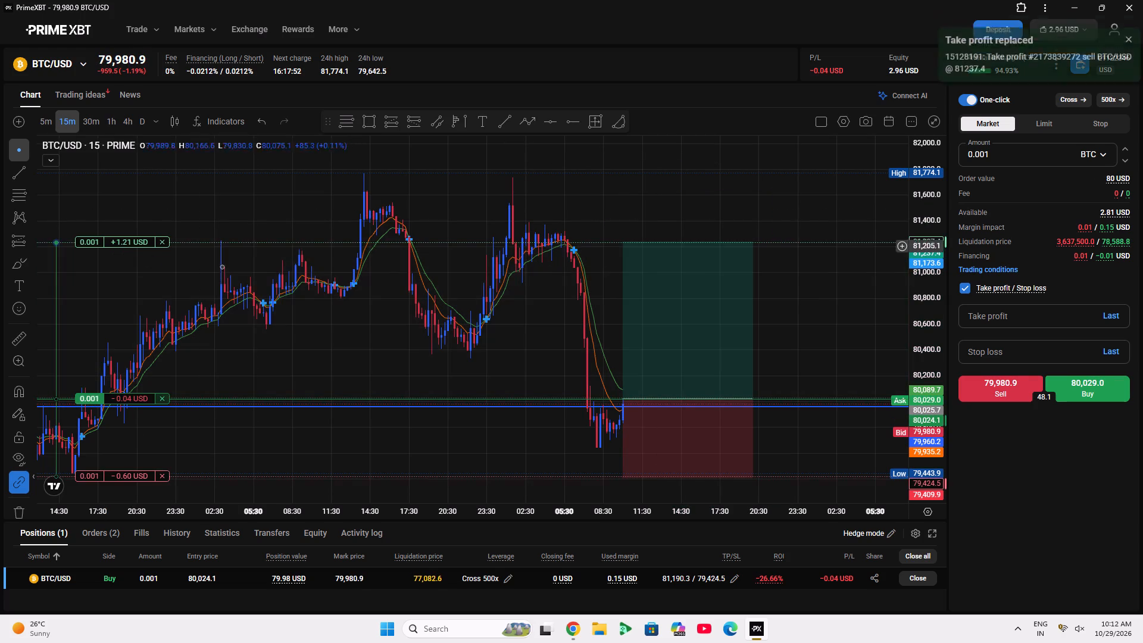
Switch the BTC/USD chart to the 5-minute timeframe and examine recent price action around the position.
left_click_drag(377, 304, 383, 298)
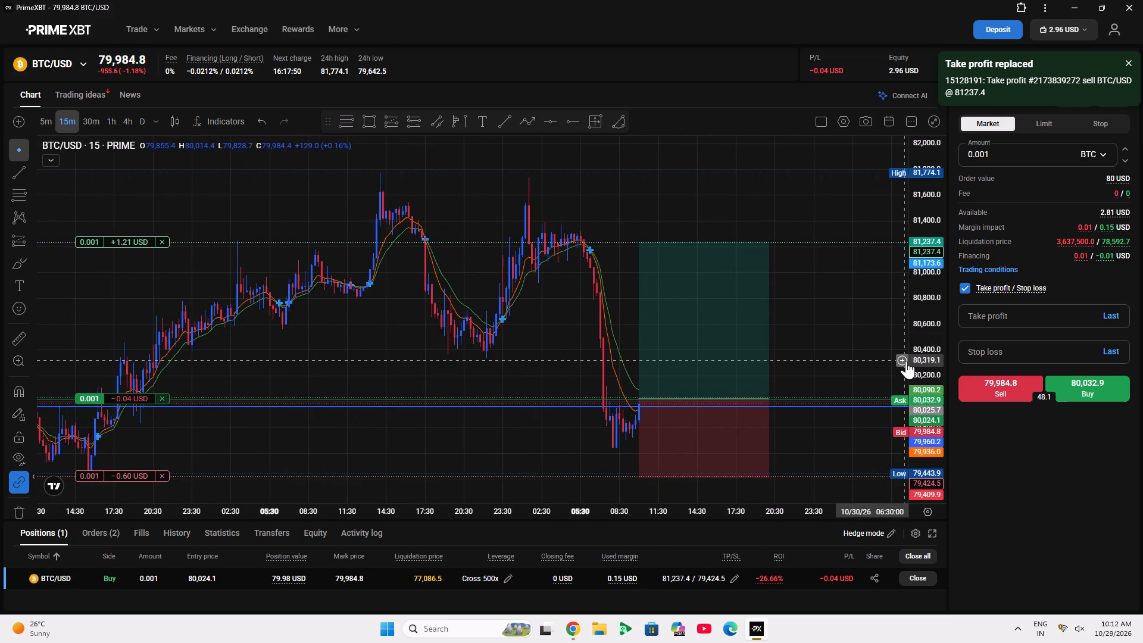
double_click(930, 370)
scroll(686, 450, "up", 4)
left_click_drag(808, 369, 729, 336)
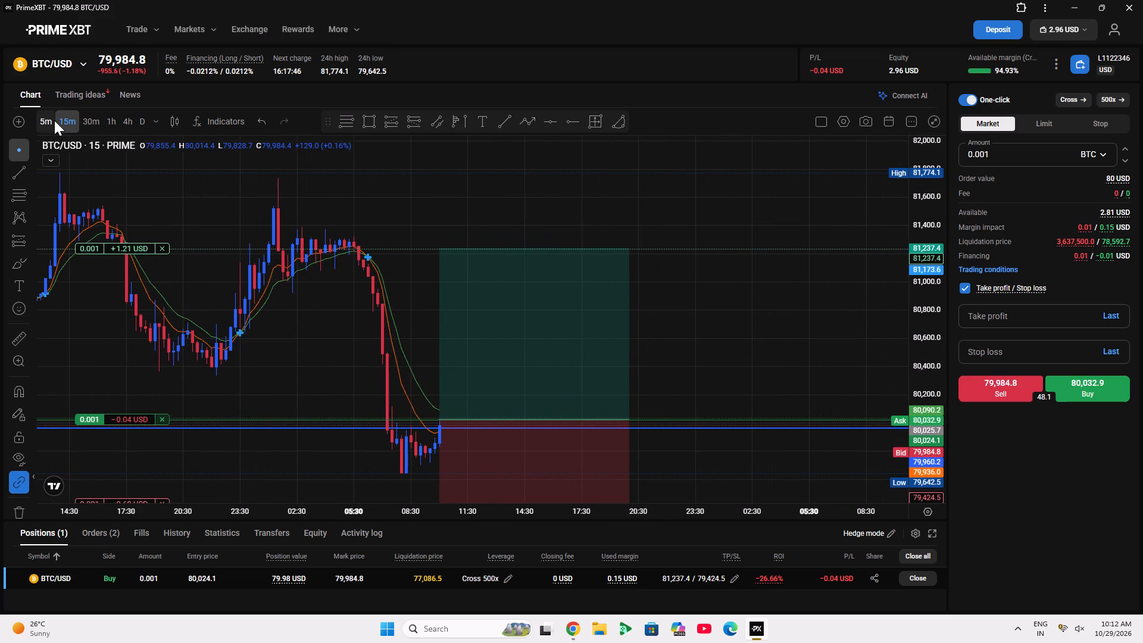
left_click(54, 120)
scroll(605, 371, "down", 4)
left_click_drag(498, 348, 198, 288)
left_click_drag(198, 288, 251, 299)
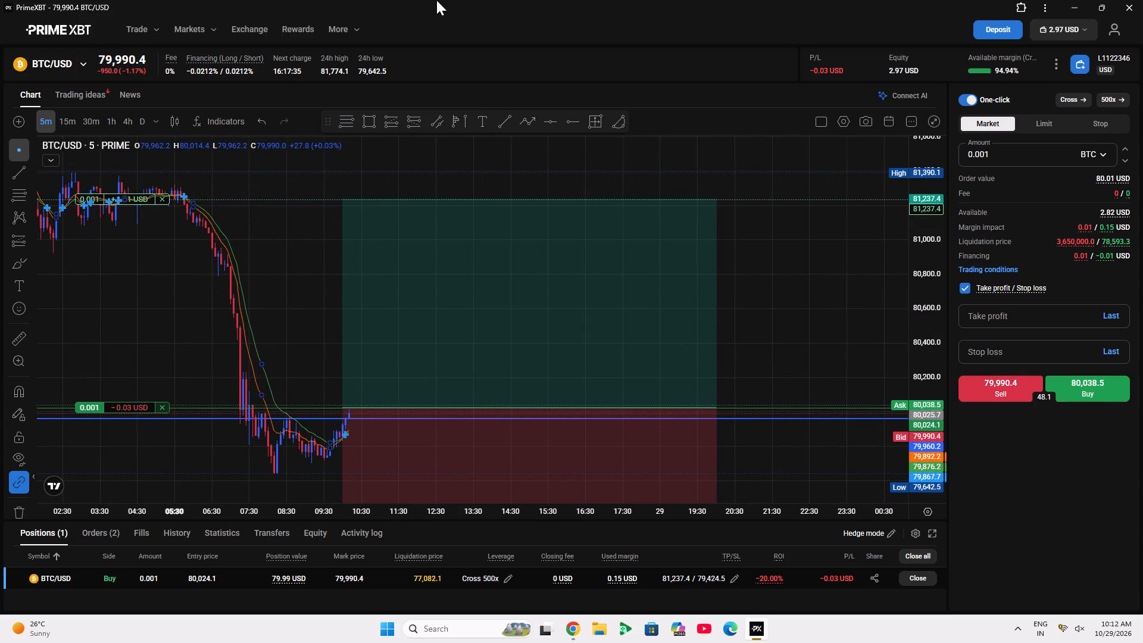
left_click(813, 337)
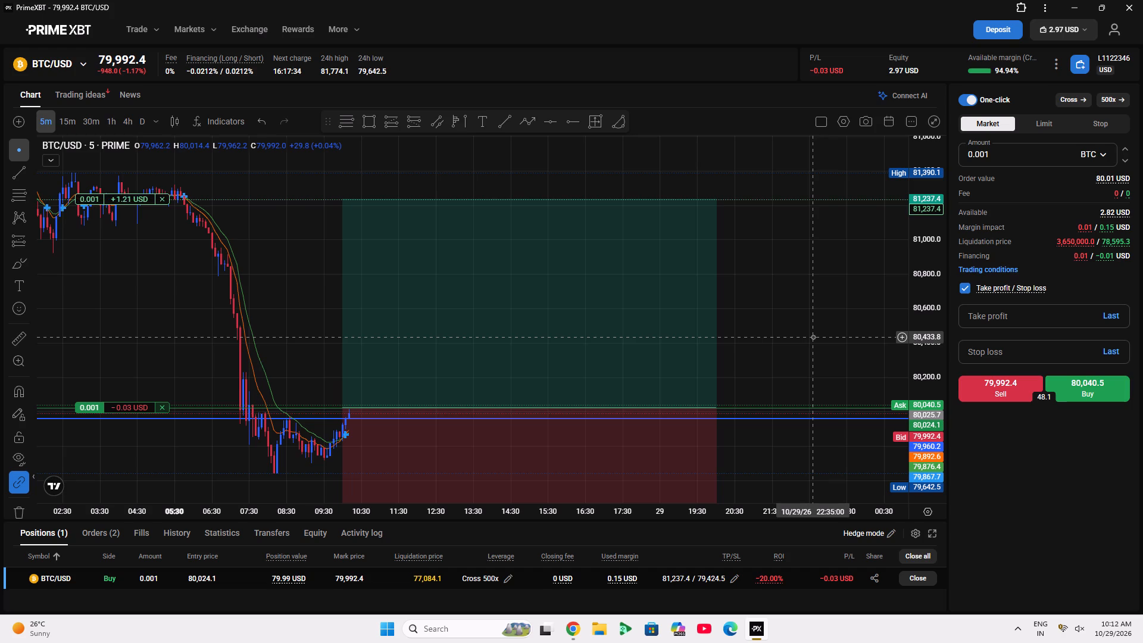
Delete the blue horizontal line at 79,960.2 just below the entry price.
left_click(221, 417)
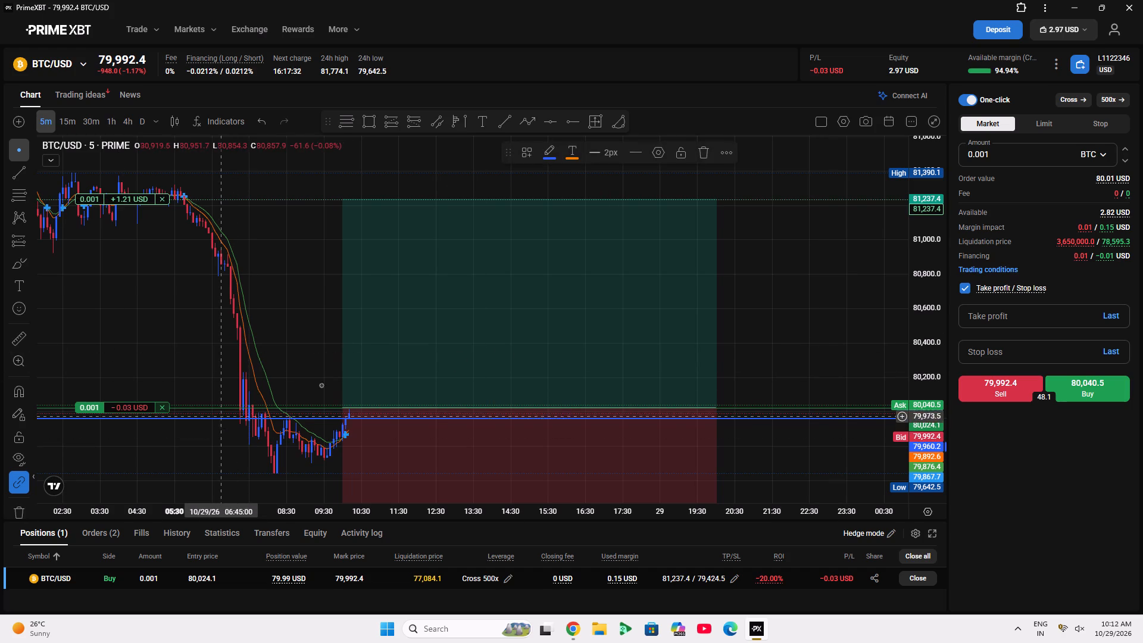
left_click(708, 149)
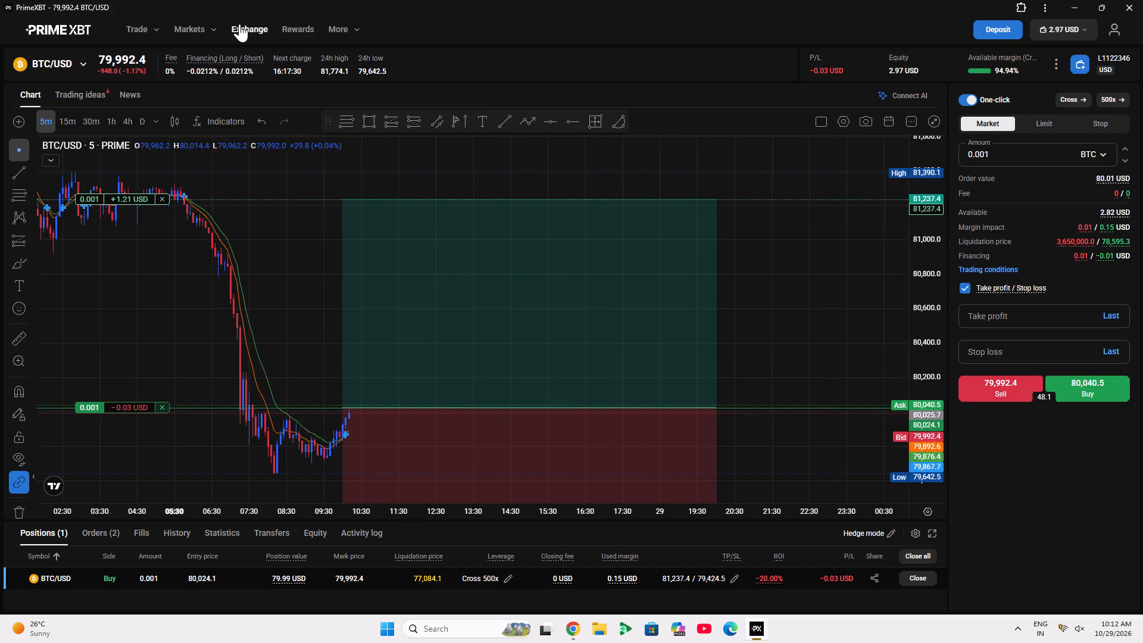
Switch to TradingView in Chrome and examine the XAUUSD chart on the 5-minute timeframe.
left_click(570, 632)
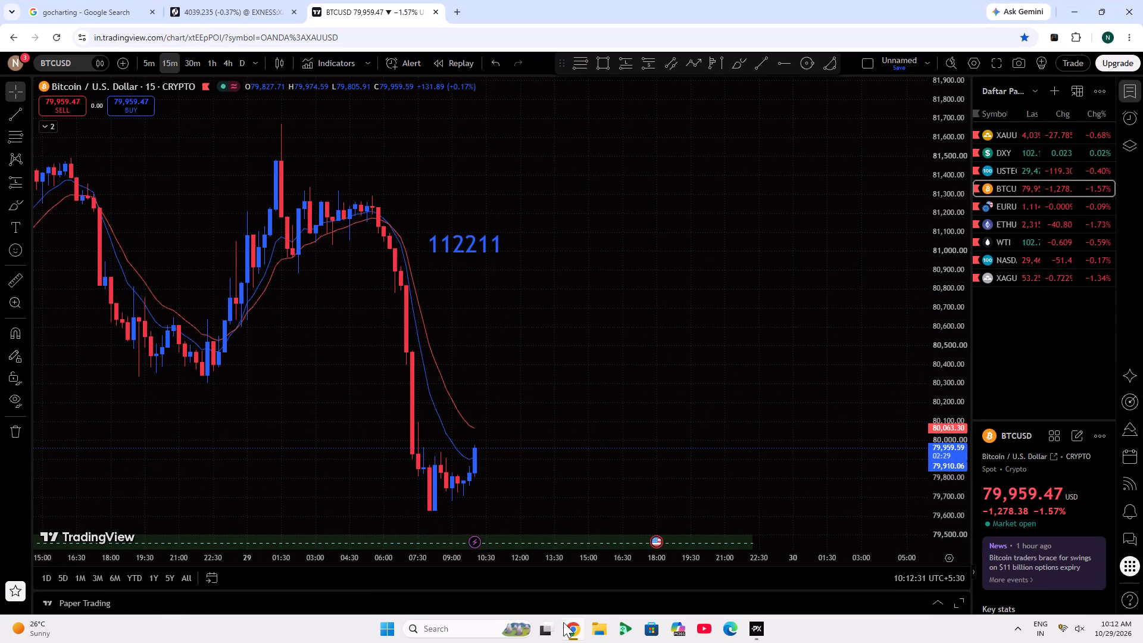
left_click(1011, 129)
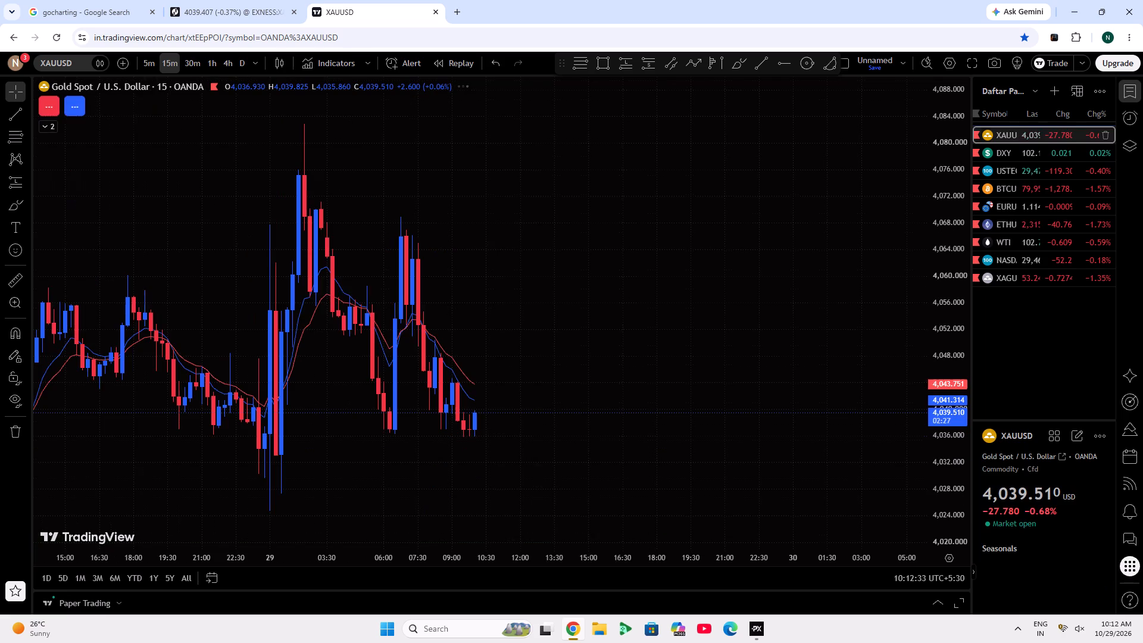
scroll(610, 392, "down", 4)
scroll(610, 392, "up", 4)
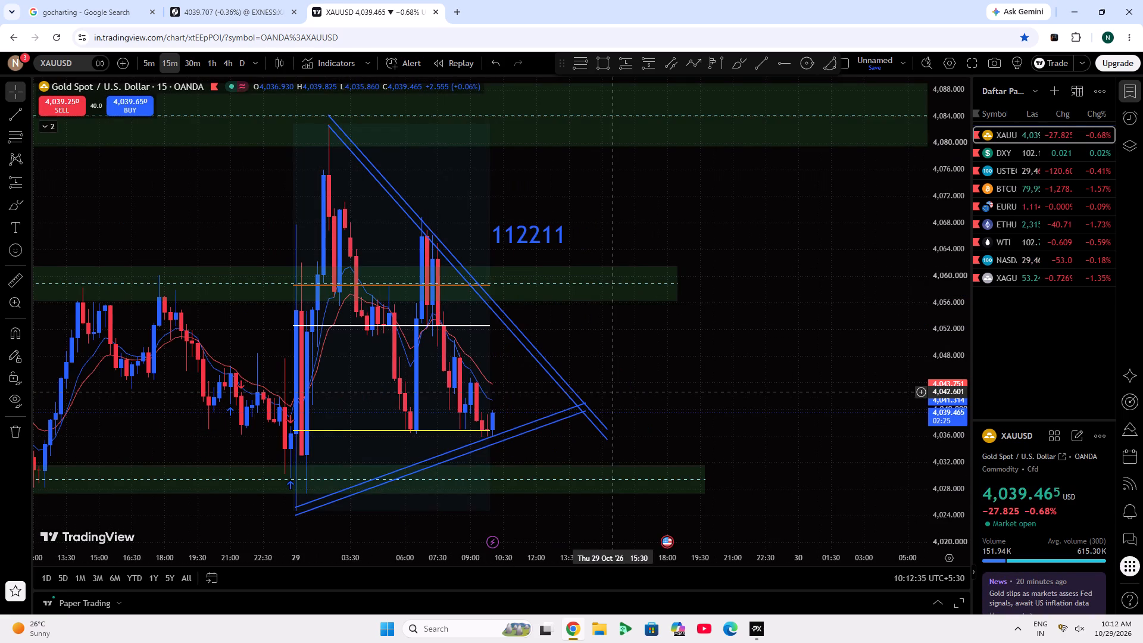
left_click(142, 53)
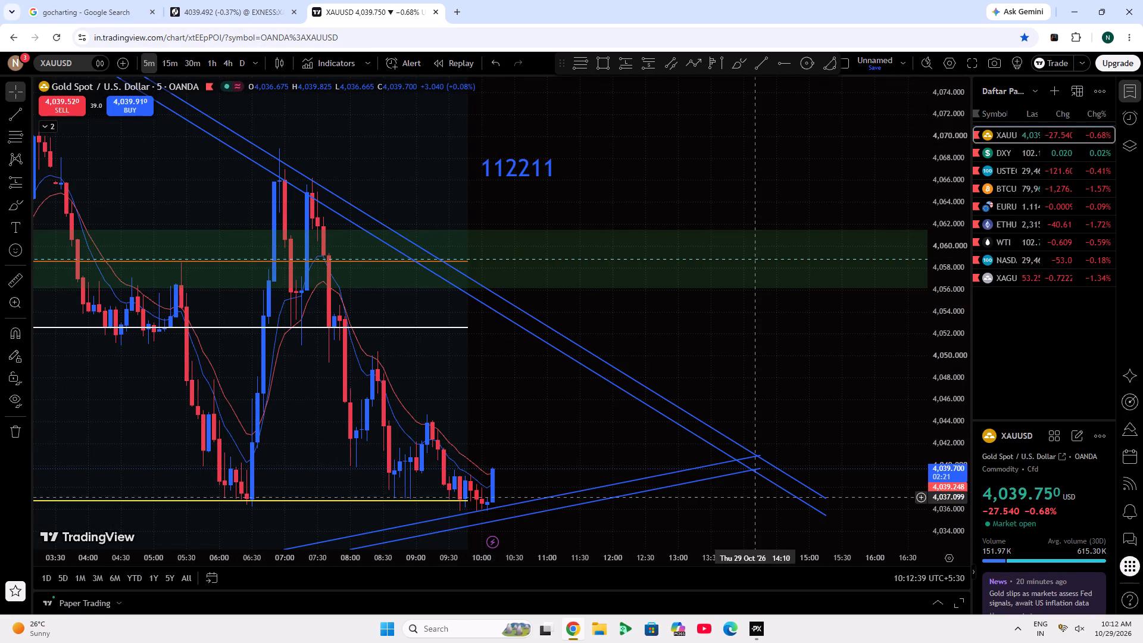
scroll(776, 423, "down", 2)
left_click_drag(752, 448, 763, 450)
Return to PrimeXBT and open the XAU/USD chart, framing the most recent 5-minute candles.
left_click(757, 623)
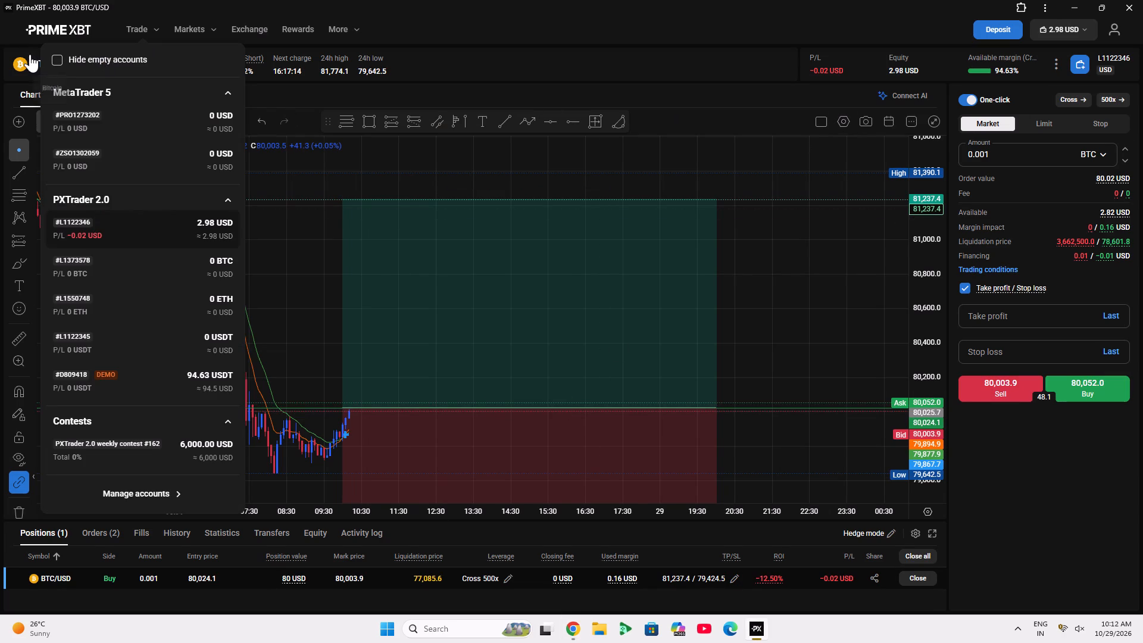
left_click(30, 54)
left_click(85, 198)
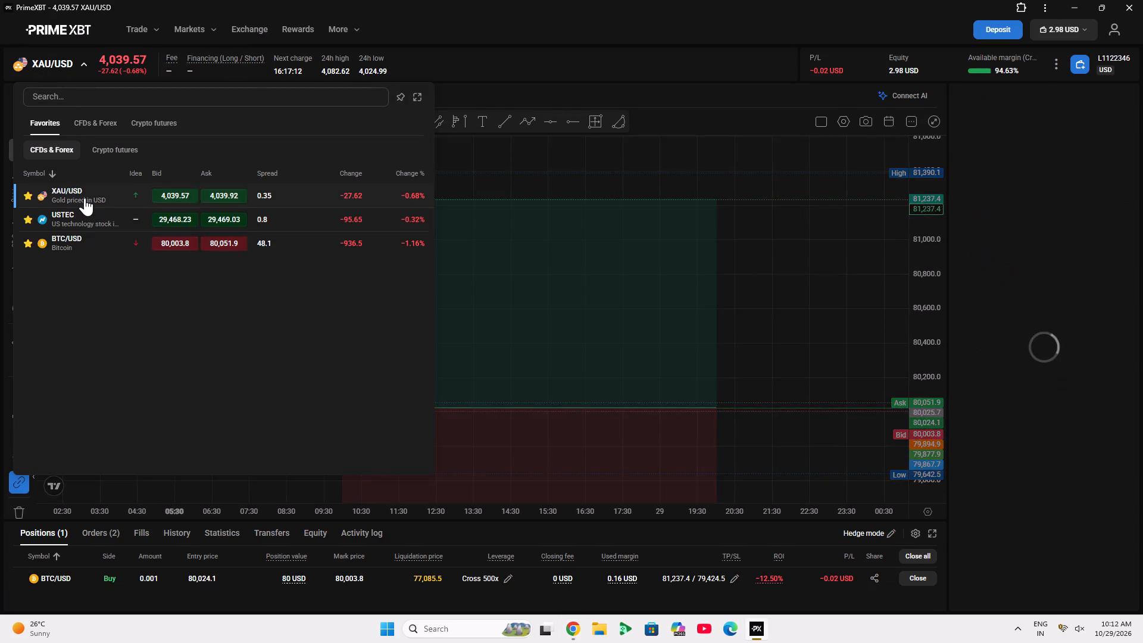
left_click(623, 319)
left_click_drag(456, 395, 736, 427)
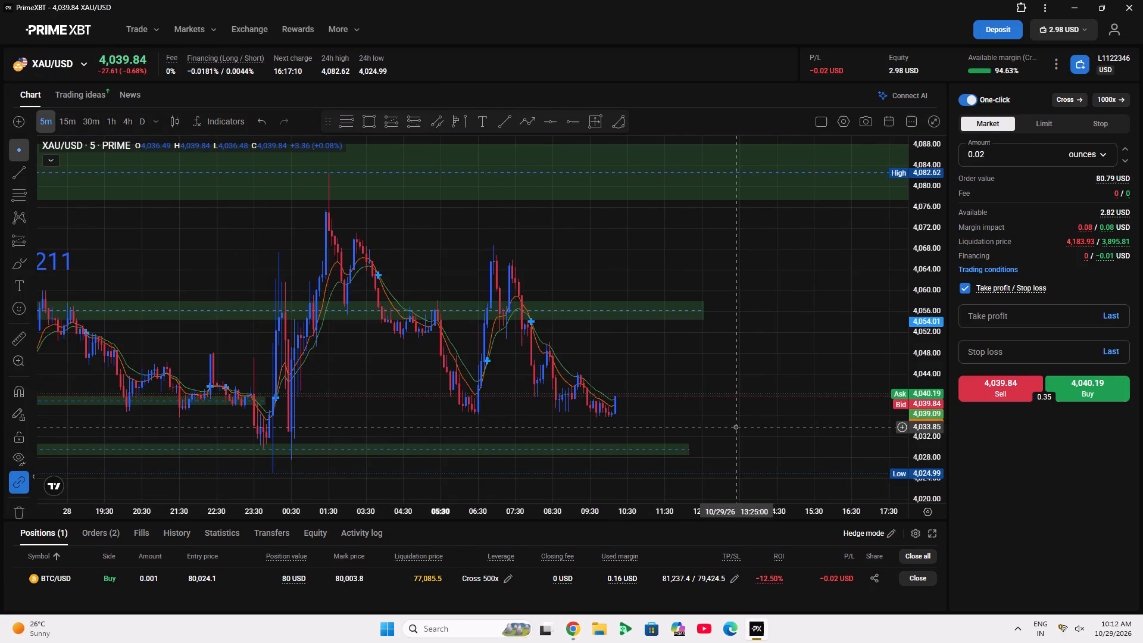
scroll(728, 437, "up", 5)
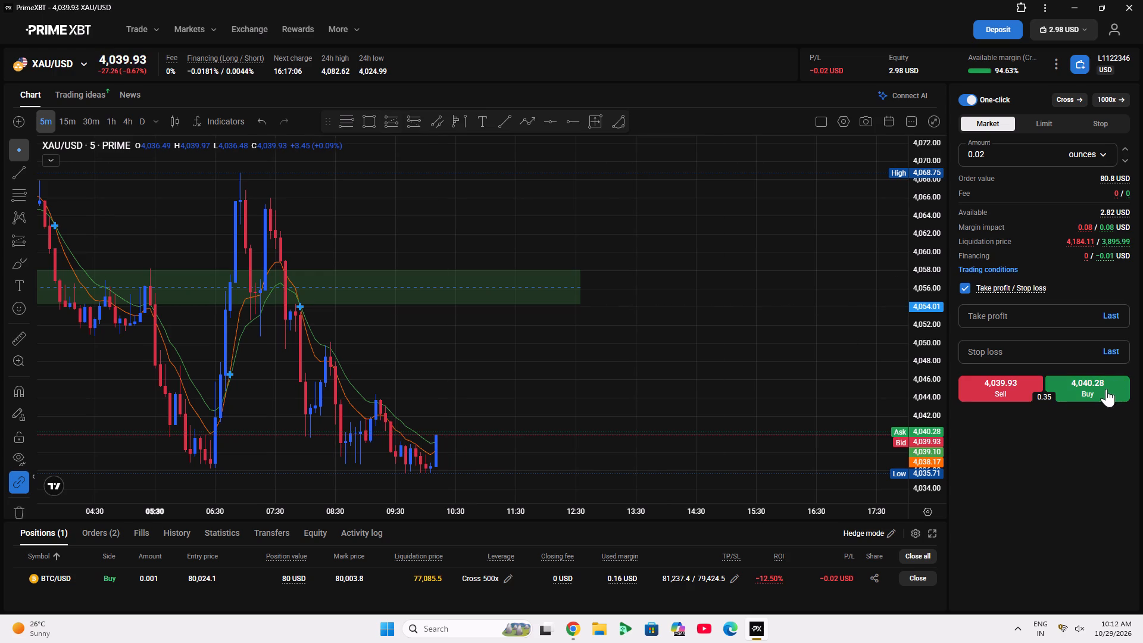
Move the PrimeXBT taskbar icon directly beside the Chrome icon.
left_click_drag(756, 635, 664, 619)
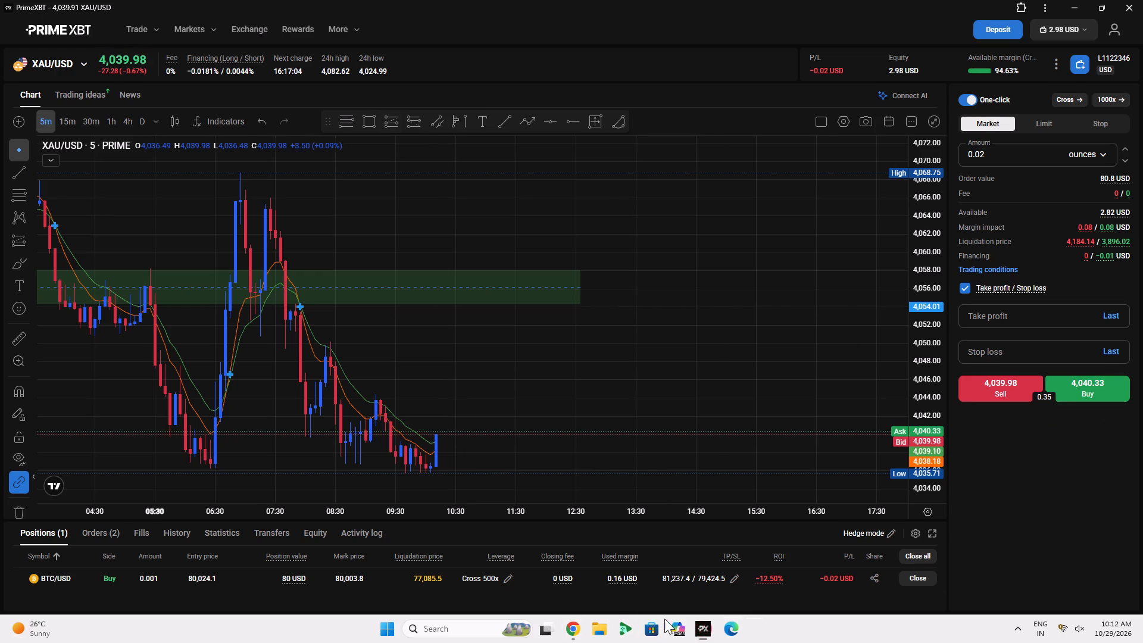
left_click_drag(664, 619, 603, 611)
Switch to the XAUUSD chart in TradingView.
left_click(582, 628)
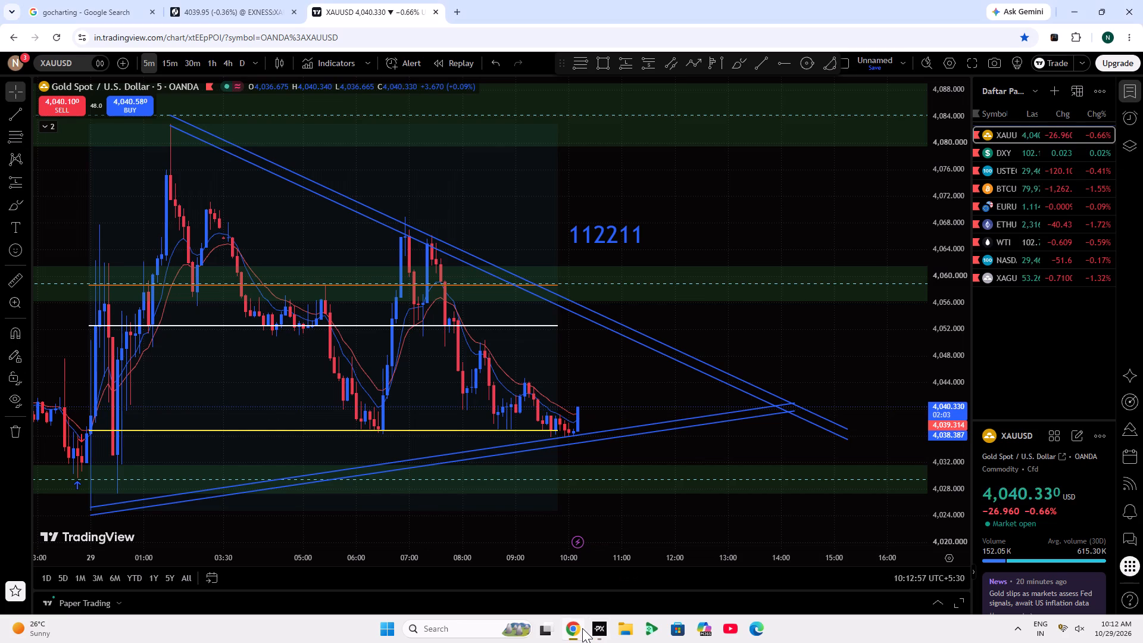
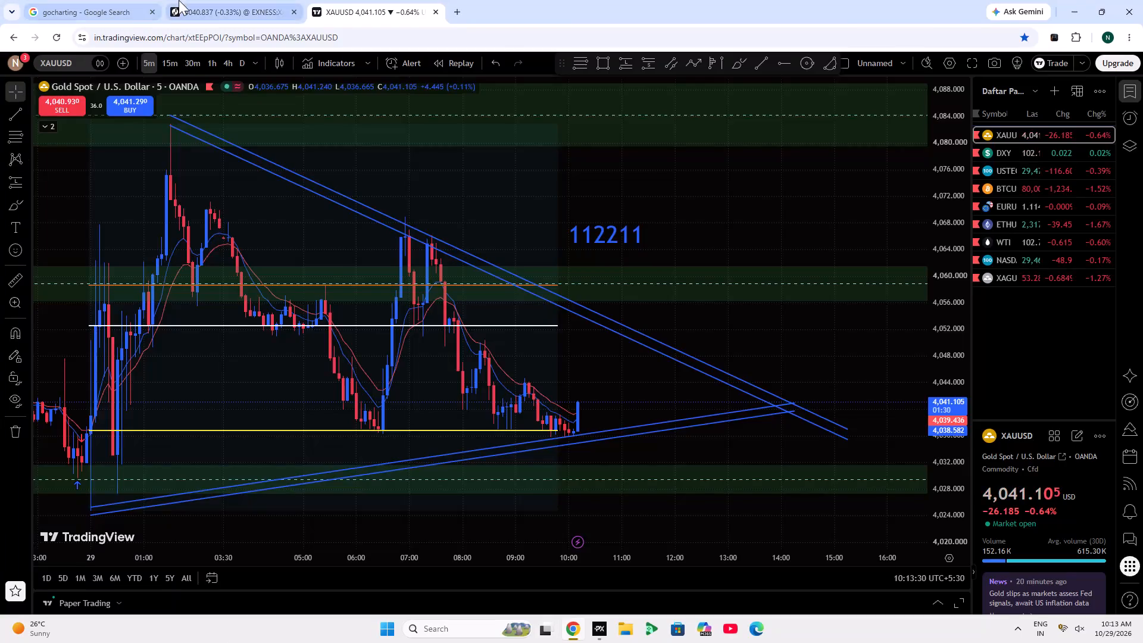
Switch to the GoCharting XAUUSD chart and draw a descending trend line from the peak near 4,083.4 down to about 4,040.
left_click(179, 0)
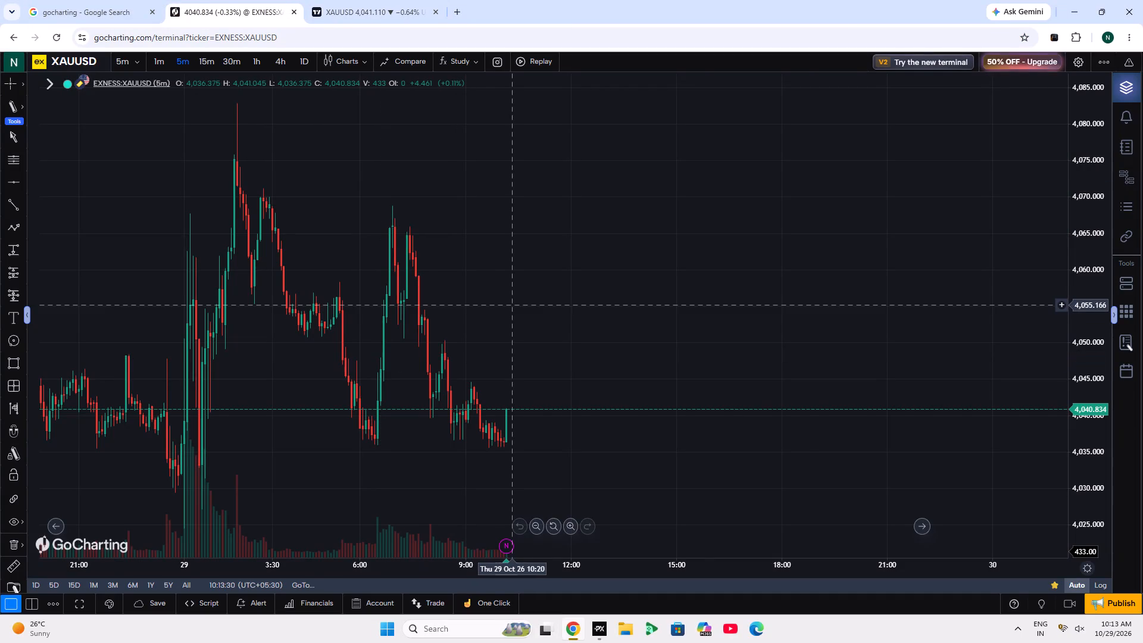
scroll(509, 309, "up", 4)
left_click_drag(509, 309, 720, 321)
scroll(720, 321, "down", 4)
left_click_drag(835, 252, 704, 205)
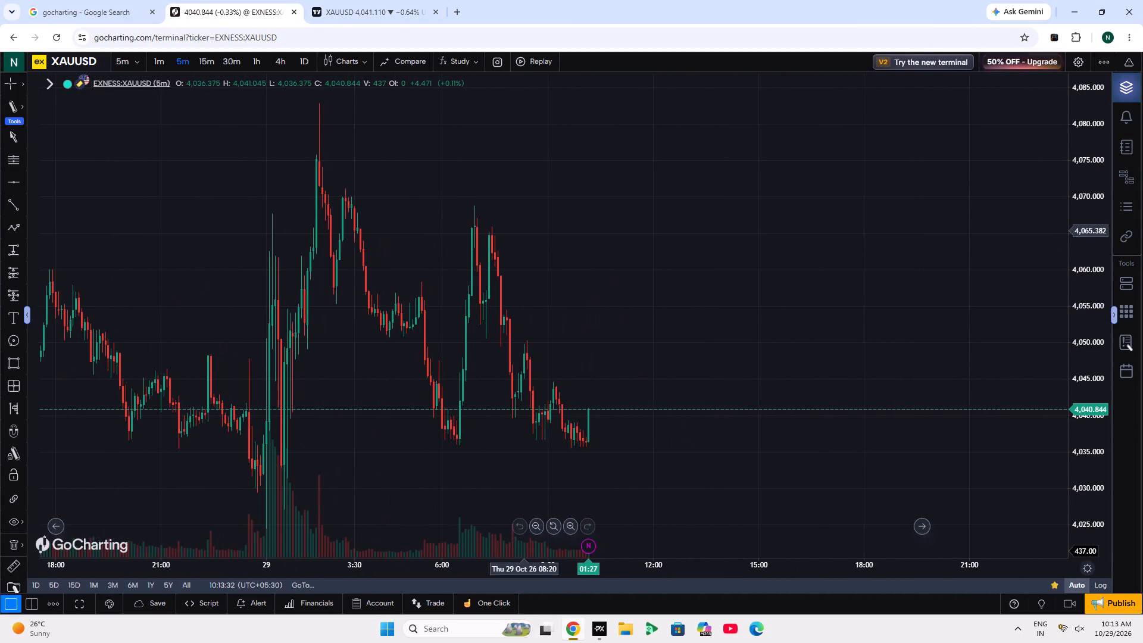
left_click(13, 214)
left_click(320, 99)
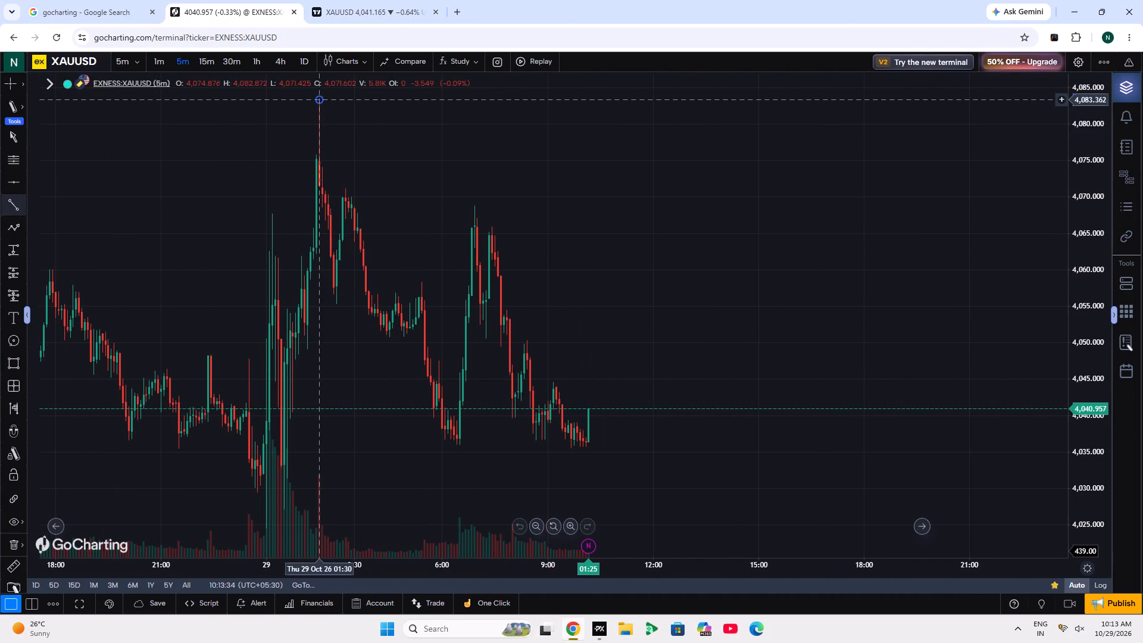
double_click(730, 415)
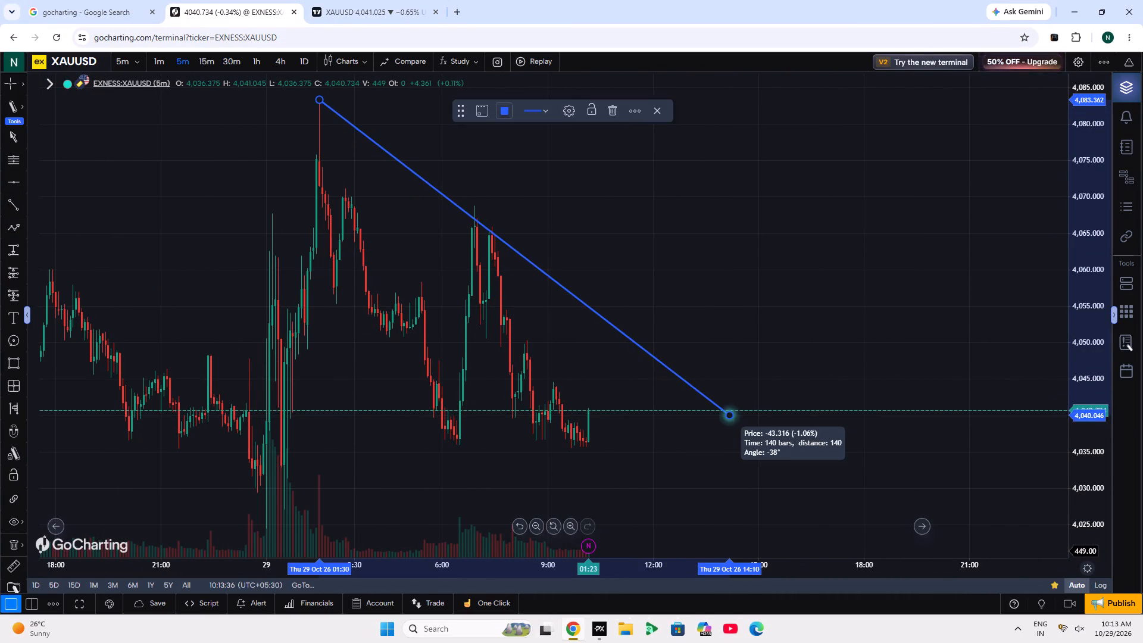
left_click(567, 463)
Draw a rising trend line from the low near 4,024.1 to meet the descending line's end near 4,040.
left_click(2, 202)
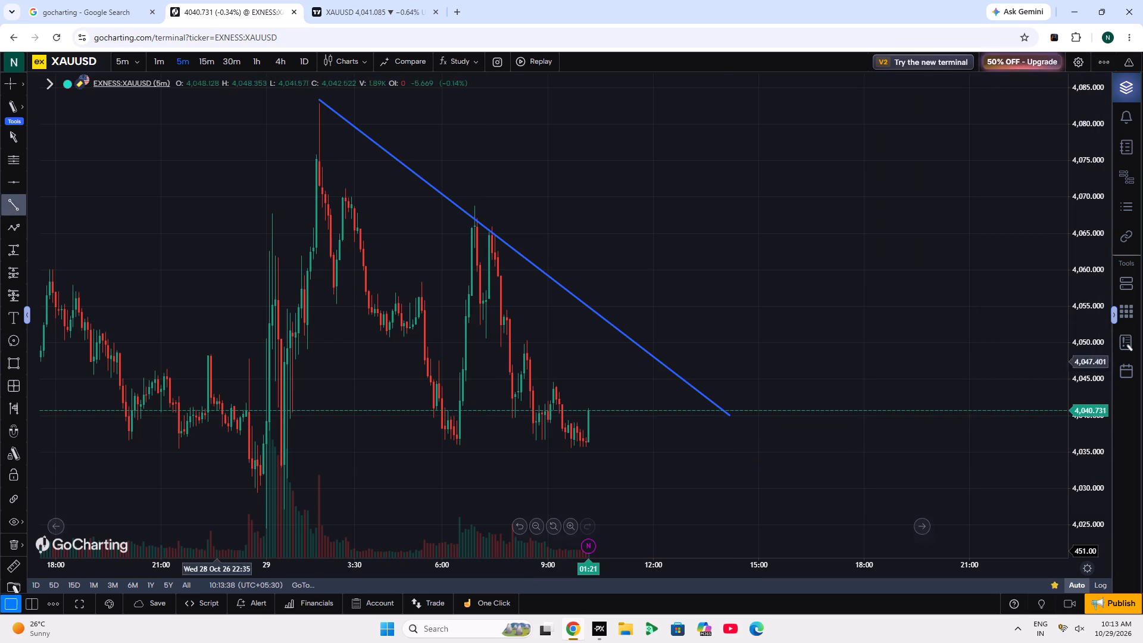
left_click(264, 531)
left_click(868, 376)
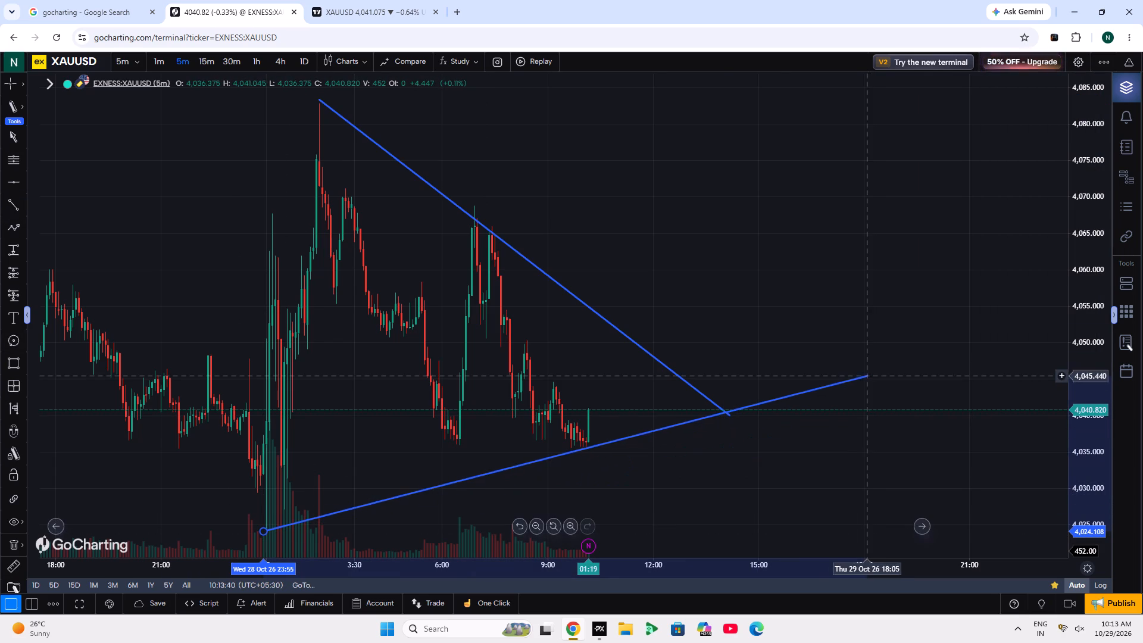
left_click_drag(870, 379, 725, 416)
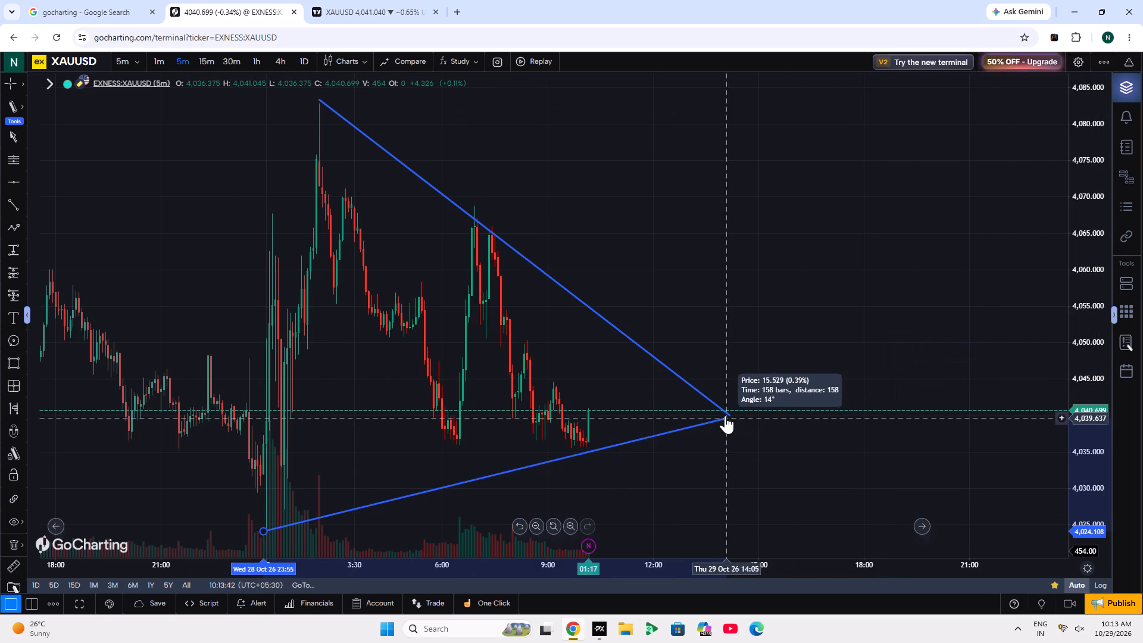
left_click_drag(725, 416, 729, 416)
left_click(744, 459)
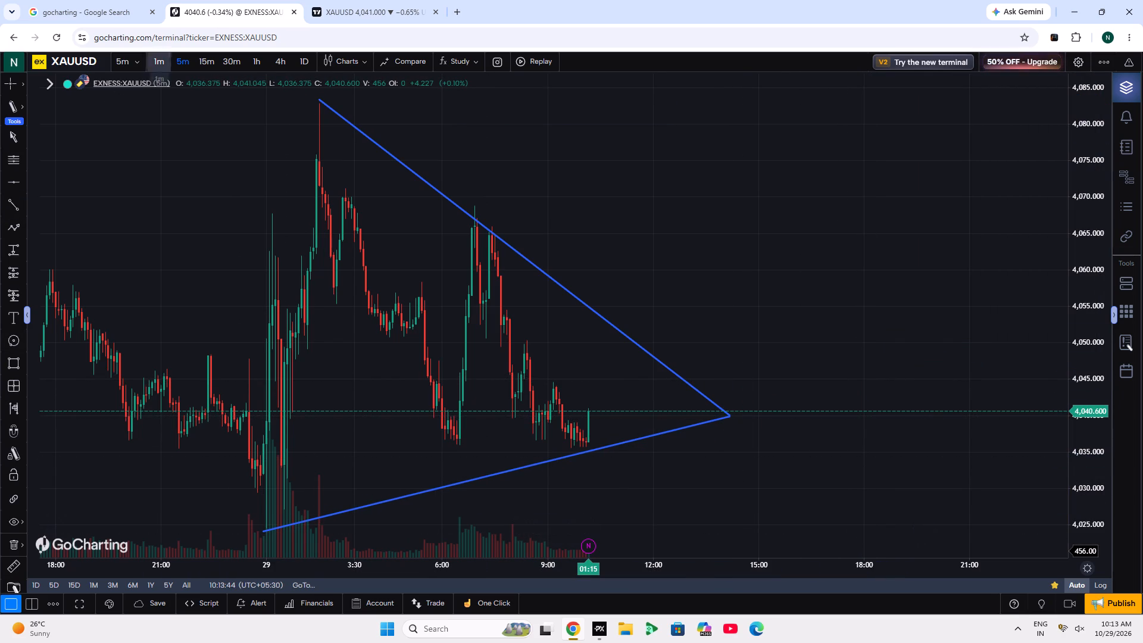
Place a long position drawing at the latest candle with entry about 4,040.7, target about 4,050.75 and stop about 4,035.06.
left_click(7, 269)
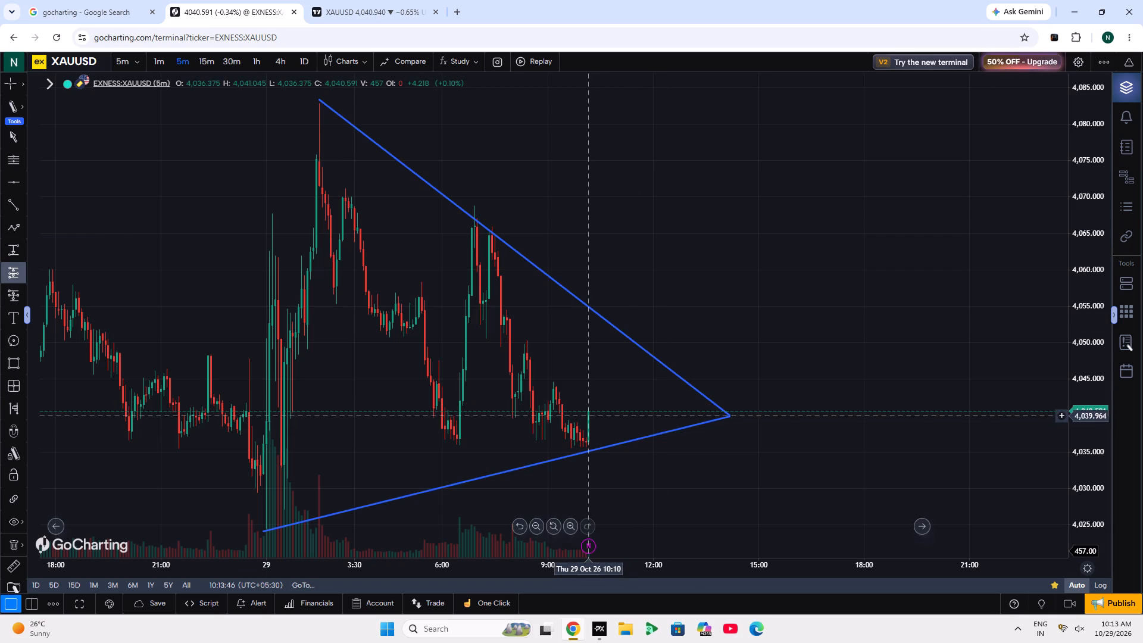
left_click(589, 410)
left_click_drag(588, 374, 586, 329)
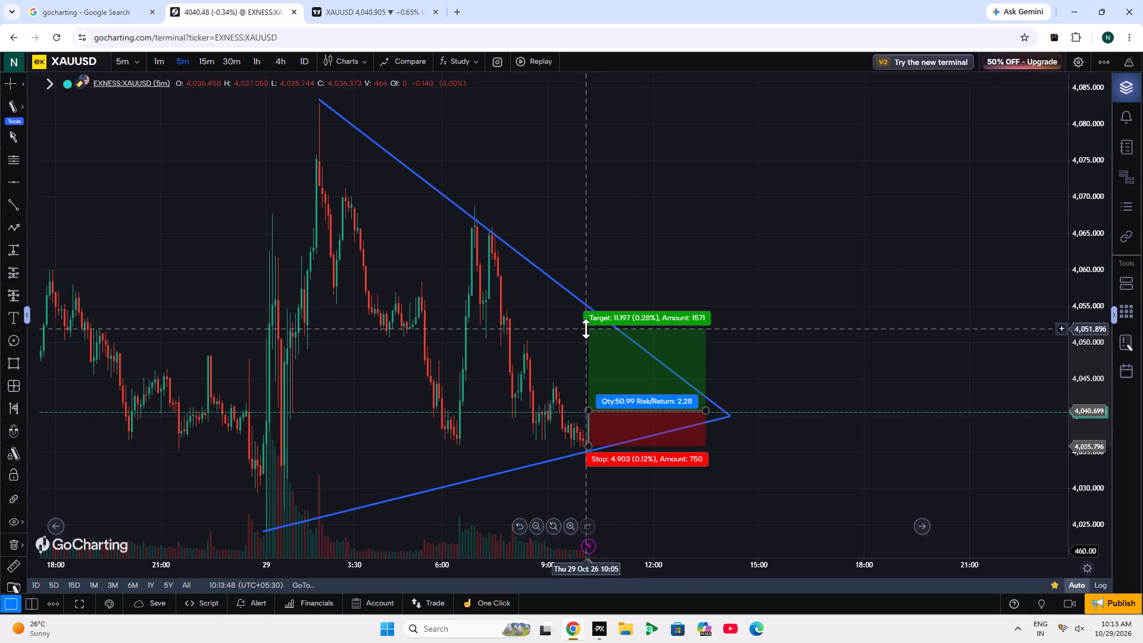
left_click_drag(586, 329, 593, 337)
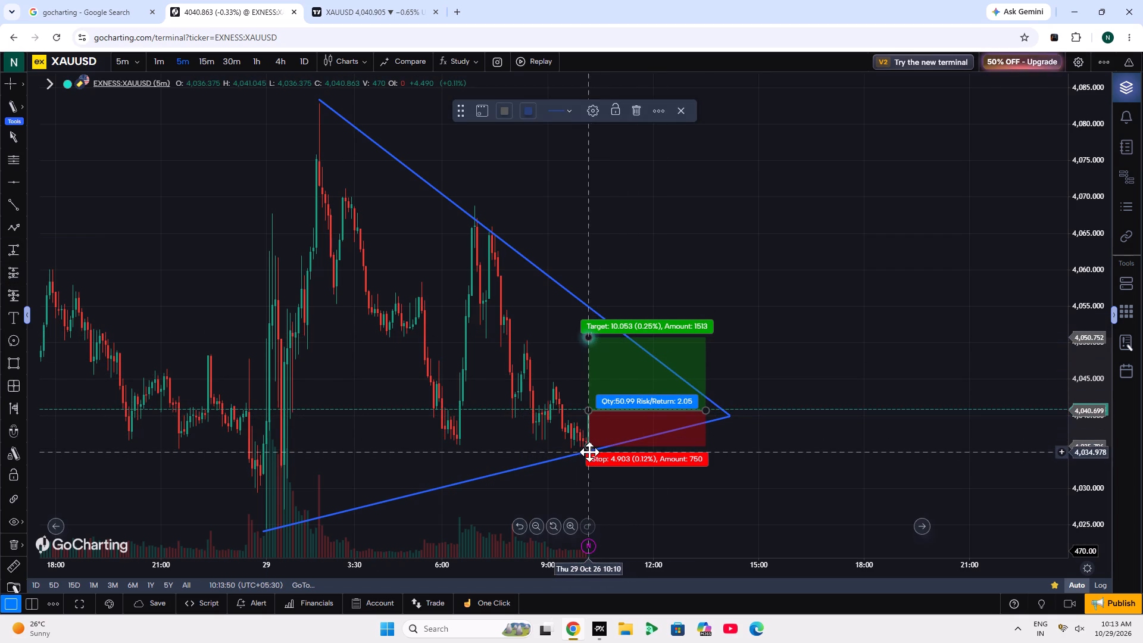
left_click_drag(588, 449, 598, 451)
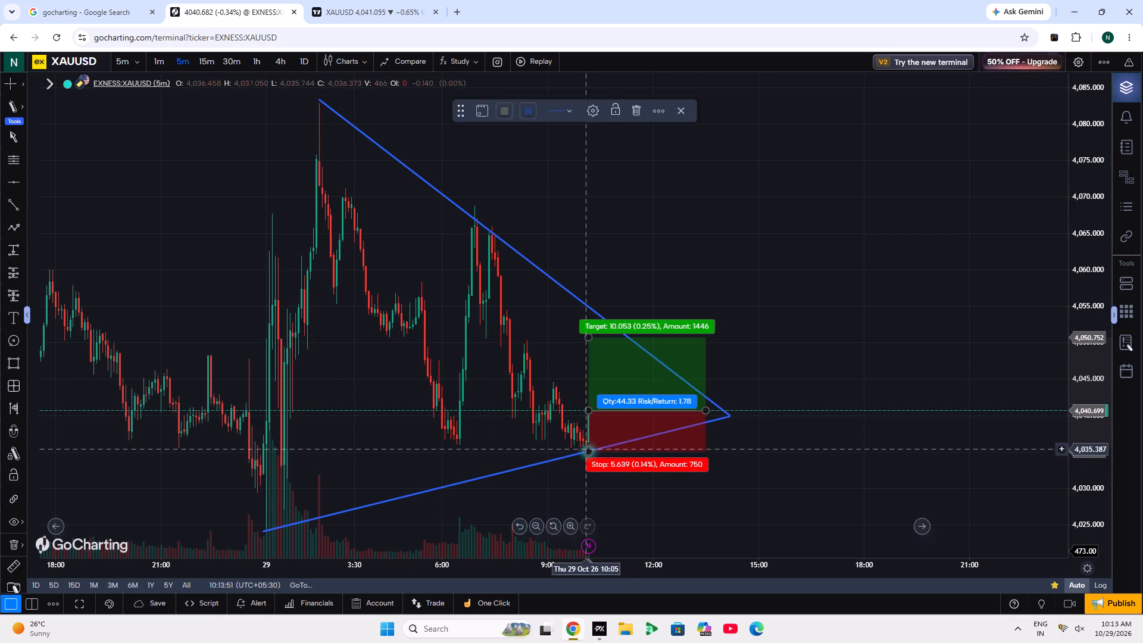
left_click(444, 419)
Return to TradingView and review the XAUUSD chart against its converging trend lines.
left_click(355, 0)
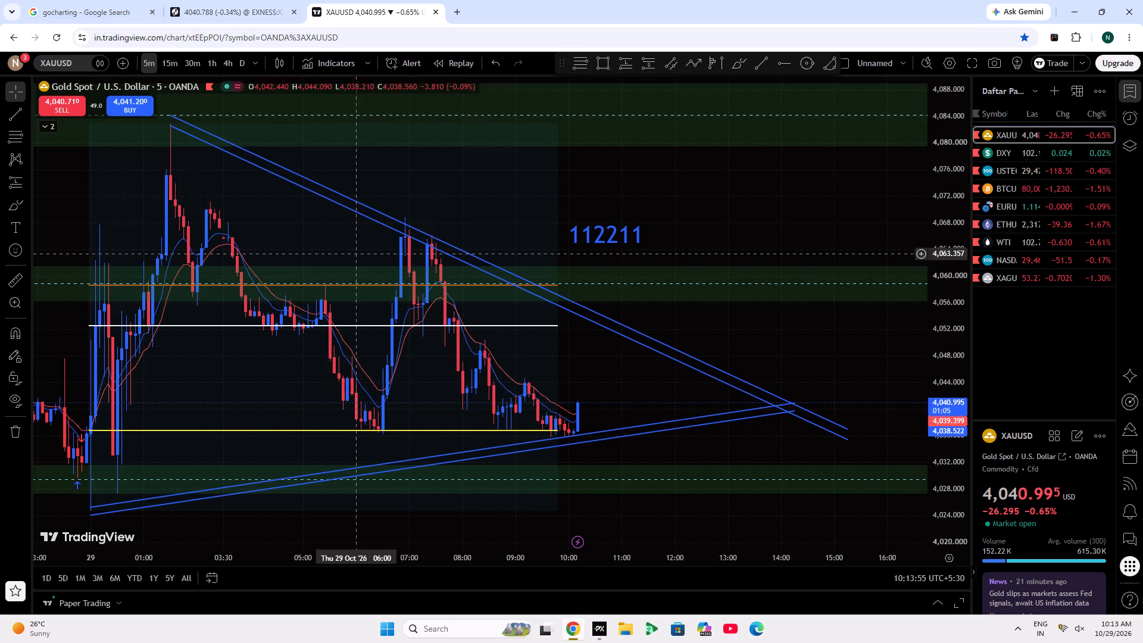
Switch to PrimeXBT and buy 0.02 ounces of XAU/USD at market.
left_click(598, 627)
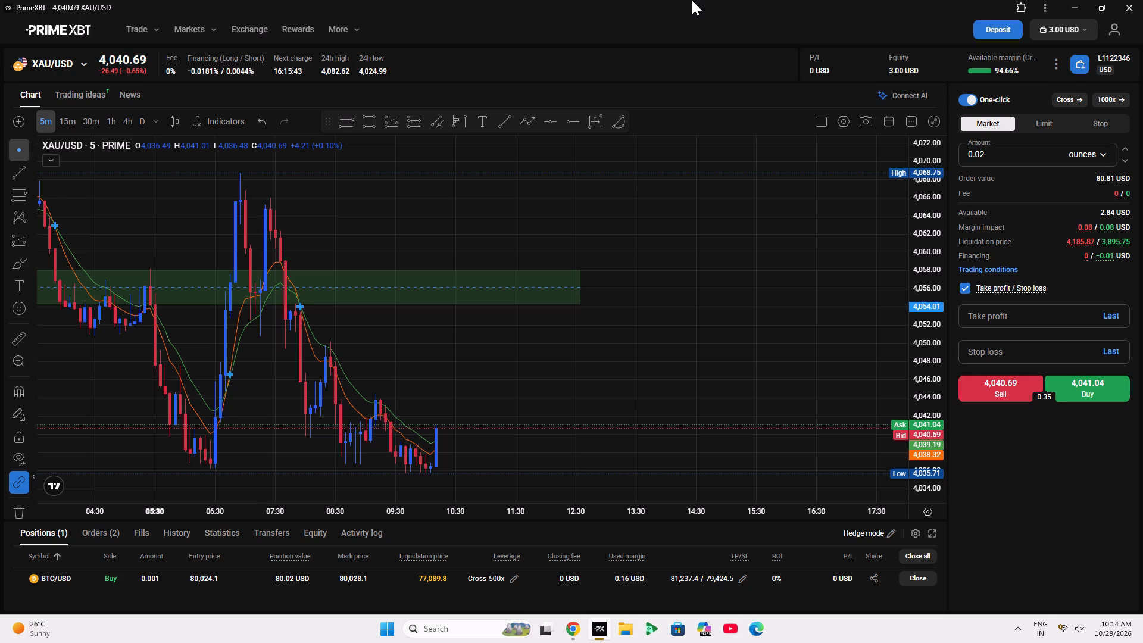
left_click(1119, 394)
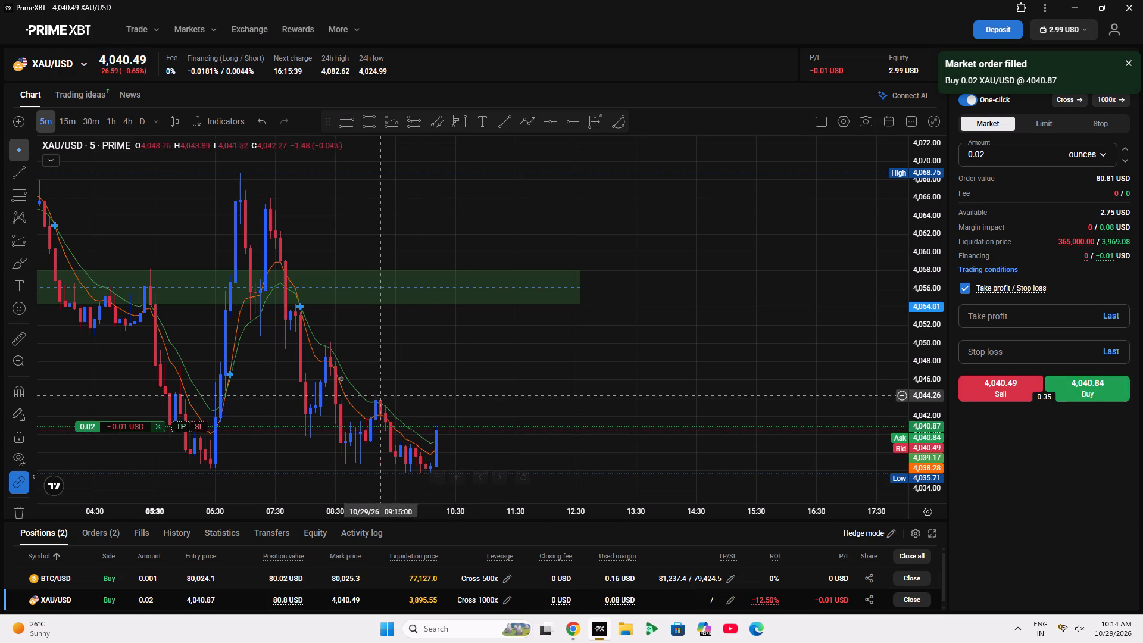
Place a long position drawing on the latest XAU/USD candle with entry about 4,040.86 and target about 4,050.87.
left_click(392, 117)
left_click(408, 121)
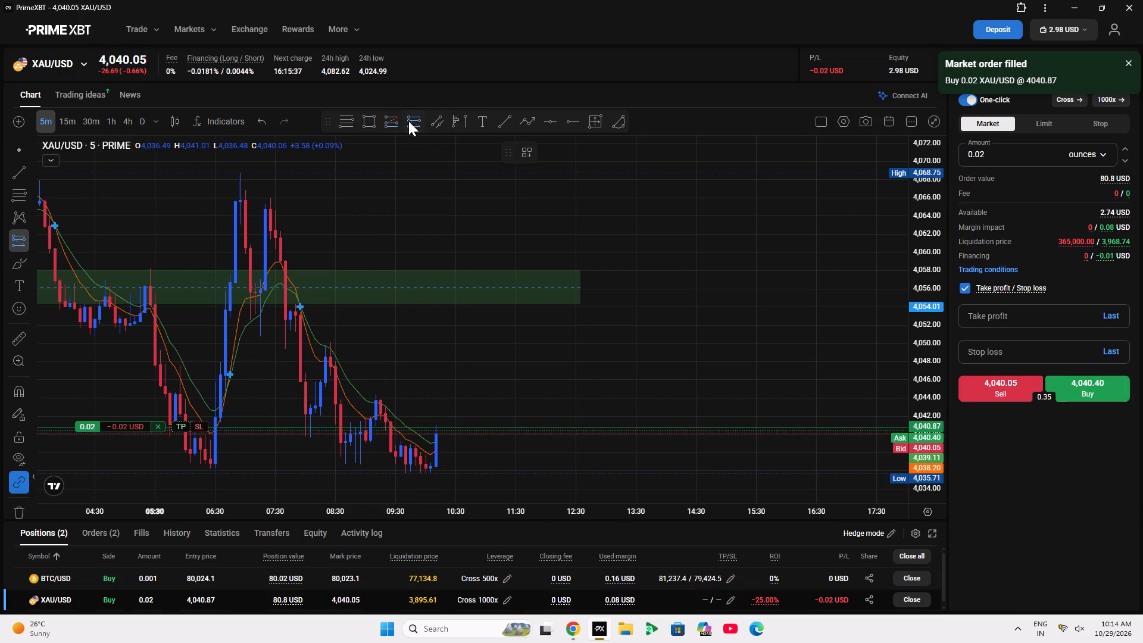
left_click(389, 117)
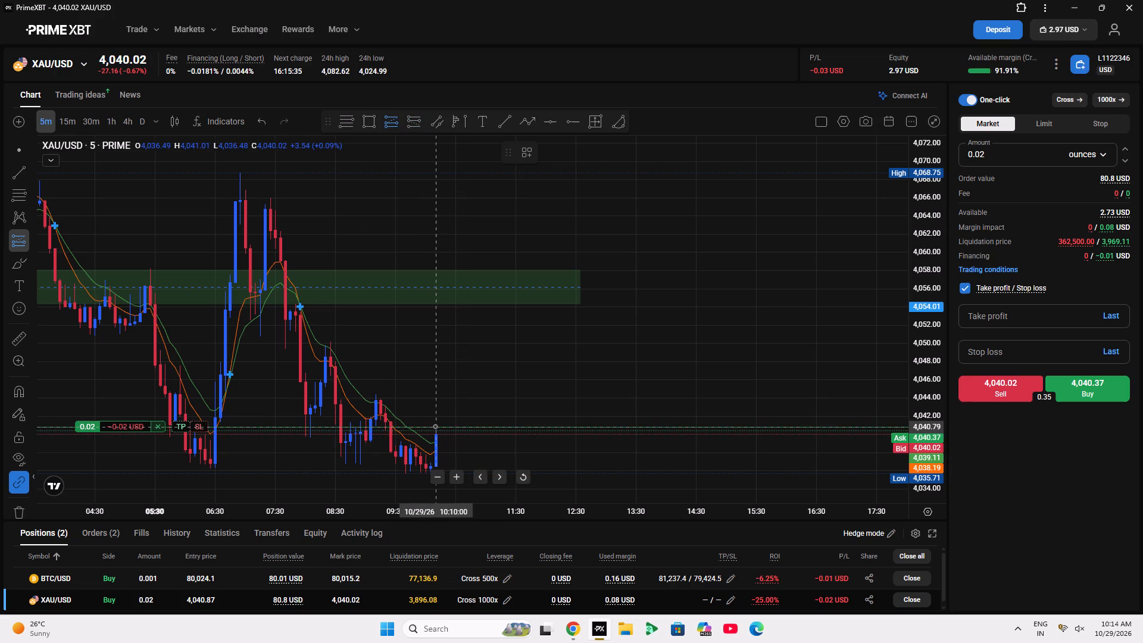
left_click(436, 426)
left_click_drag(437, 369, 433, 347)
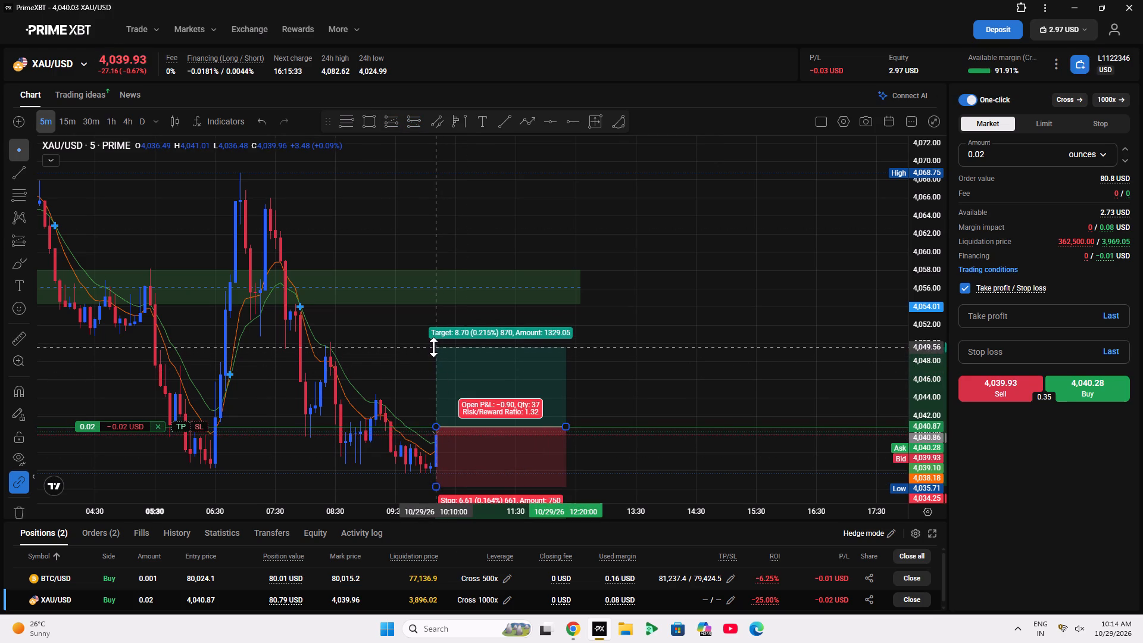
left_click_drag(433, 347, 457, 335)
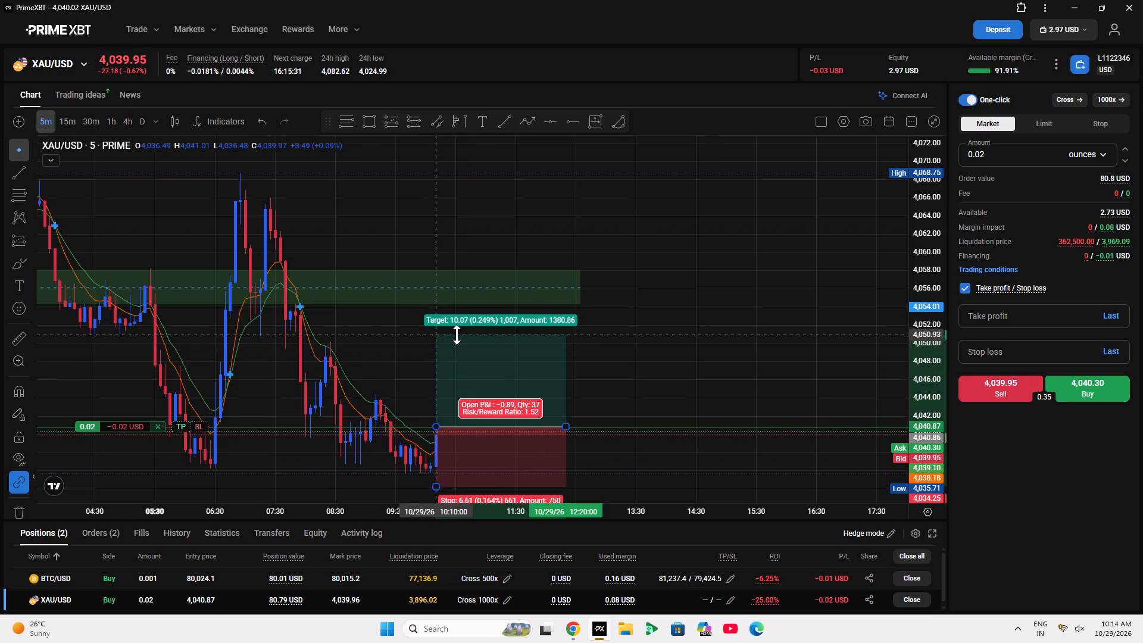
left_click_drag(457, 335, 458, 335)
Attach a stop loss at about 4,035.64 to the open XAU/USD long from its position line on the chart.
left_click_drag(759, 379, 795, 266)
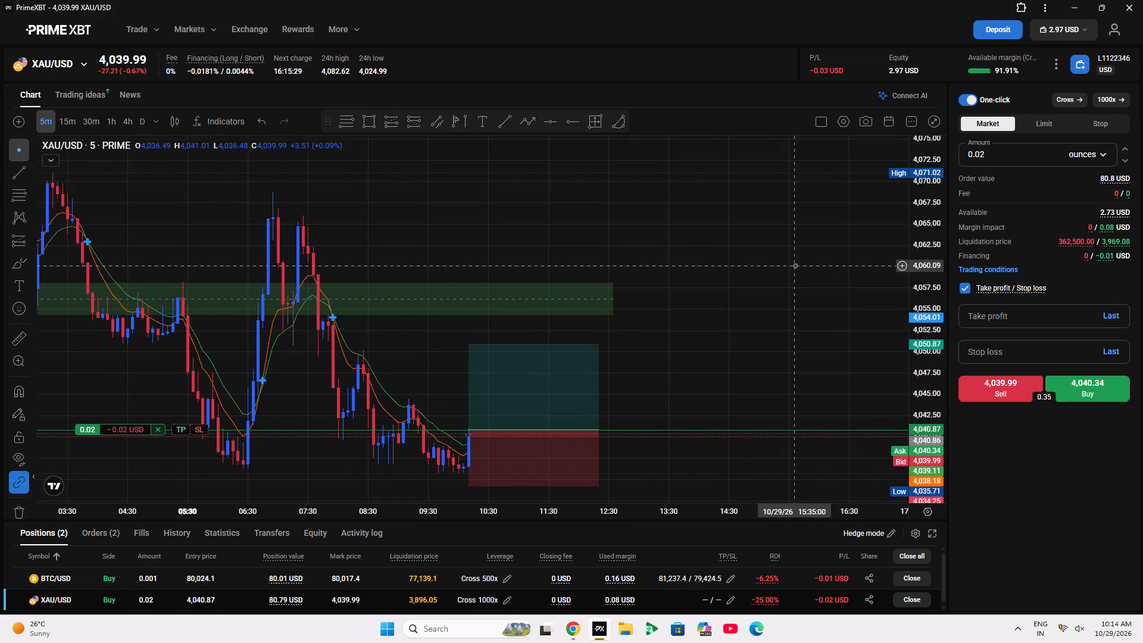
left_click_drag(936, 410, 927, 361)
left_click_drag(781, 400, 781, 151)
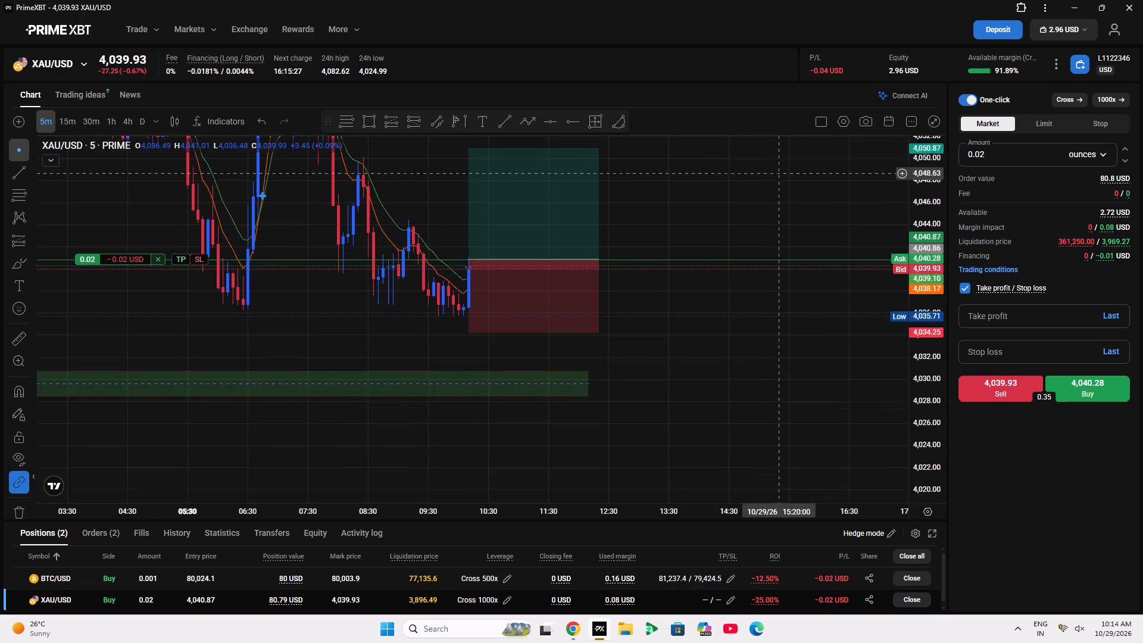
left_click_drag(781, 151, 781, 141)
left_click_drag(202, 227, 256, 291)
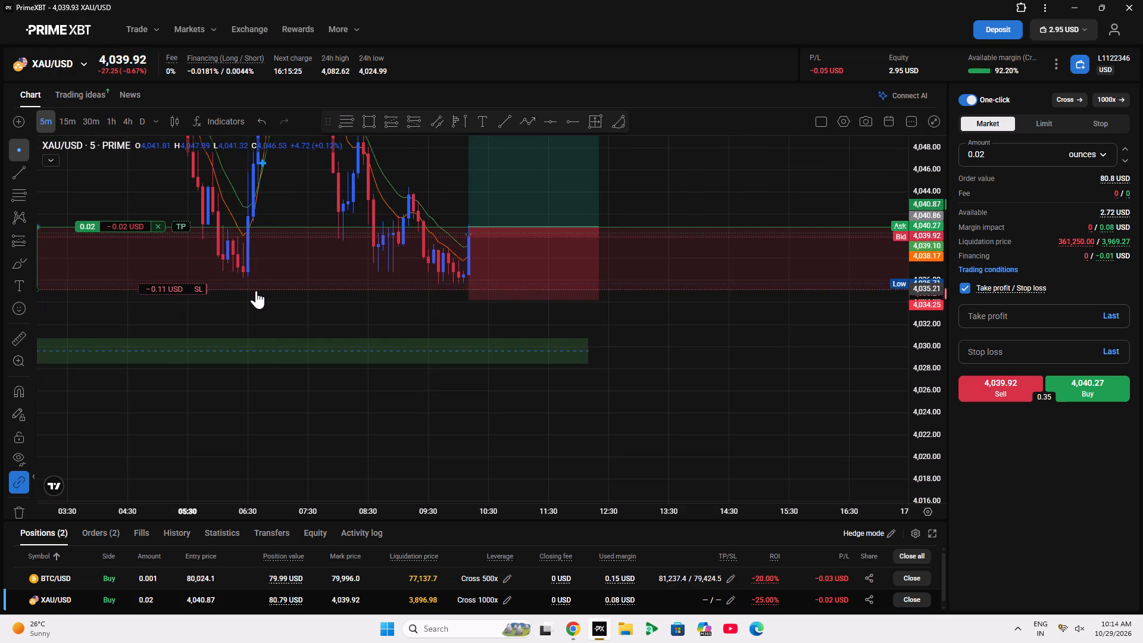
left_click_drag(256, 291, 242, 288)
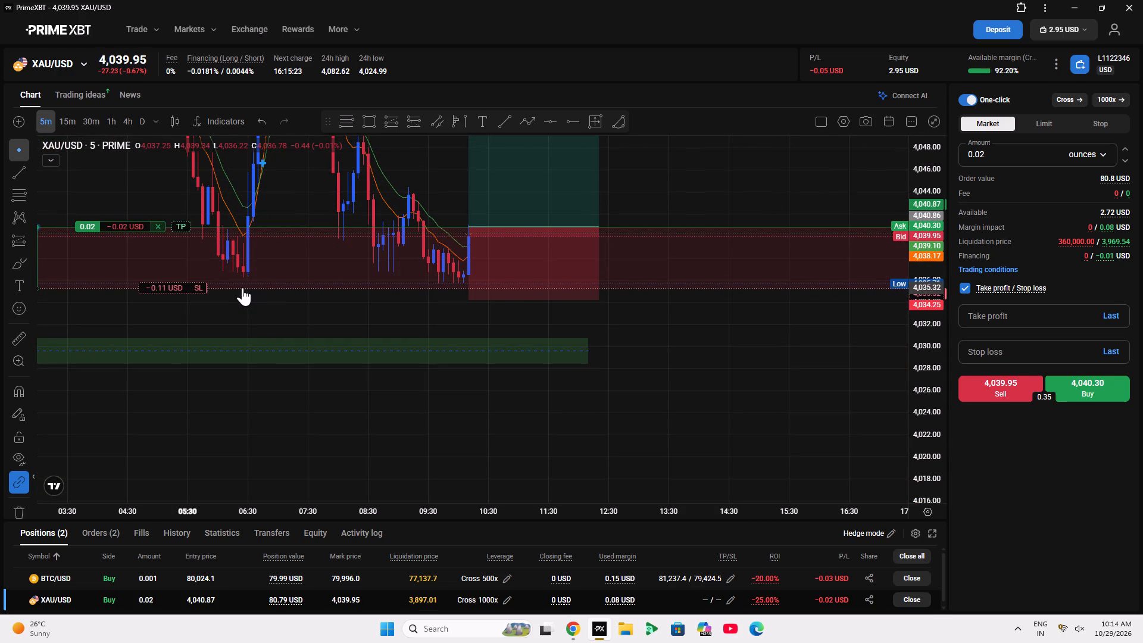
left_click_drag(242, 288, 232, 285)
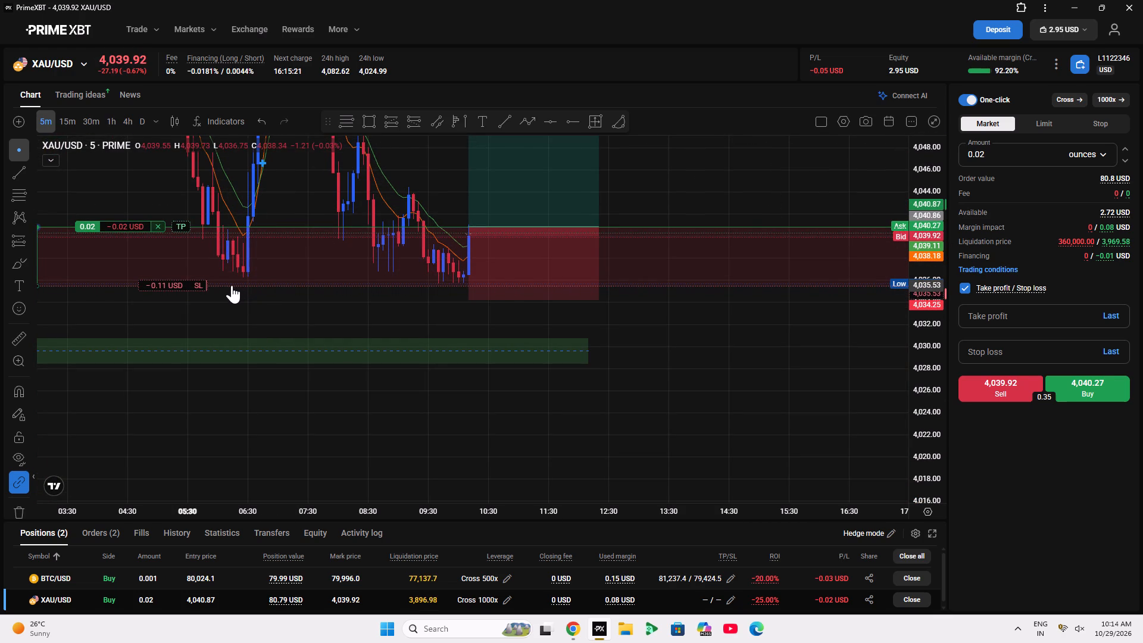
left_click_drag(232, 285, 229, 284)
Raise the long position drawing's stop level to about 4,035.59, in line with the position's stop loss.
left_click(530, 261)
left_click_drag(468, 296, 464, 285)
Attach a take profit at about 4,050.72 to the XAU/USD long, near the drawing's target level.
left_click_drag(624, 338, 639, 490)
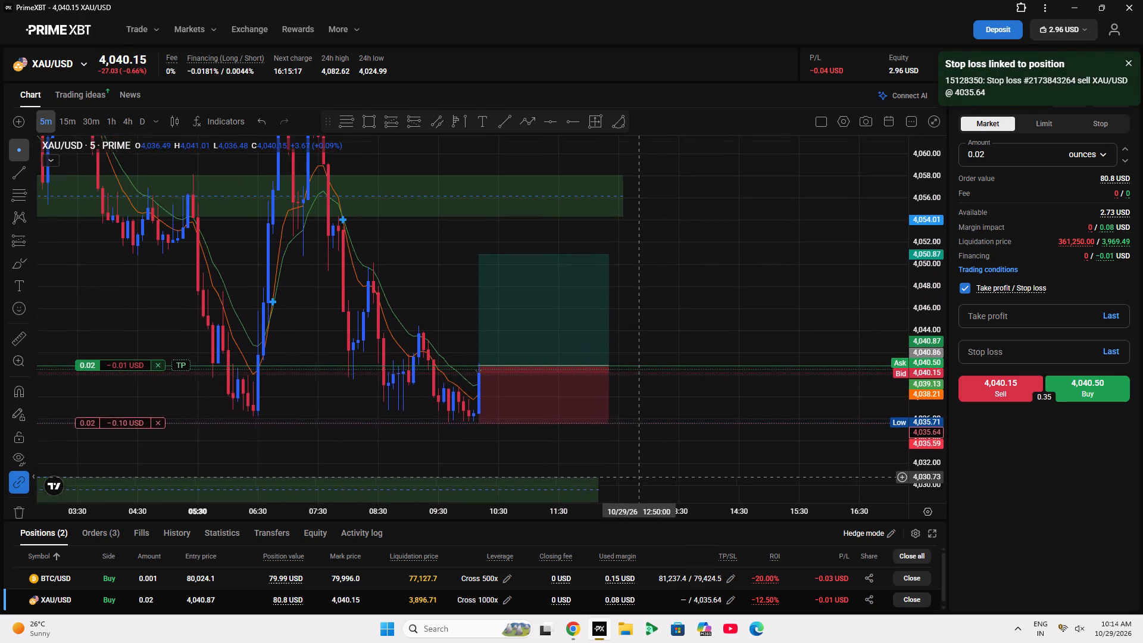
left_click_drag(639, 490, 640, 500)
double_click(929, 347)
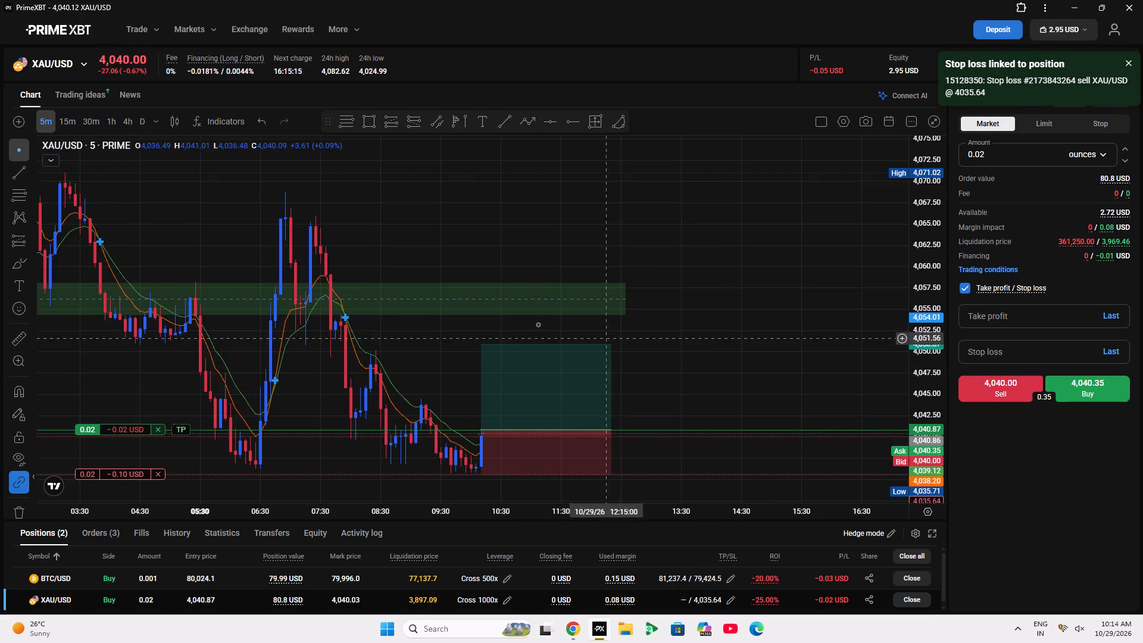
left_click(502, 374)
left_click_drag(174, 429, 189, 345)
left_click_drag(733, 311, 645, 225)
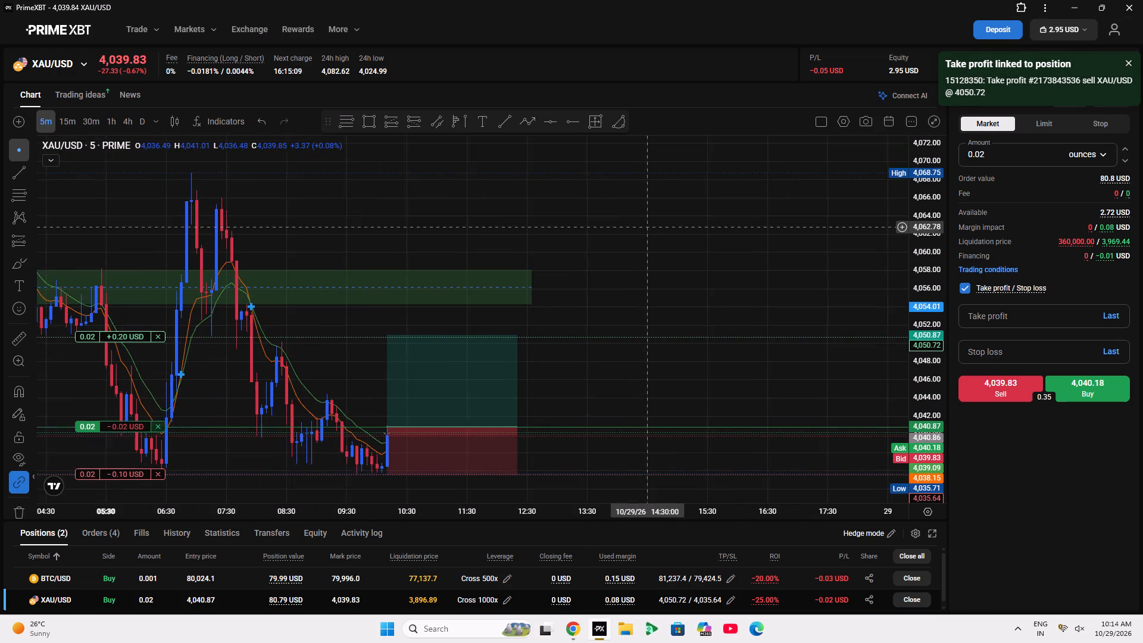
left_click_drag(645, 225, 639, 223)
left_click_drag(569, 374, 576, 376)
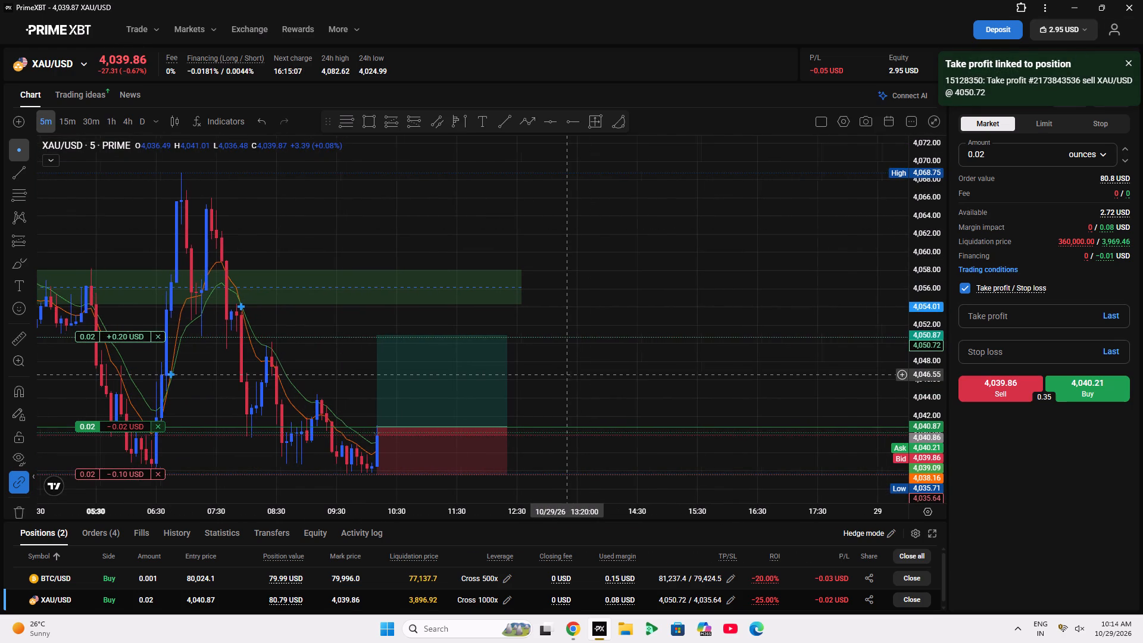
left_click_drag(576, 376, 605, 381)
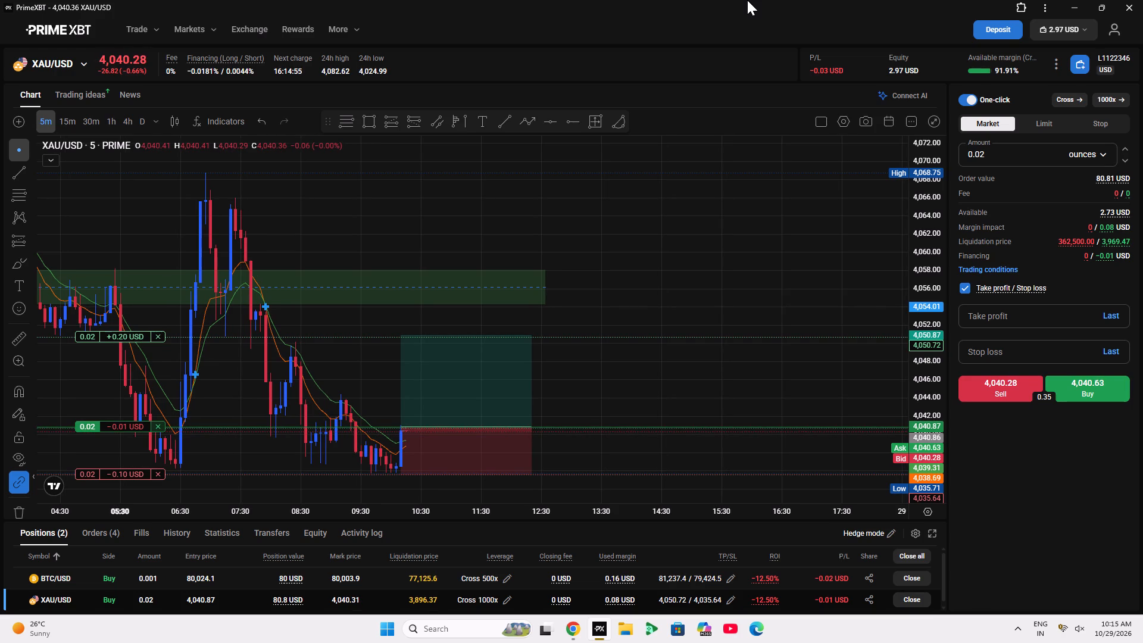
Switch the XAU/USD chart to the 1-minute timeframe and examine recent candles around the entry, take profit and stop loss levels.
left_click(148, 115)
left_click(161, 168)
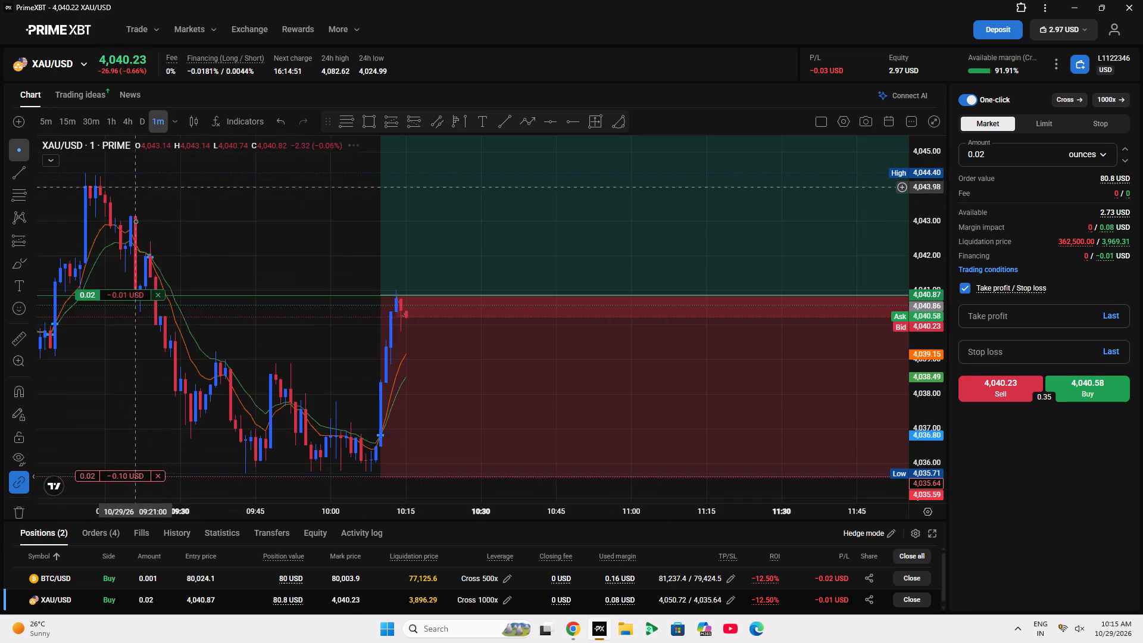
left_click(204, 371)
scroll(205, 371, "down", 5)
left_click_drag(469, 363, 336, 329)
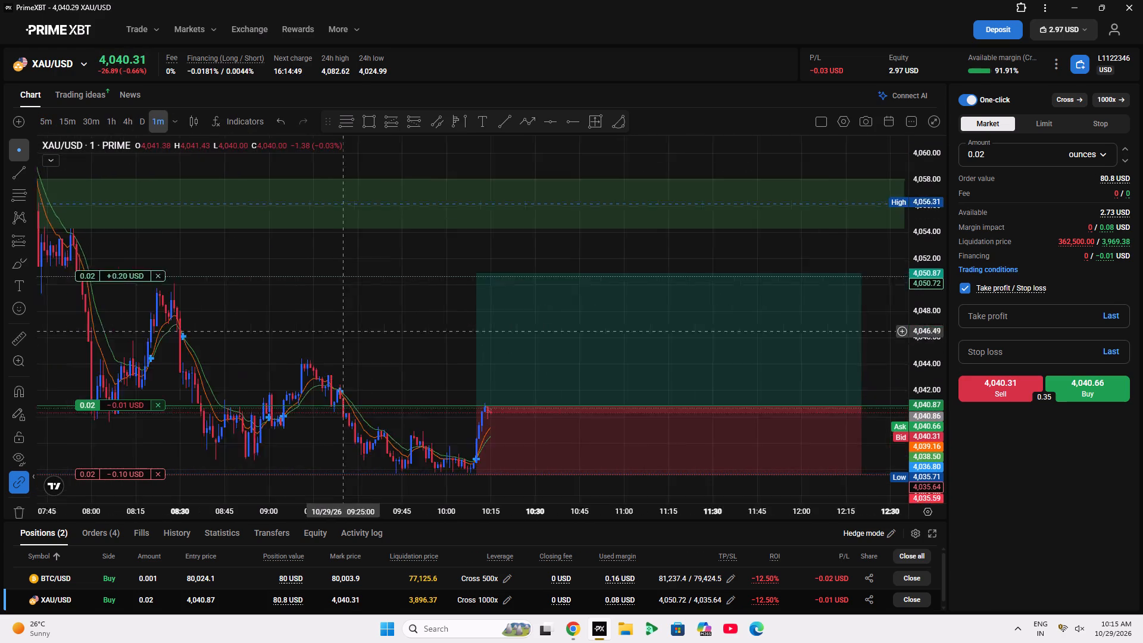
left_click_drag(336, 329, 243, 311)
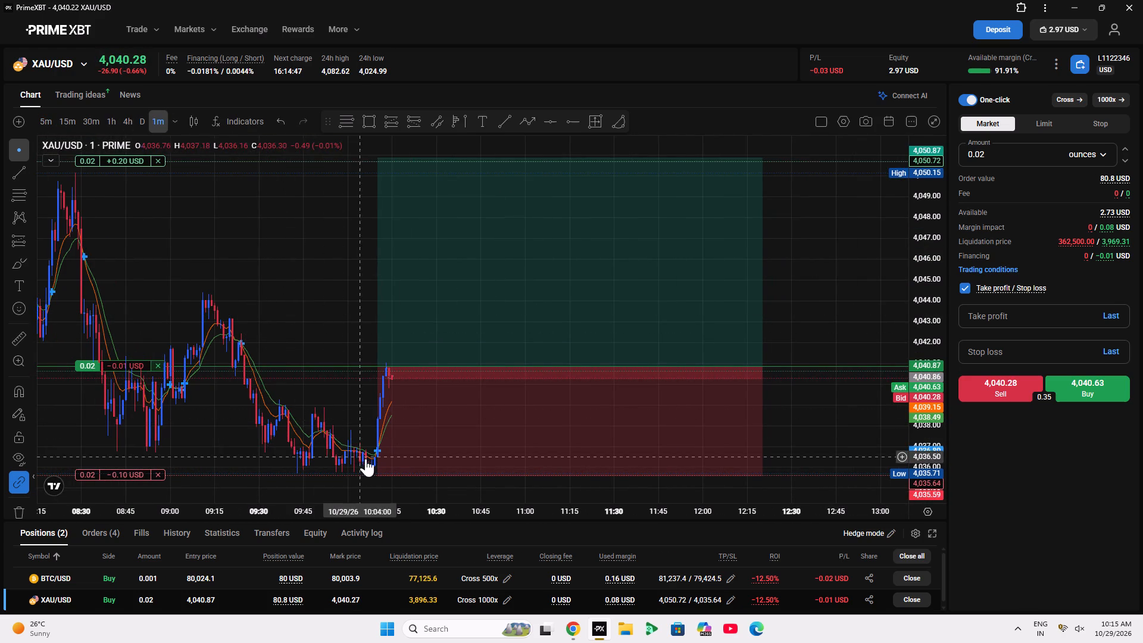
left_click_drag(346, 298, 291, 284)
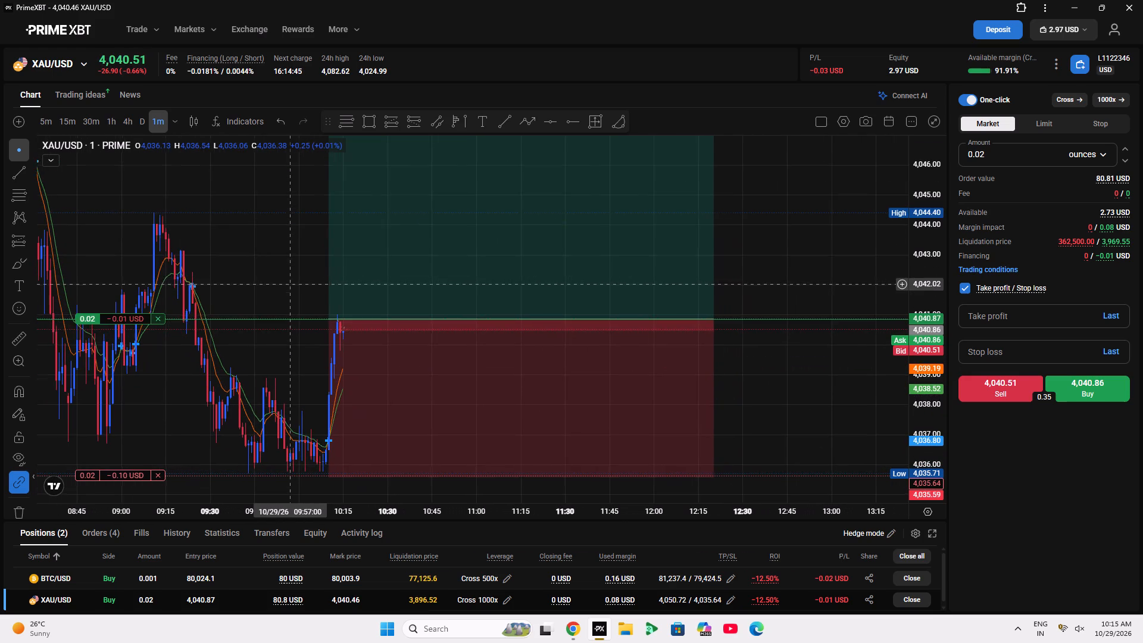
left_click_drag(291, 284, 289, 283)
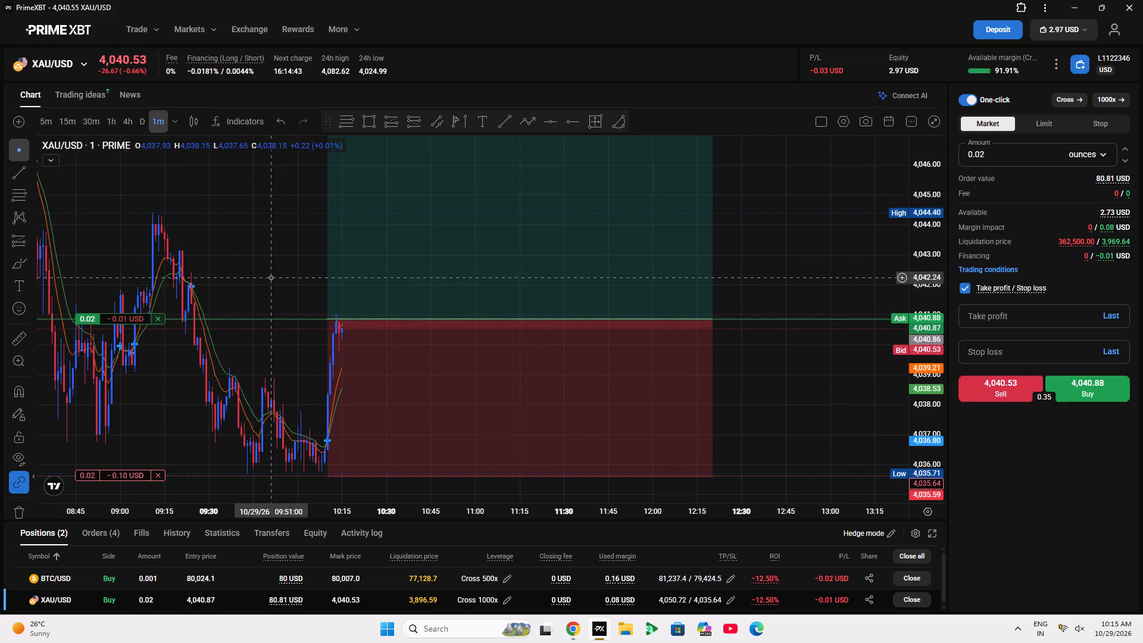
left_click_drag(267, 282, 322, 299)
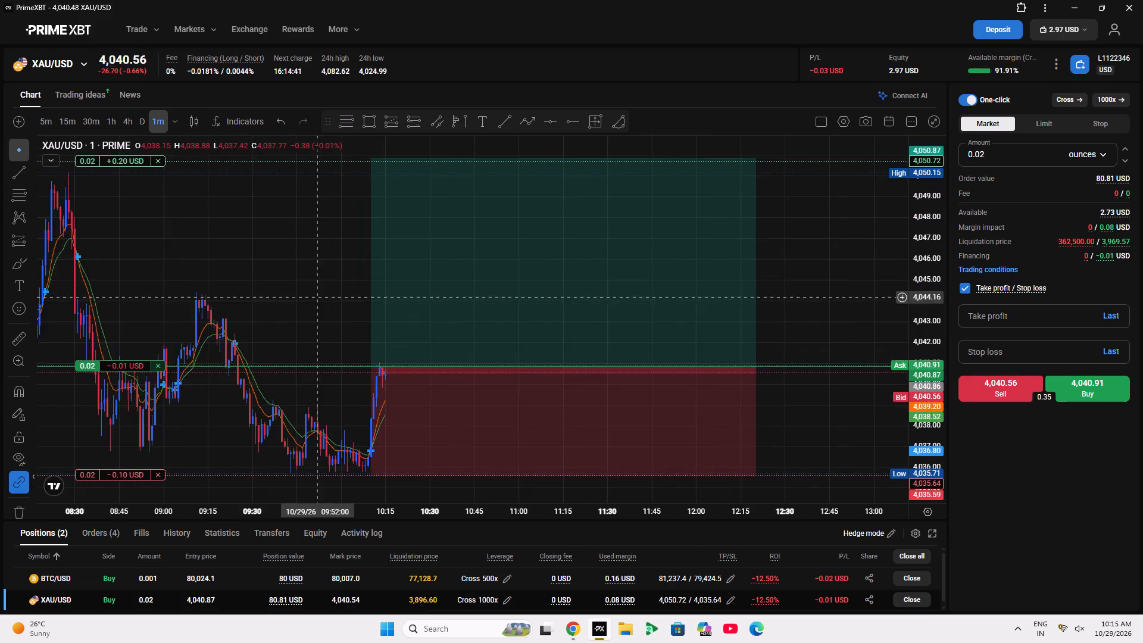
Switch the XAU/USD chart to the 15-minute timeframe and frame the recent swing high, swing low and open long position.
left_click_drag(322, 299, 148, 263)
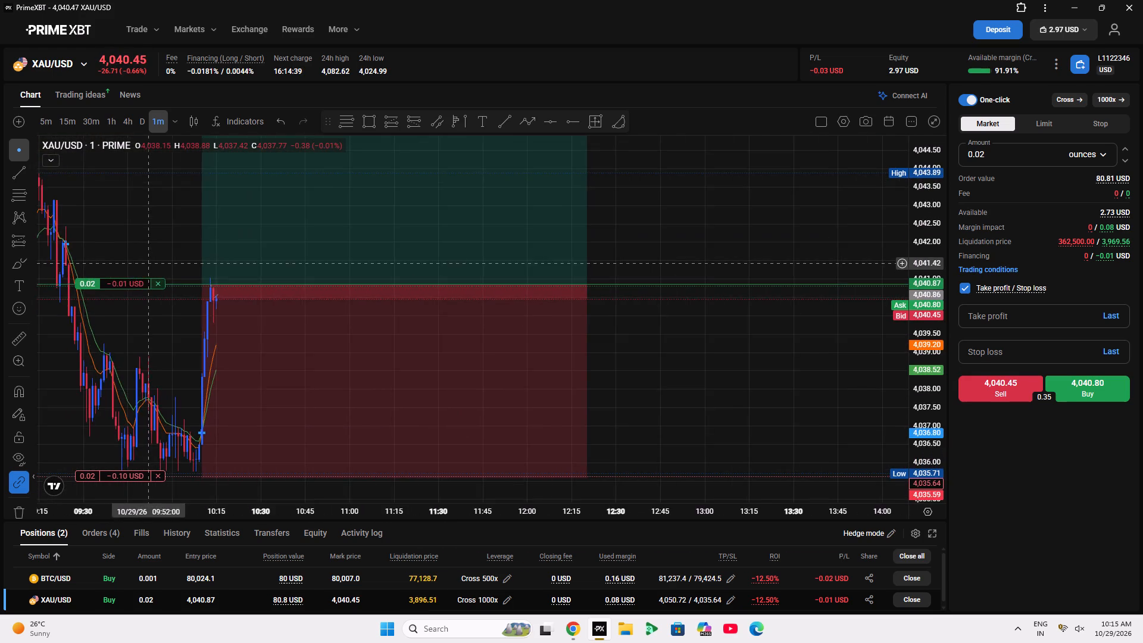
left_click_drag(148, 263, 277, 289)
left_click(56, 116)
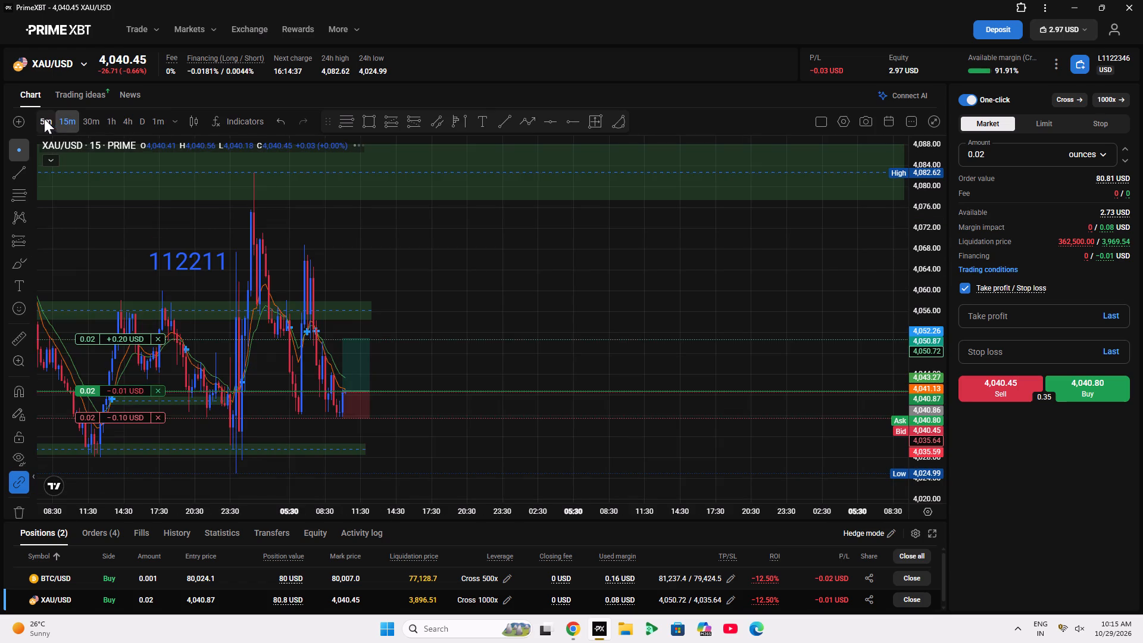
left_click_drag(495, 277, 857, 294)
double_click(936, 353)
scroll(709, 536, "up", 5)
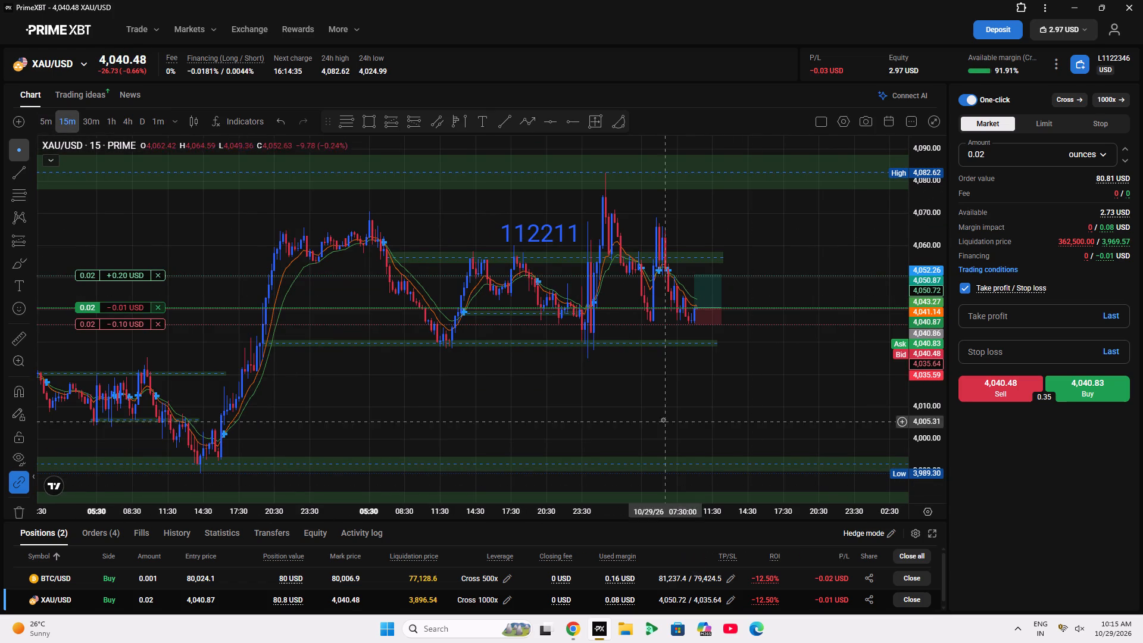
scroll(663, 420, "up", 5)
left_click_drag(636, 265, 523, 221)
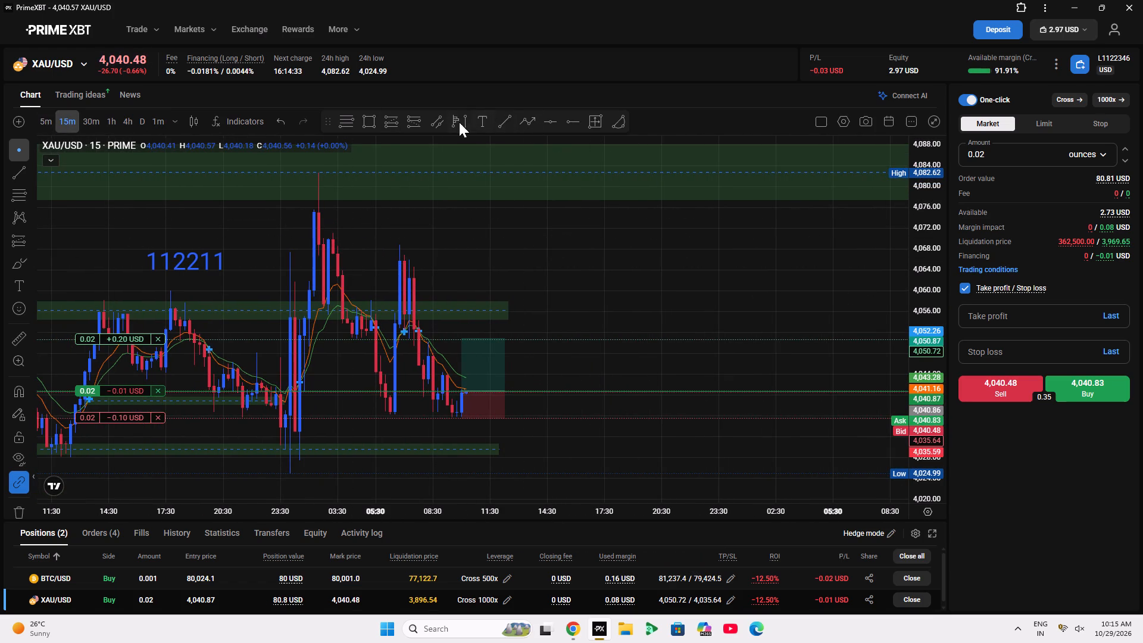
Draw a narrow descending parallel channel from the swing high at about 4,083.50 across the later lower high, extending past the long position drawing.
left_click(432, 121)
left_click(317, 168)
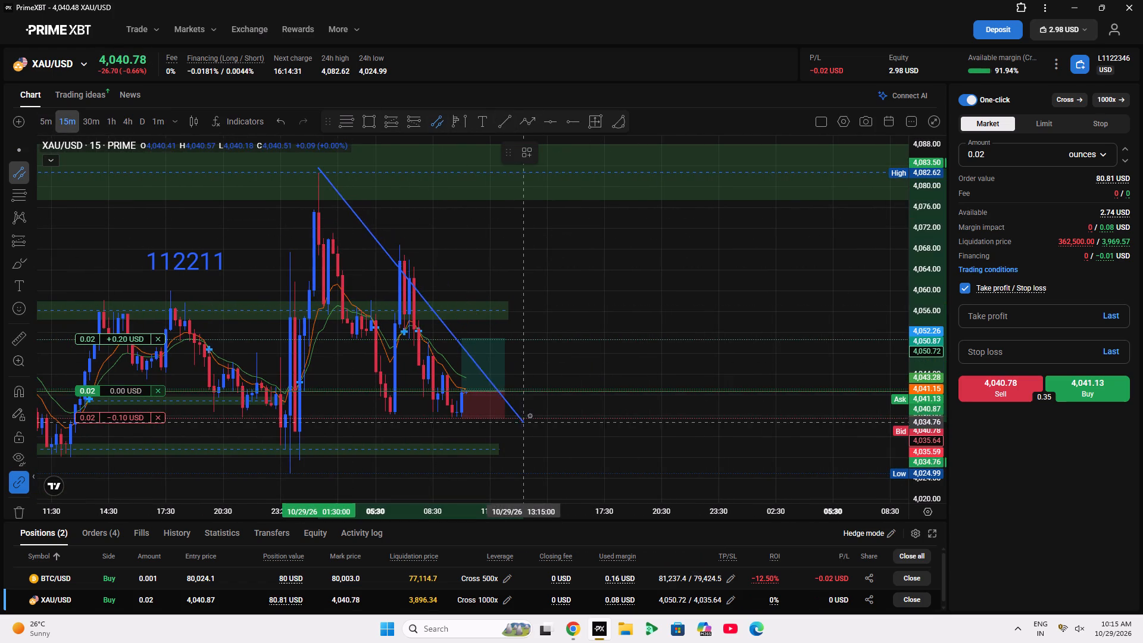
left_click(546, 419)
left_click(556, 416)
left_click(594, 369)
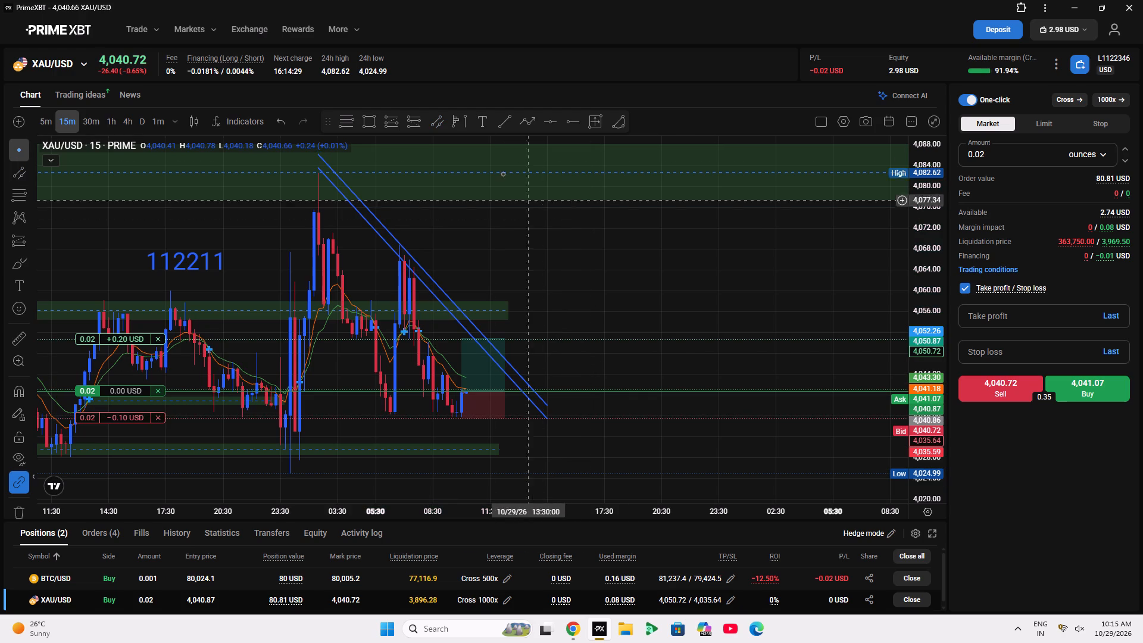
Draw a narrow ascending parallel channel from the swing low at about 4,024.15 under the recent lows to about 4,044.
left_click(439, 120)
left_click(288, 477)
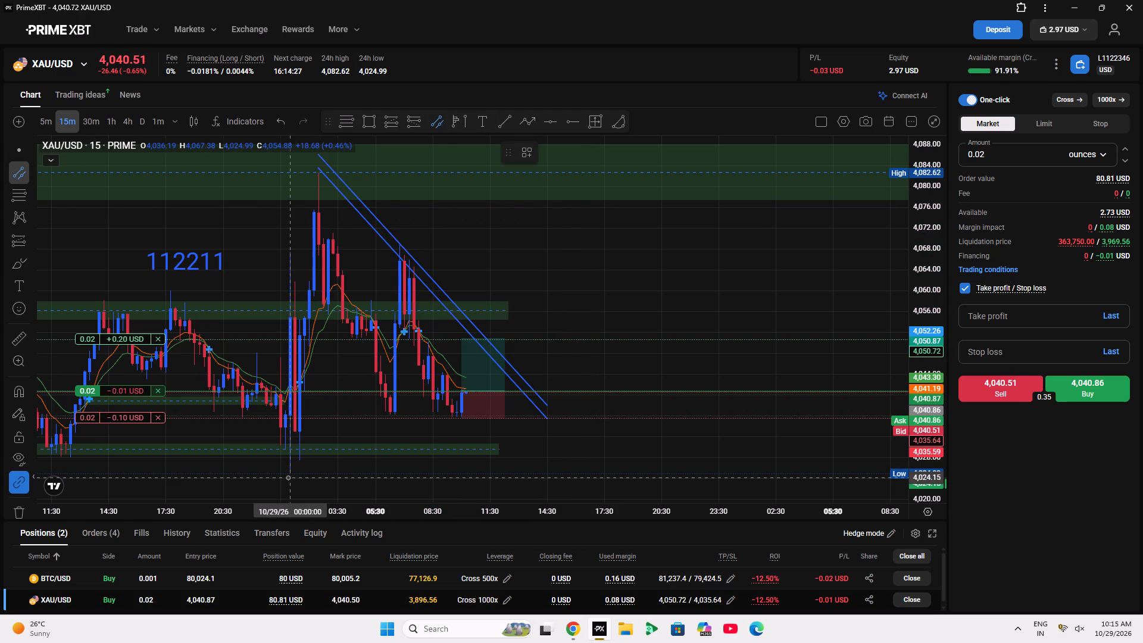
left_click(571, 374)
left_click(576, 376)
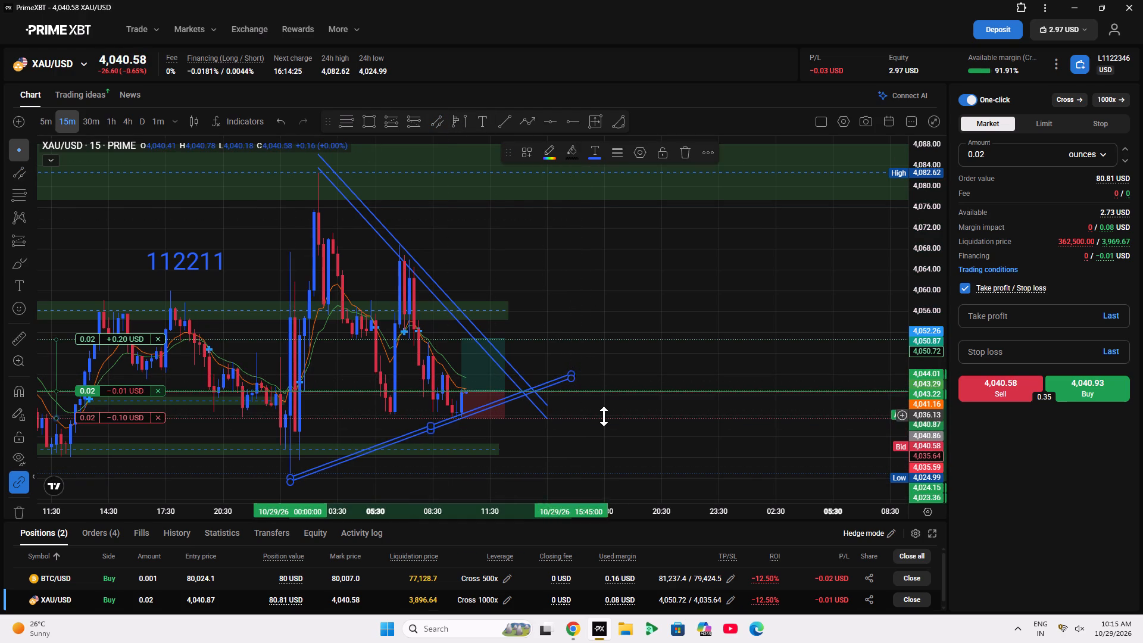
left_click(604, 416)
Examine where the descending and ascending channels converge relative to the XAU/USD long's entry, take profit and stop loss levels.
scroll(606, 452, "up", 4)
left_click_drag(539, 344, 929, 367)
scroll(585, 396, "up", 2)
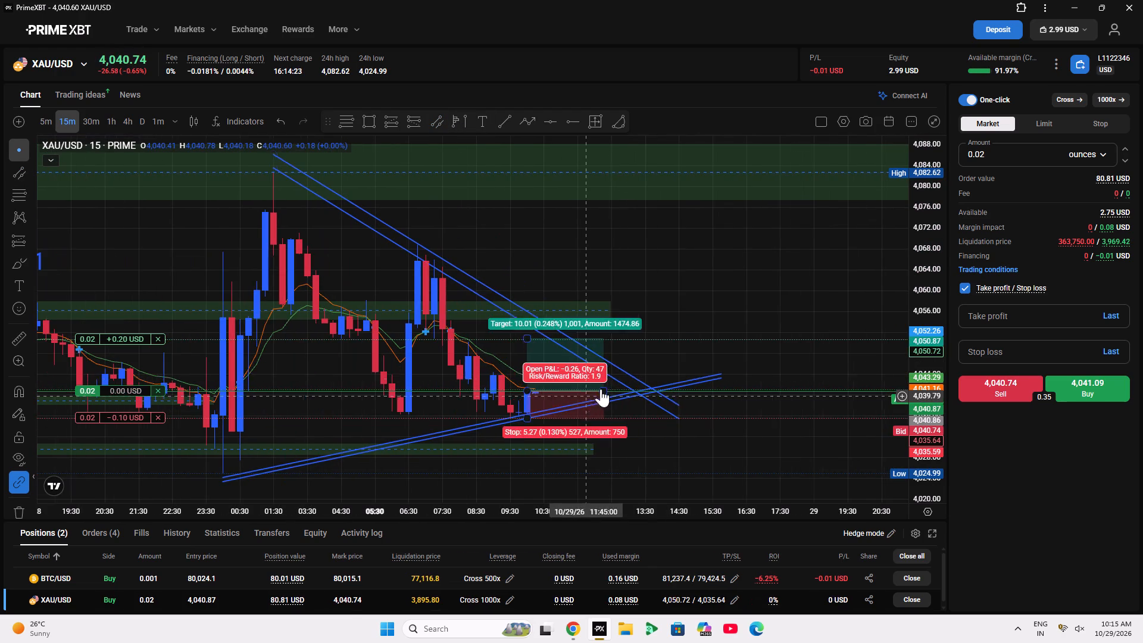
left_click(680, 277)
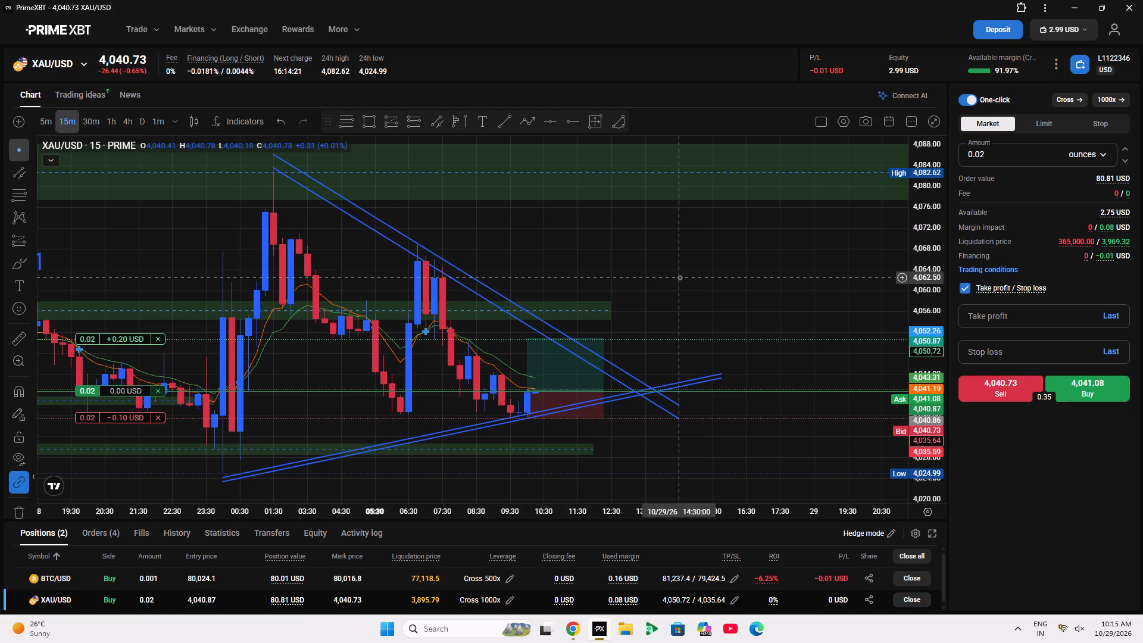
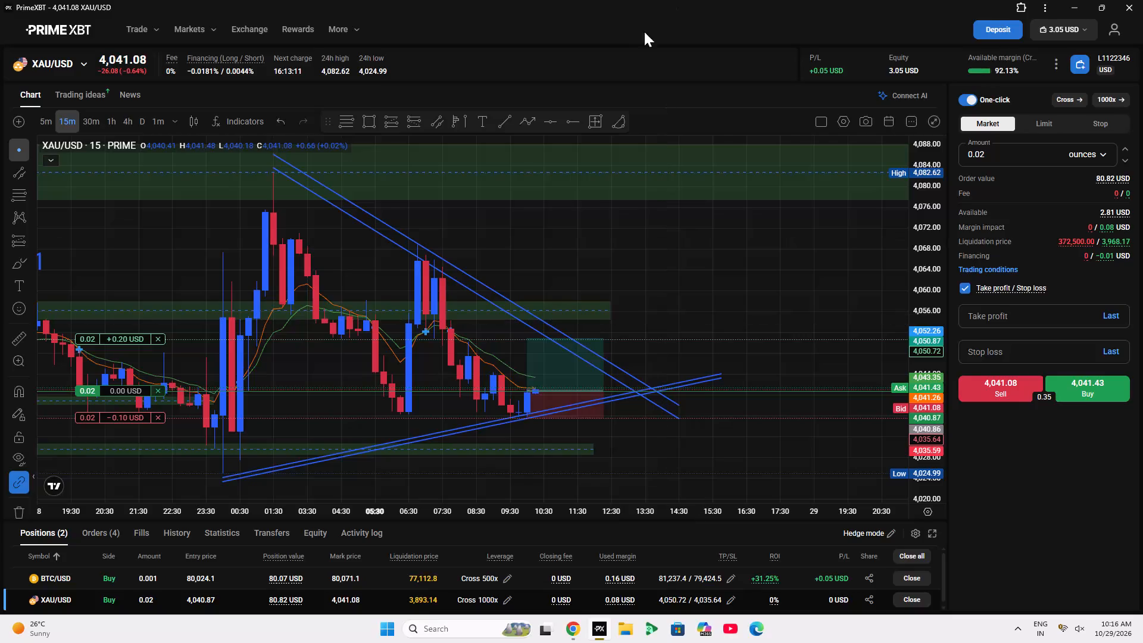
Switch the chart from XAU/USD to BTC/USD.
left_click(62, 61)
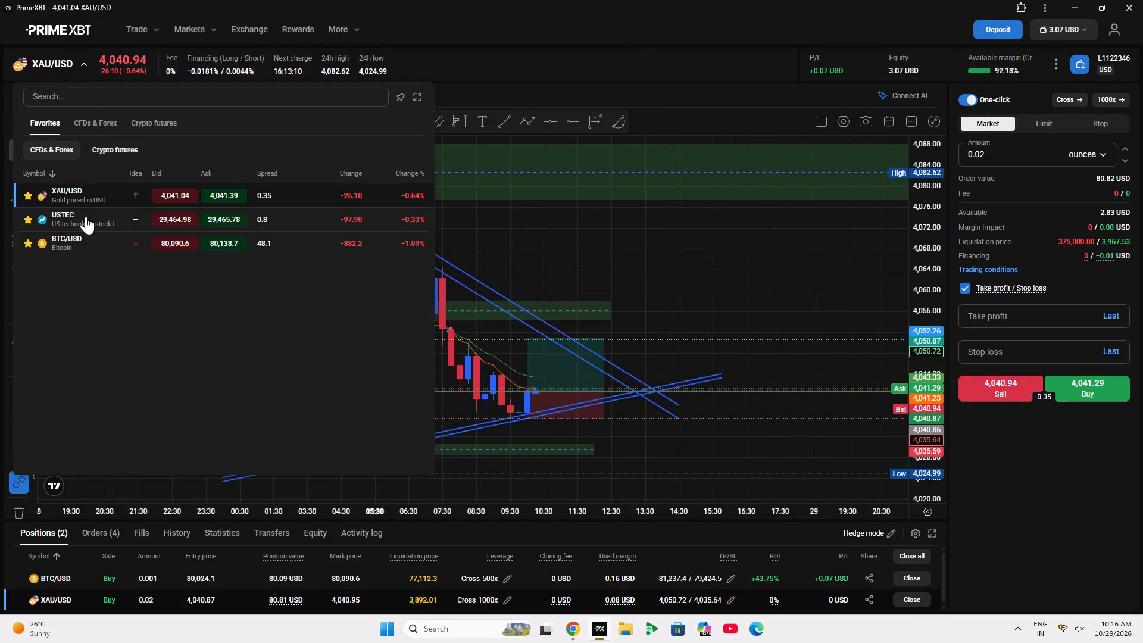
left_click(81, 249)
left_click(500, 345)
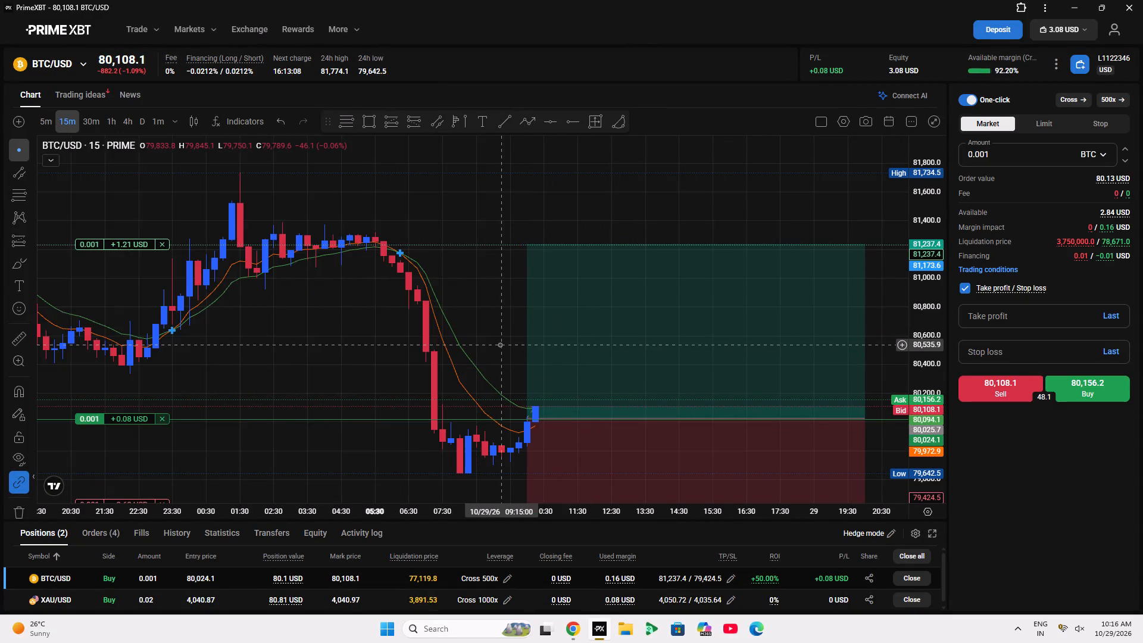
Examine the 15-minute BTC/USD price action around the open long's entry, target zone and recent swing high and low.
scroll(500, 345, "down", 4)
scroll(500, 345, "up", 4)
left_click_drag(500, 345, 157, 258)
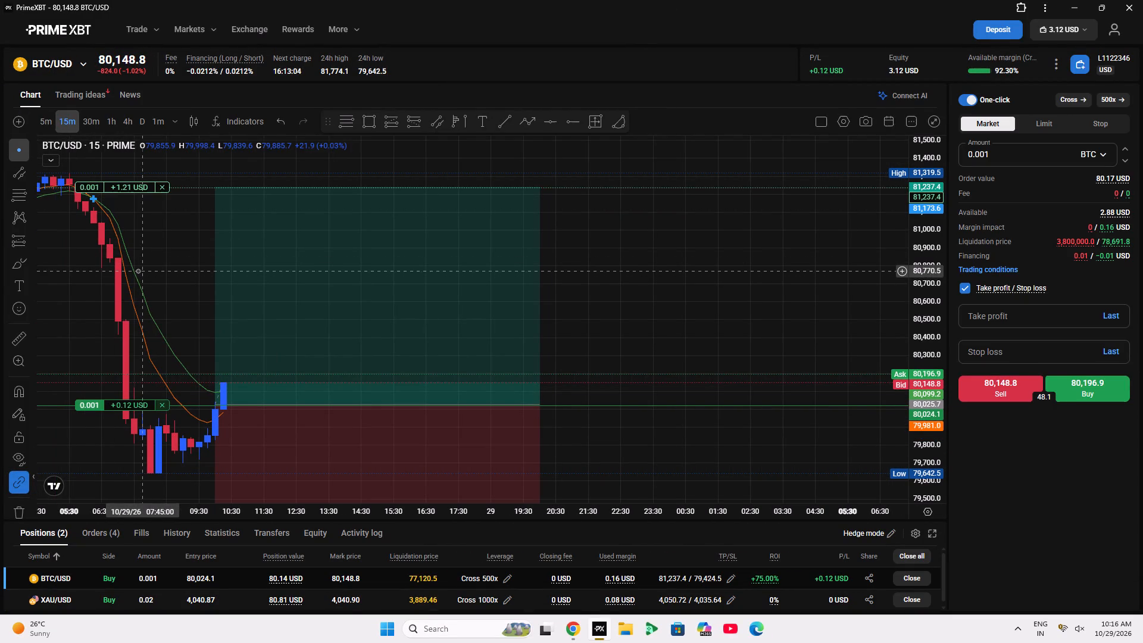
left_click_drag(138, 271, 180, 278)
scroll(739, 314, "down", 4)
scroll(739, 314, "up", 4)
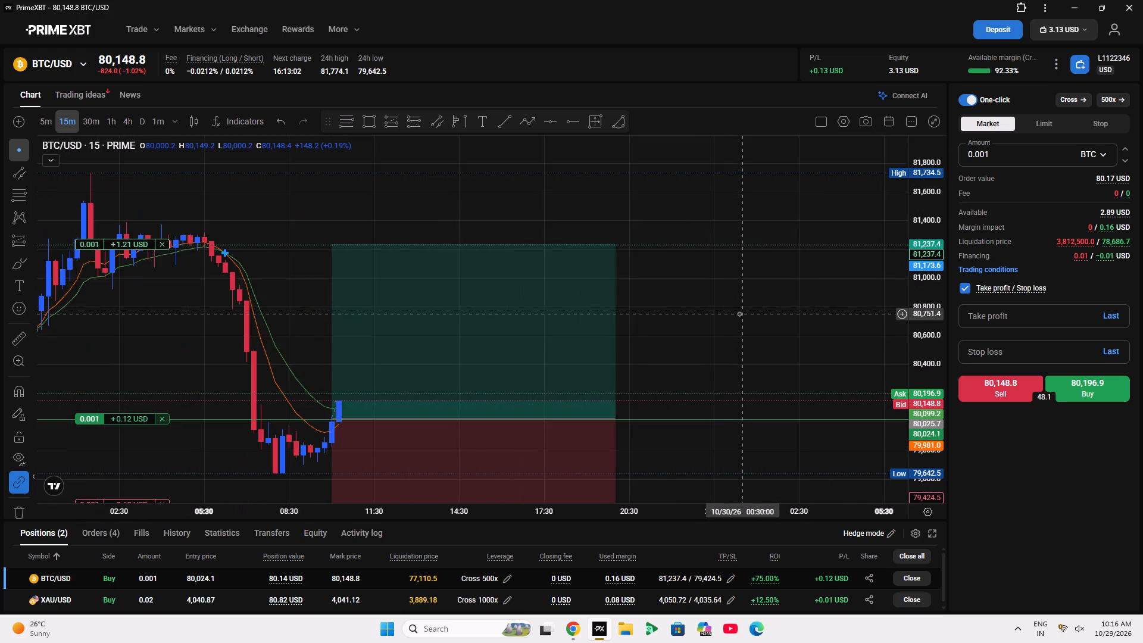
left_click_drag(739, 314, 1020, 321)
left_click_drag(204, 285, 343, 312)
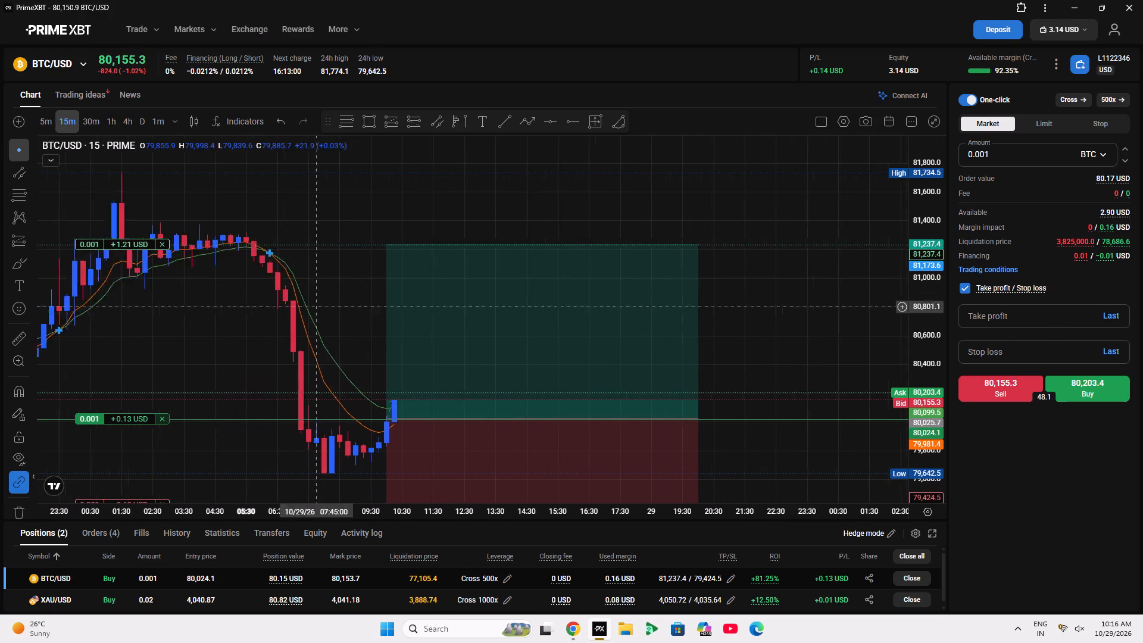
left_click_drag(343, 312, 316, 277)
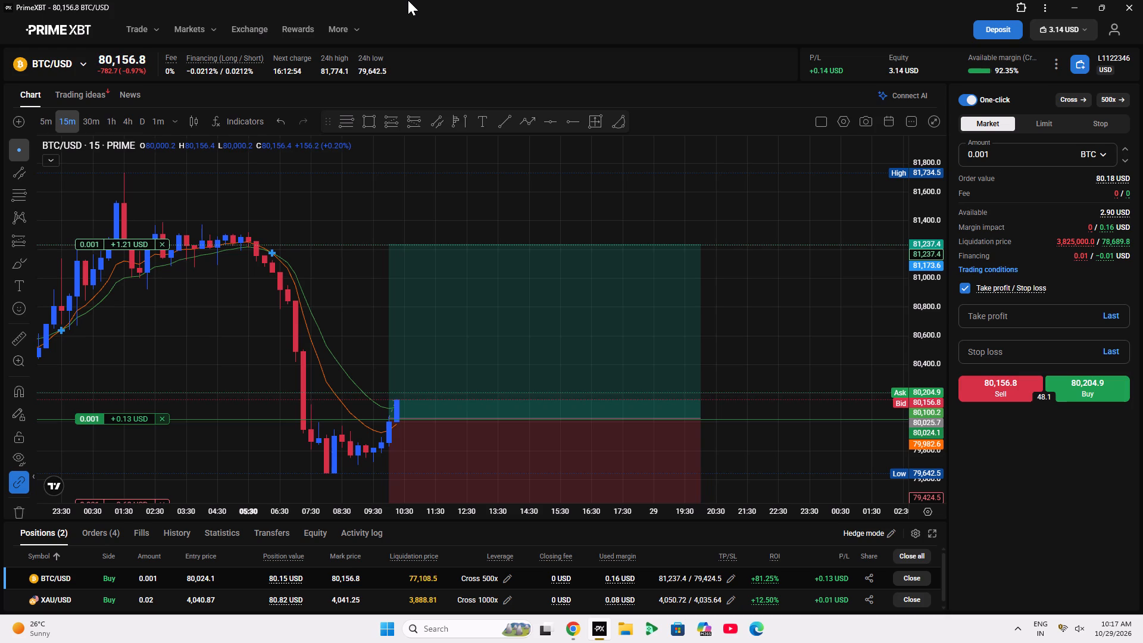
scroll(450, 0, "down", 7)
Measure the price range beside the BTC/USD long drawing from the entry level up to about 80,627.
left_click(13, 354)
left_click(17, 339)
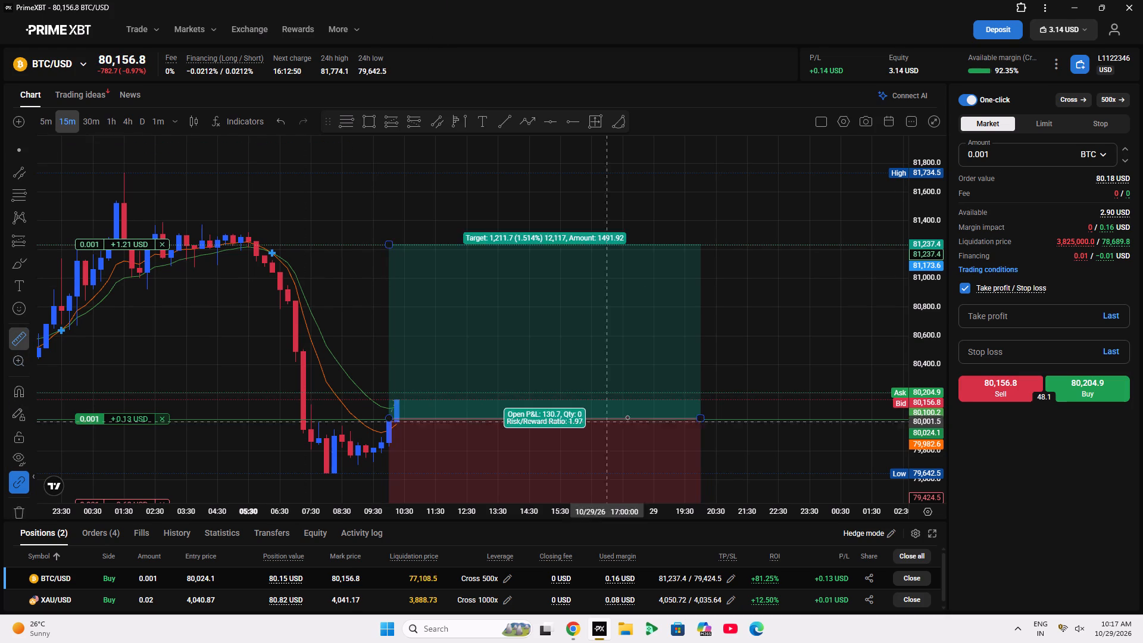
left_click(741, 419)
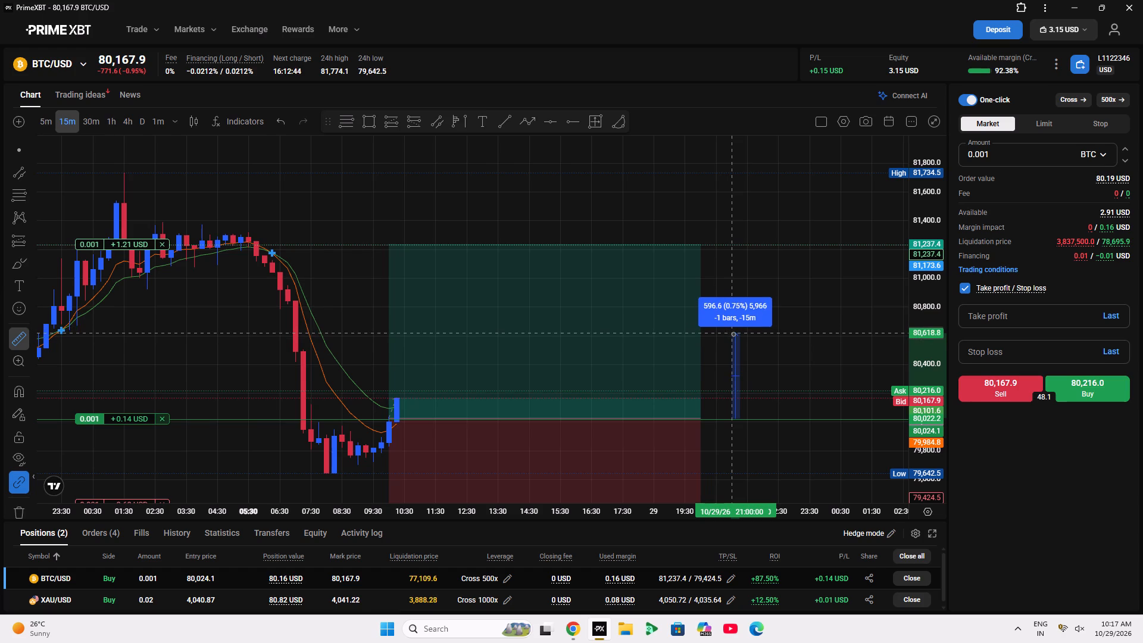
left_click(727, 332)
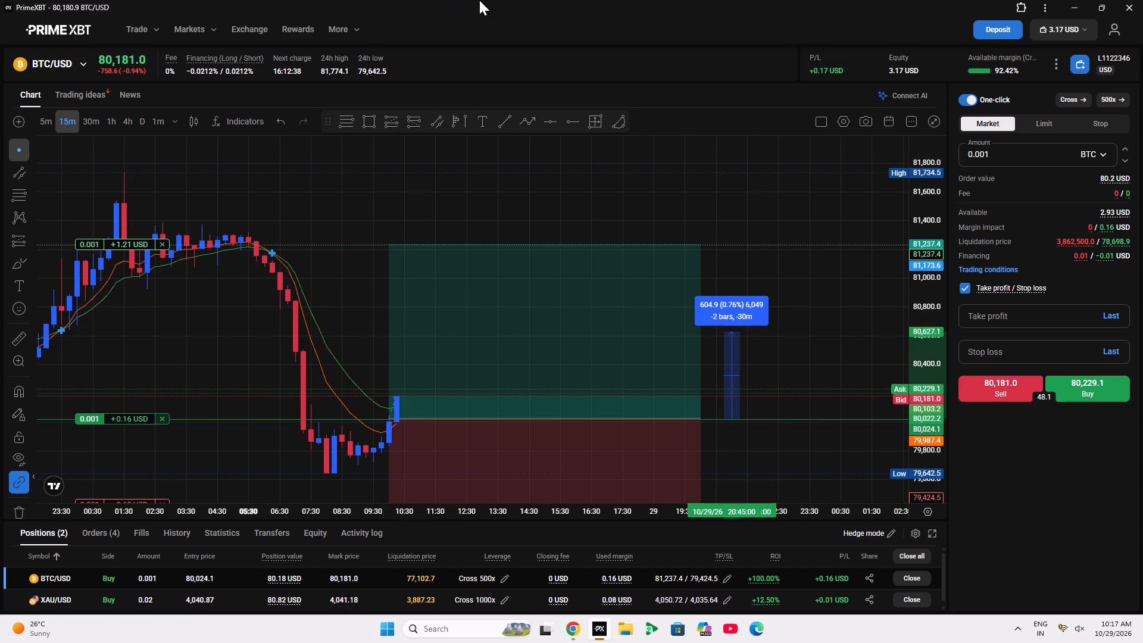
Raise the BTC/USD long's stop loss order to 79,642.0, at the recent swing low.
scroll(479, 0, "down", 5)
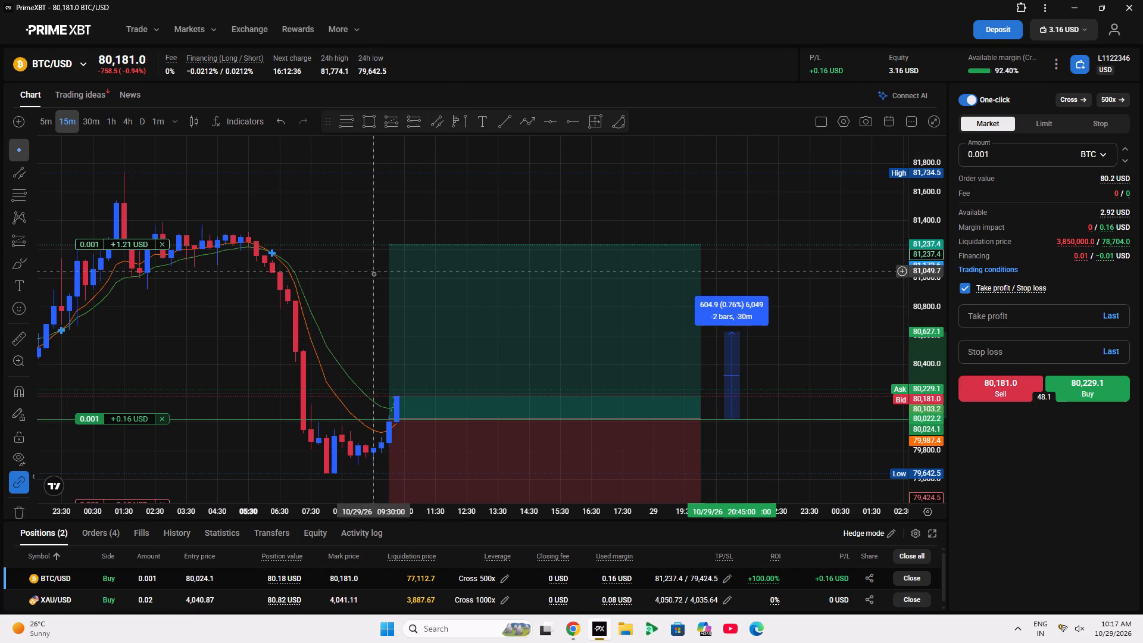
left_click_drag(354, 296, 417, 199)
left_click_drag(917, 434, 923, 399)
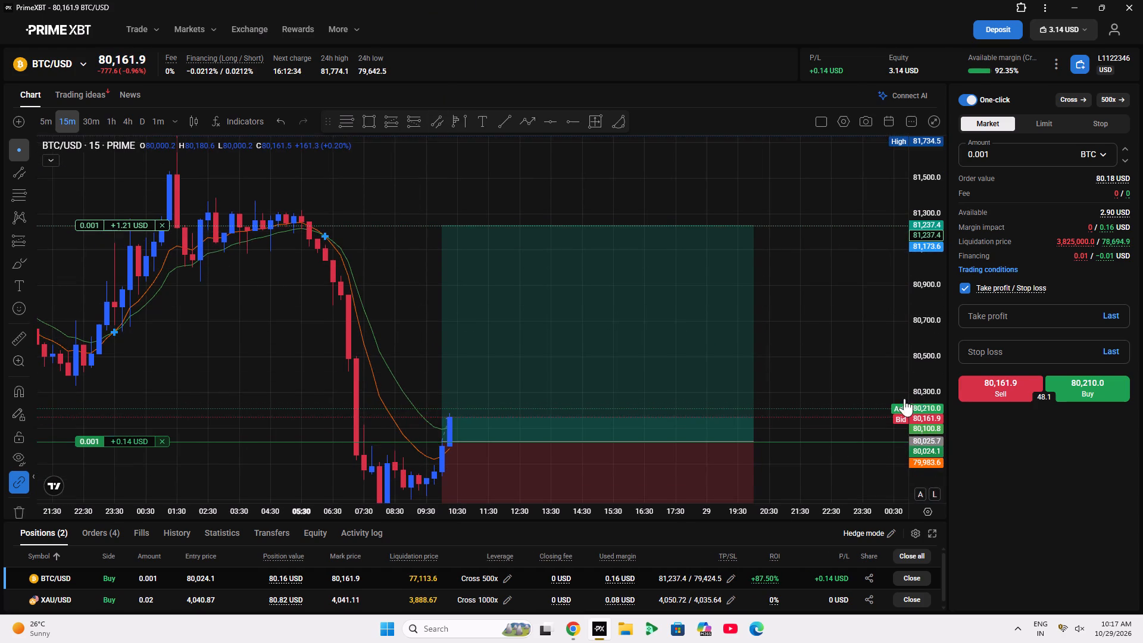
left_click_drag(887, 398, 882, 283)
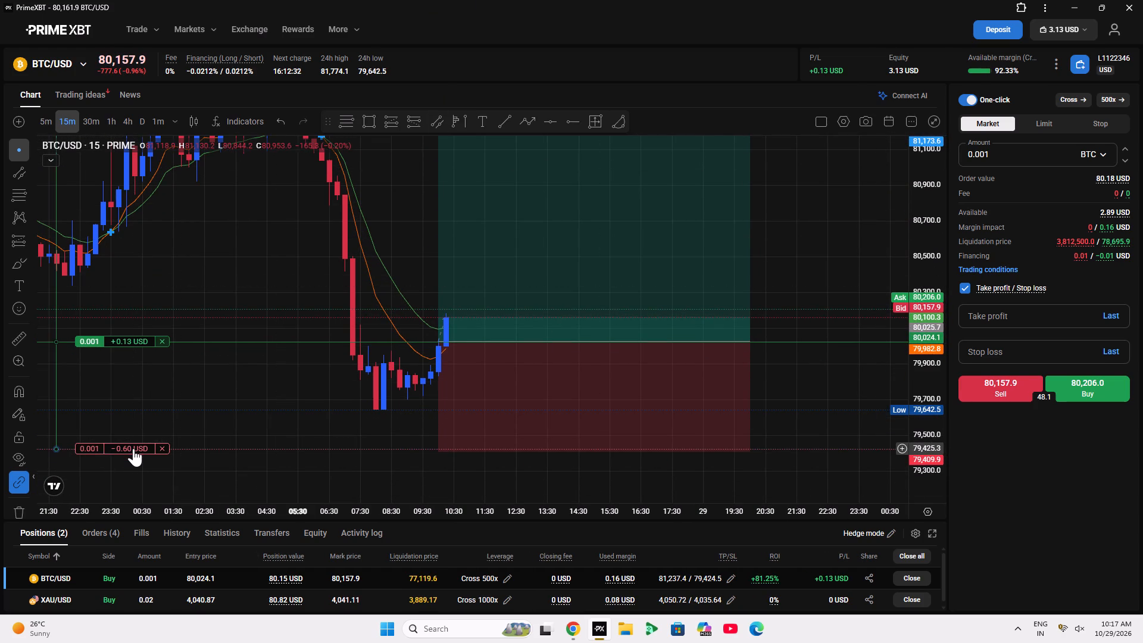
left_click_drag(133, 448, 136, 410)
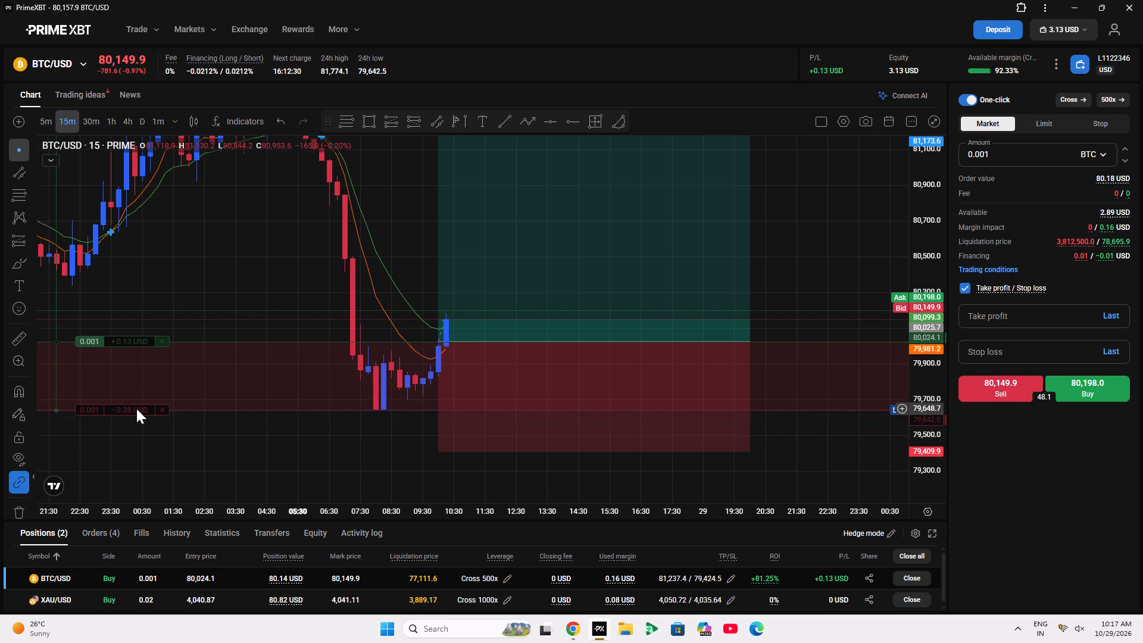
Measure the price range beside the BTC/USD long drawing from the entry level down to about 79,521.
left_click_drag(225, 388, 225, 435)
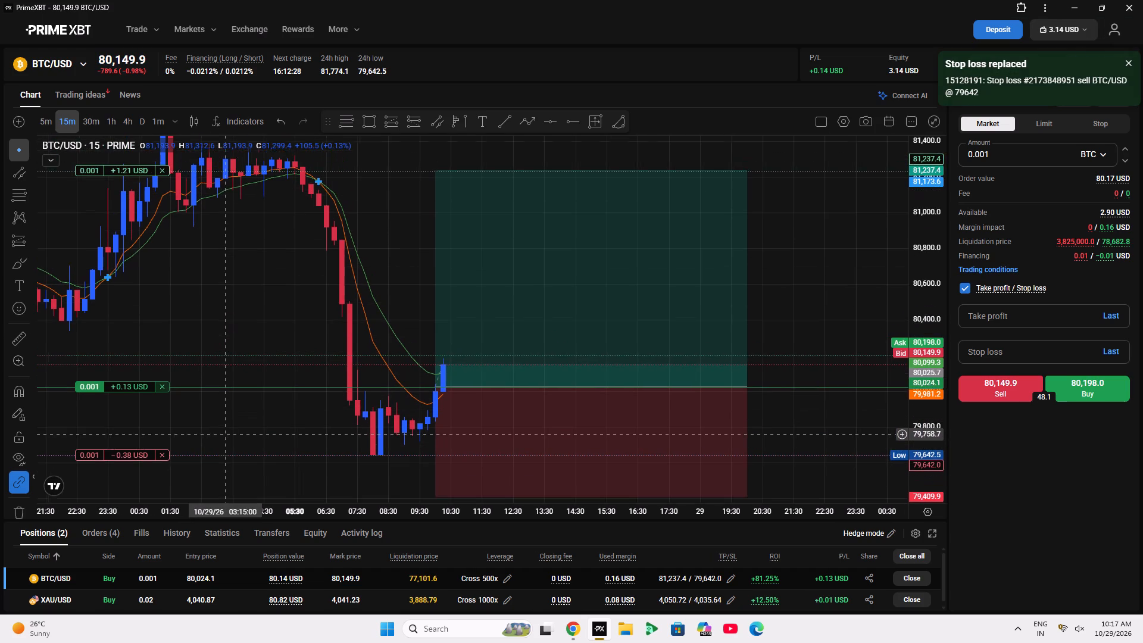
left_click_drag(225, 435, 225, 435)
double_click(939, 257)
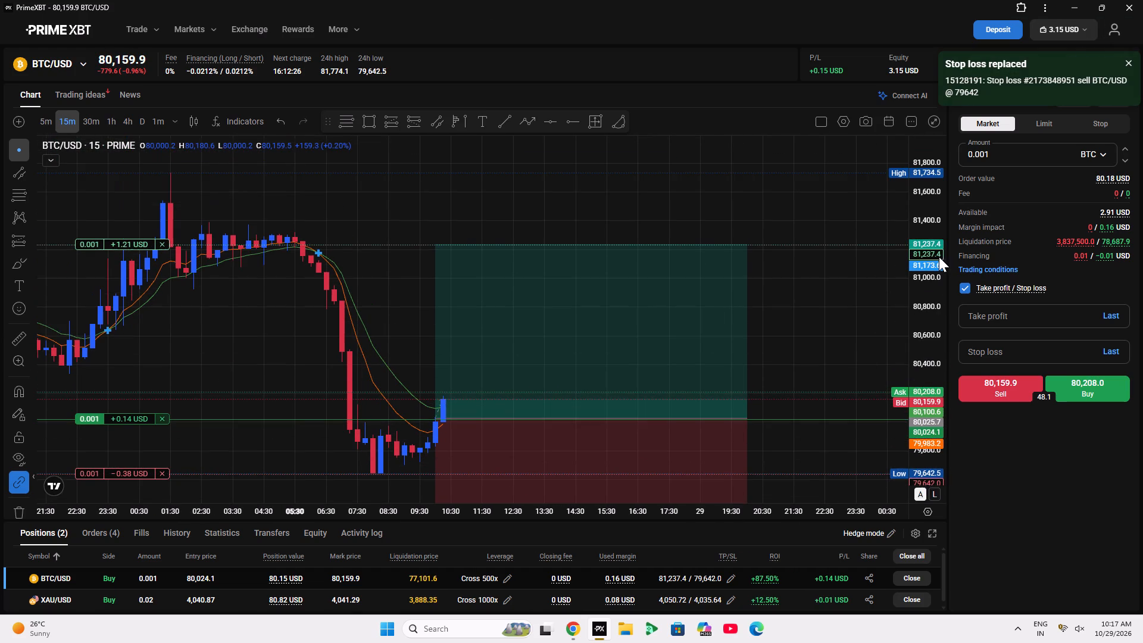
left_click_drag(925, 373, 905, 322)
left_click_drag(826, 351, 738, 164)
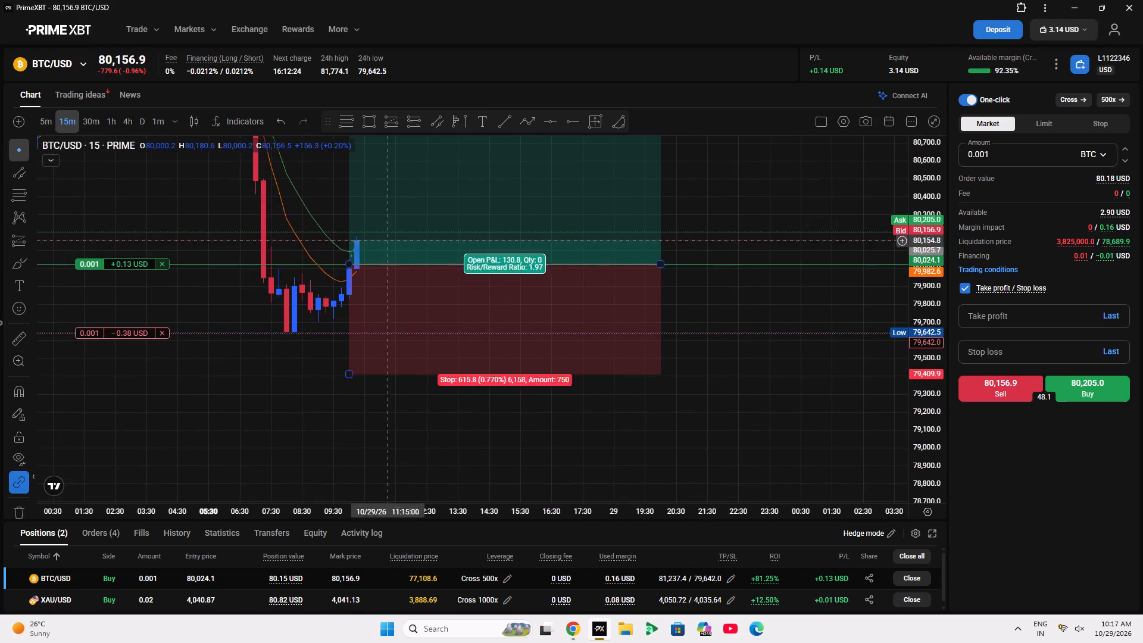
left_click(19, 338)
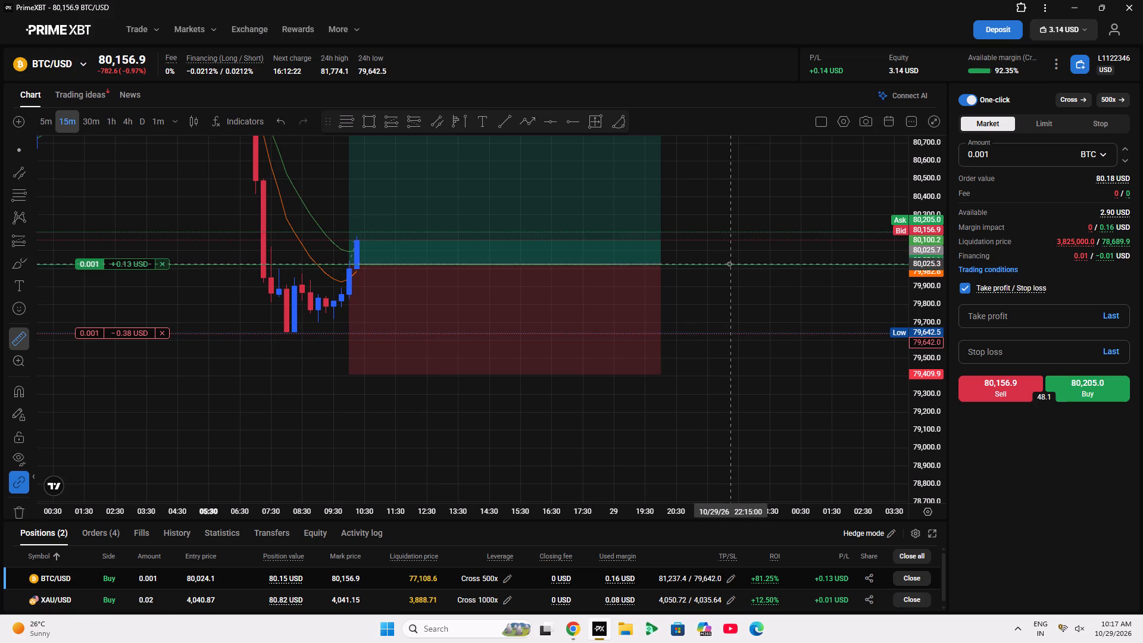
left_click(728, 263)
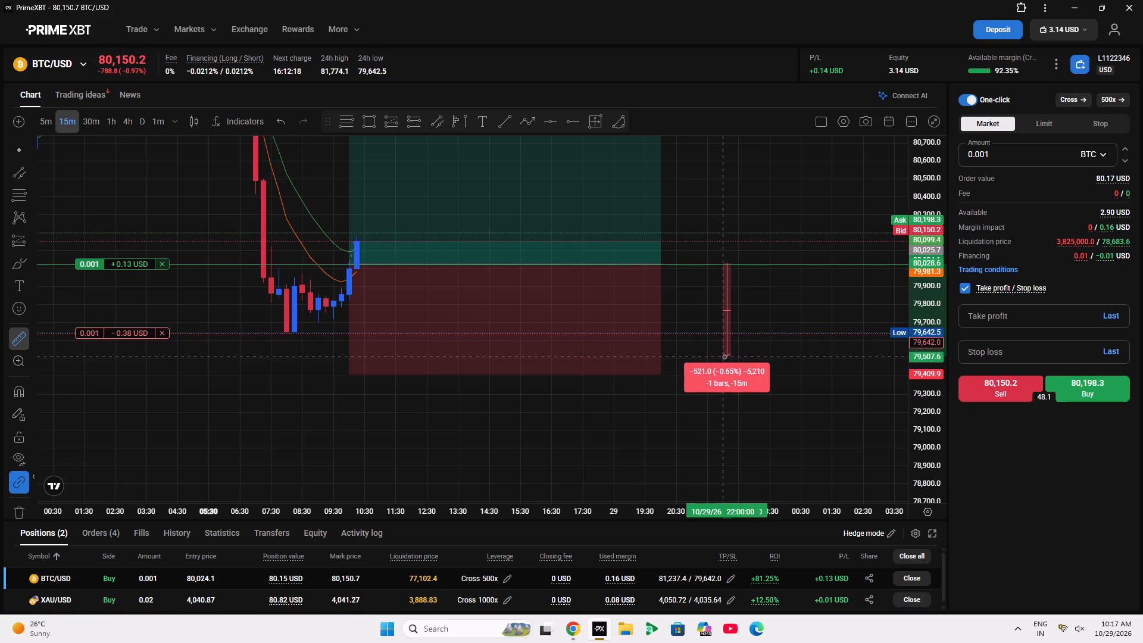
left_click(721, 354)
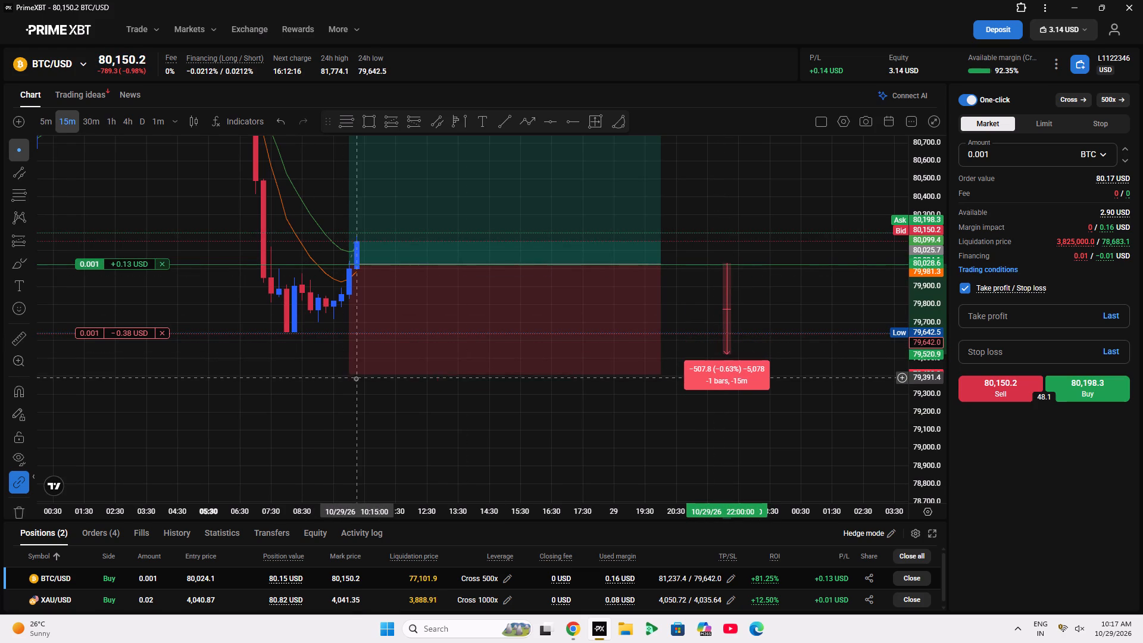
Raise the stop level of the BTC/USD long position drawing to about 79,521.
left_click_drag(349, 374, 351, 354)
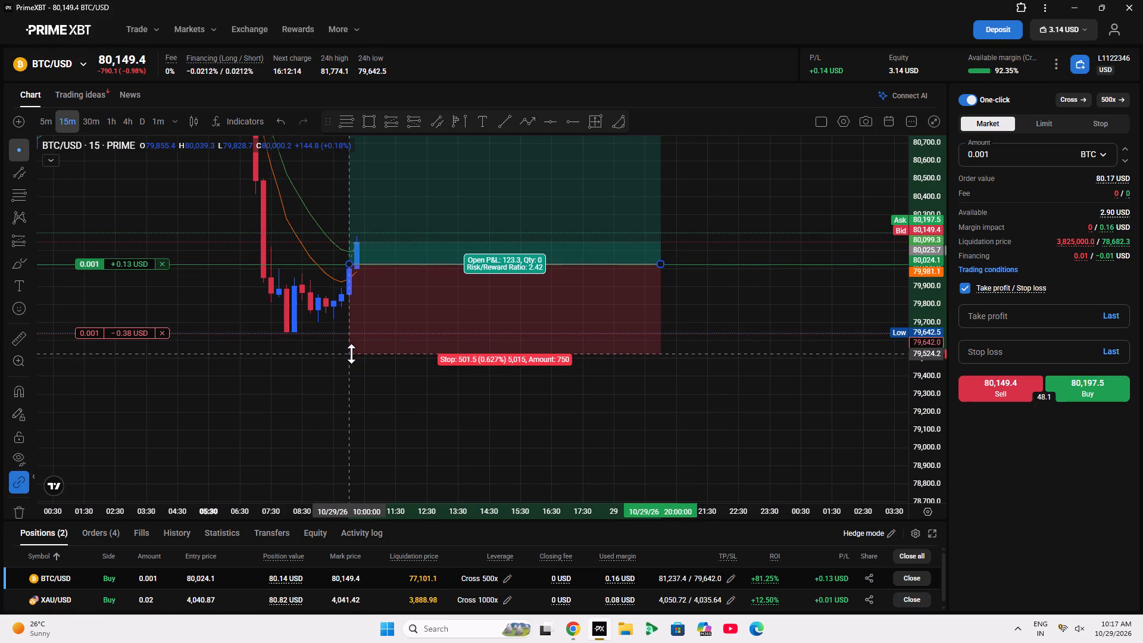
left_click_drag(351, 354, 352, 354)
Move the BTC/USD long's stop loss order to 79,527.5, near the bottom of the position drawing's stop zone.
left_click_drag(139, 332, 158, 351)
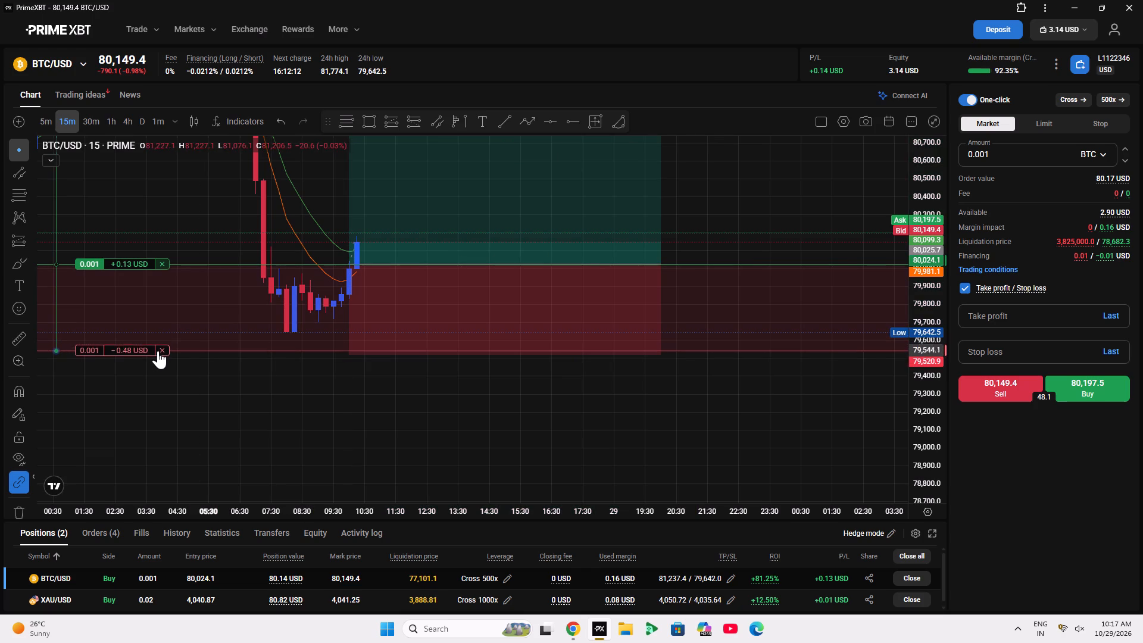
left_click_drag(158, 351, 161, 353)
Examine the BTC/USD long's take profit and stop loss levels against the wider 15-minute price history.
left_click_drag(375, 427, 377, 470)
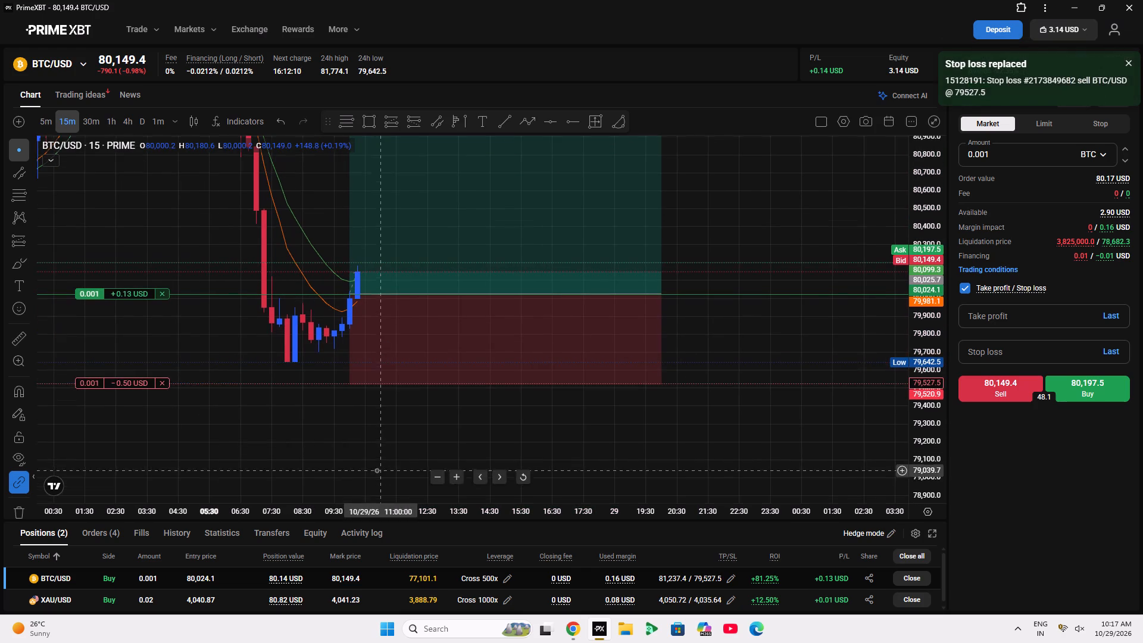
double_click(919, 330)
left_click_drag(799, 339, 661, 293)
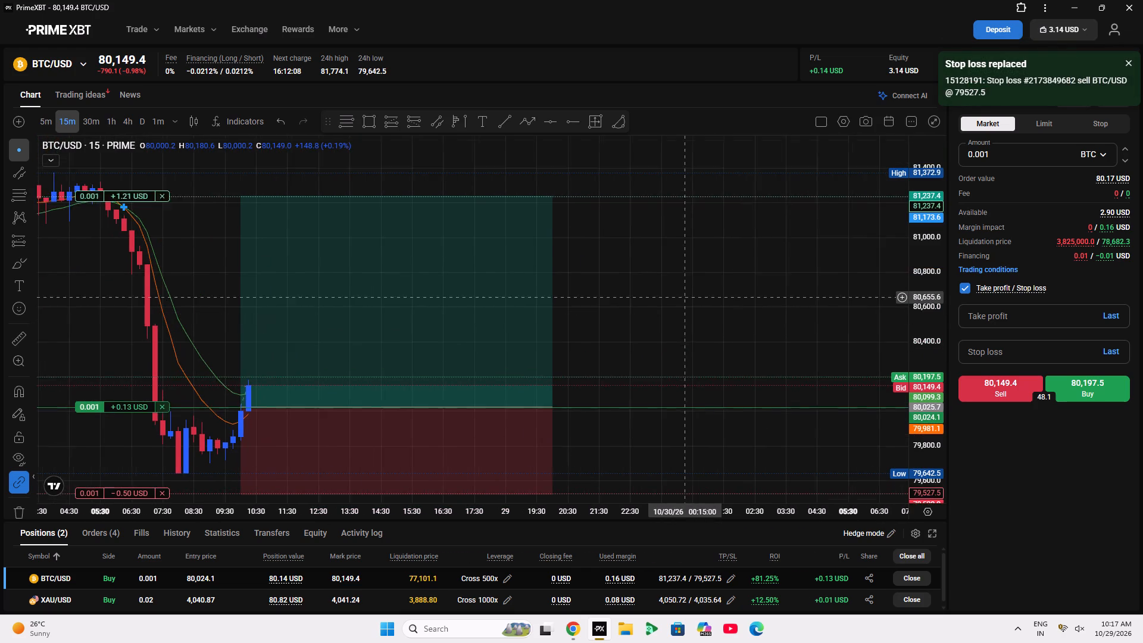
left_click_drag(661, 293, 758, 326)
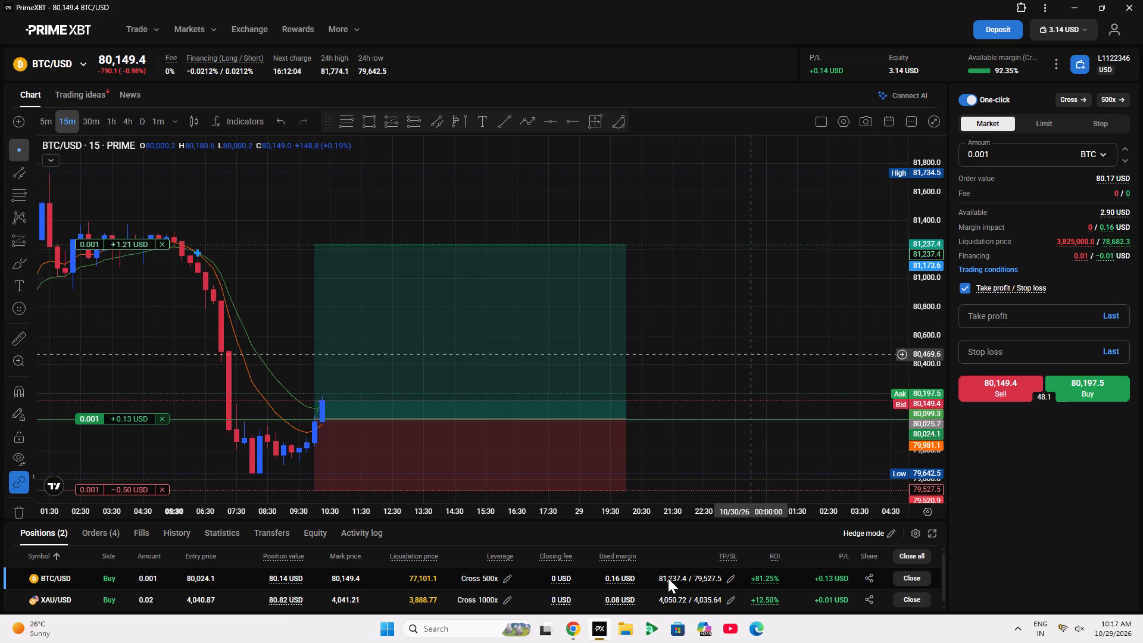
scroll(314, 266, "down", 5)
left_click_drag(403, 281, 558, 313)
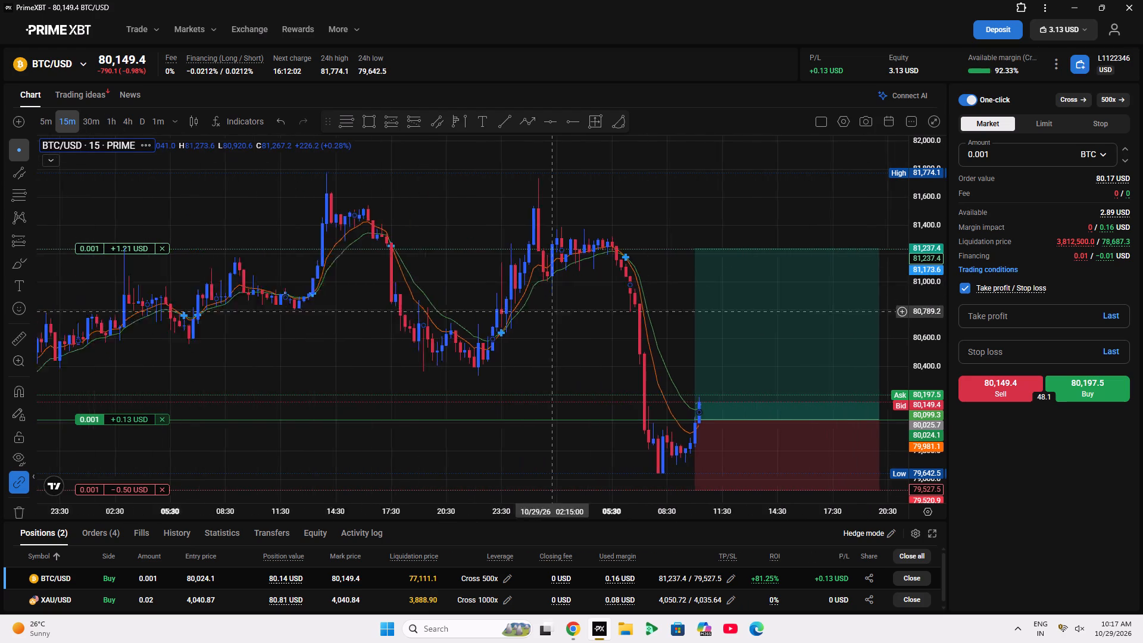
left_click_drag(558, 313, 783, 360)
left_click_drag(772, 344, 614, 354)
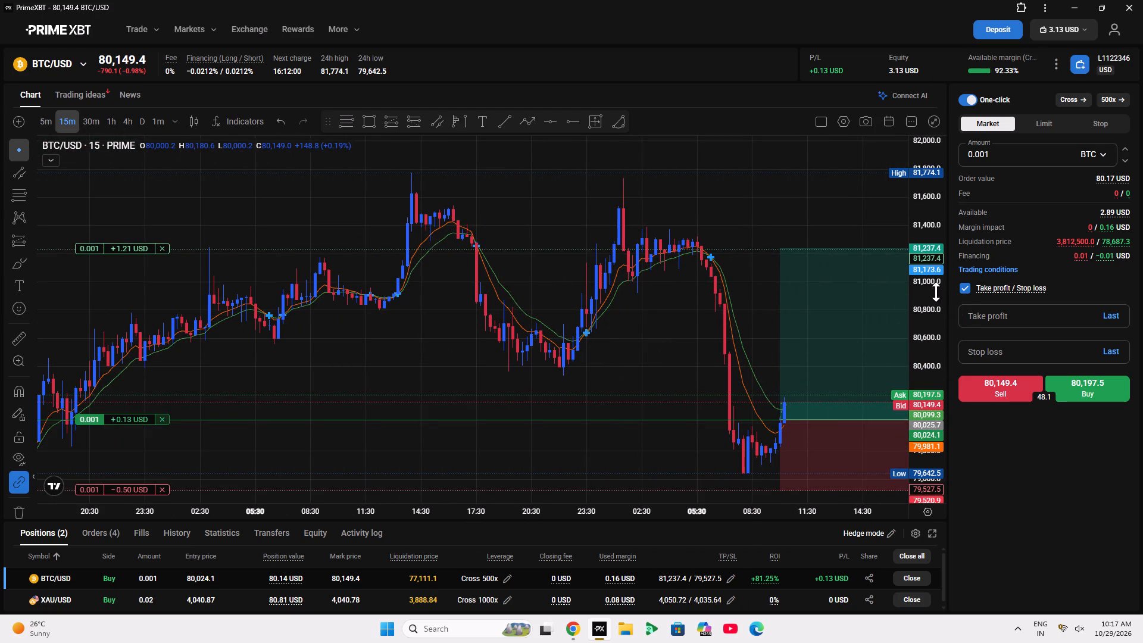
triple_click(925, 289)
left_click_drag(598, 357, 277, 332)
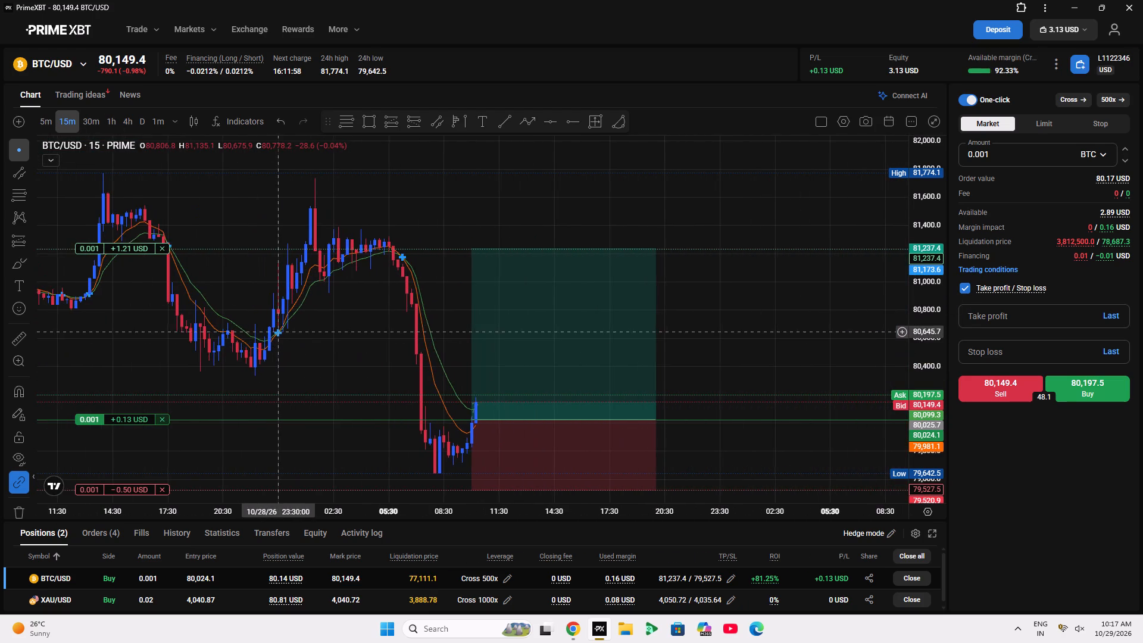
left_click_drag(277, 332, 1031, 508)
left_click_drag(830, 320, 130, 332)
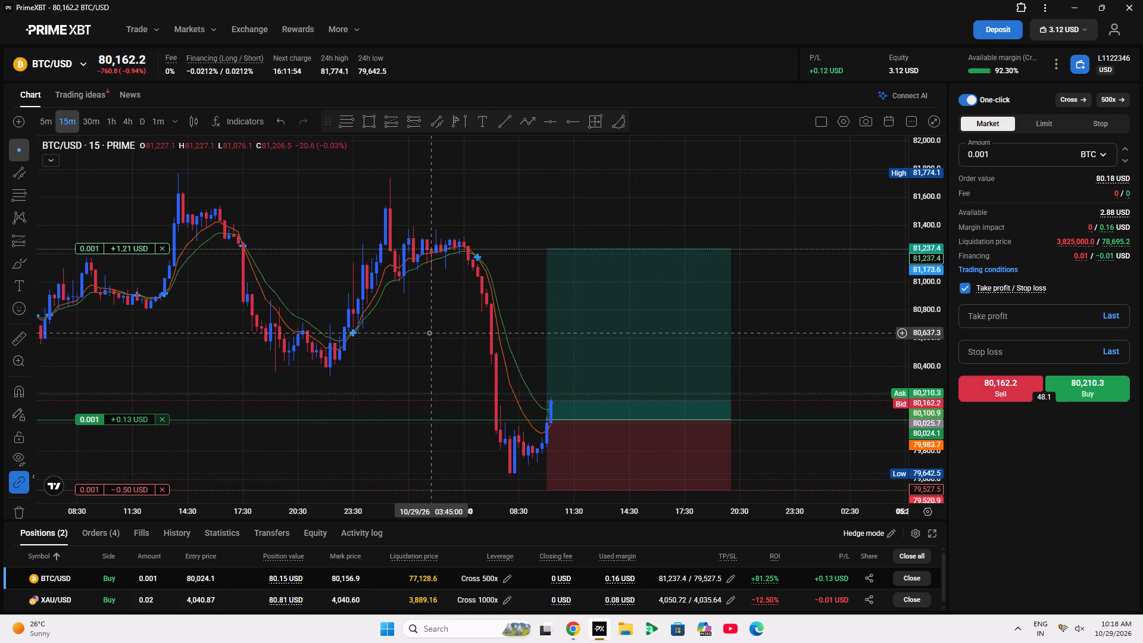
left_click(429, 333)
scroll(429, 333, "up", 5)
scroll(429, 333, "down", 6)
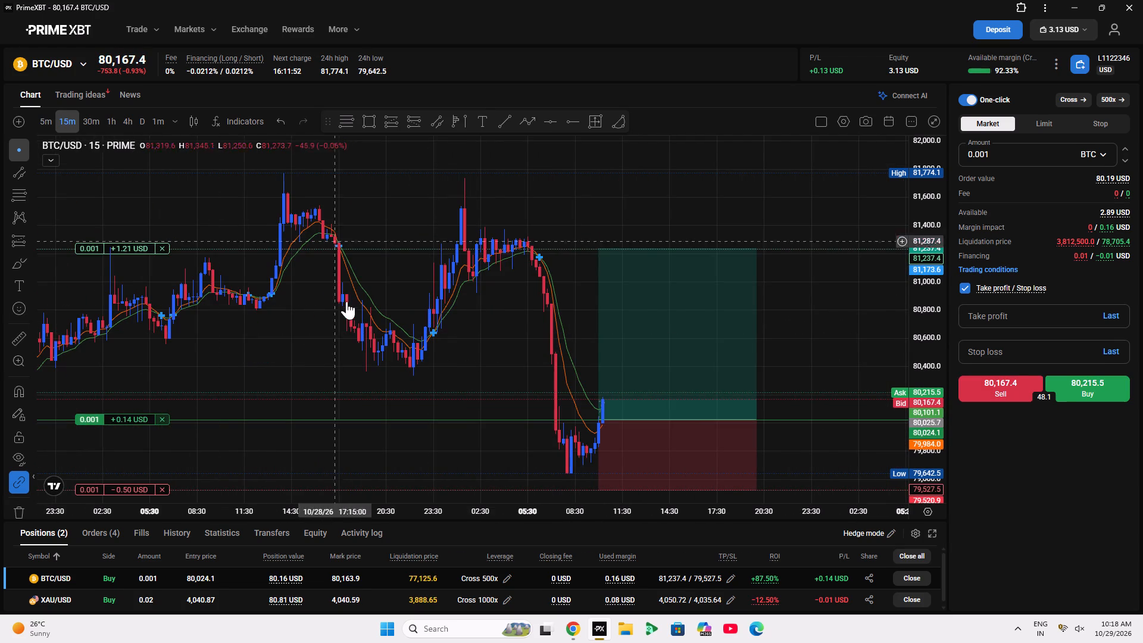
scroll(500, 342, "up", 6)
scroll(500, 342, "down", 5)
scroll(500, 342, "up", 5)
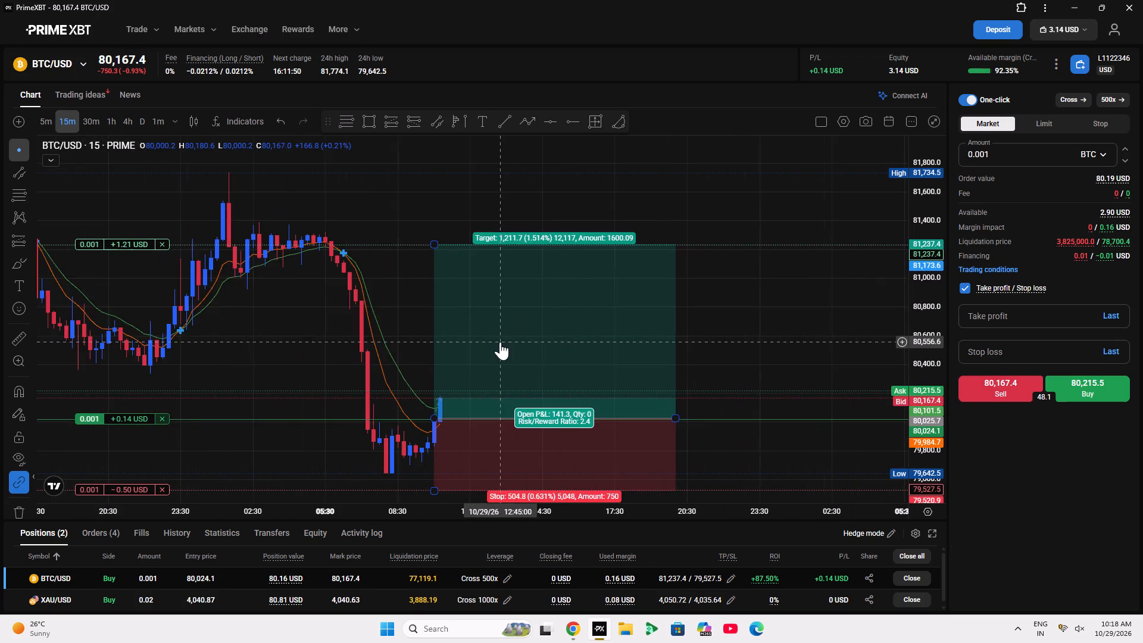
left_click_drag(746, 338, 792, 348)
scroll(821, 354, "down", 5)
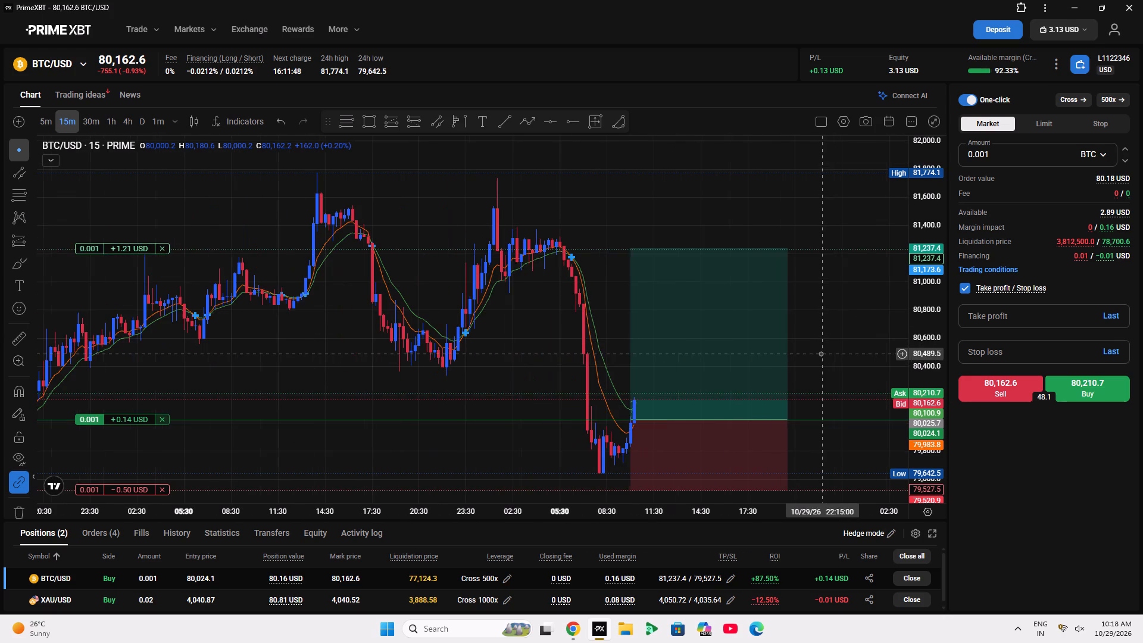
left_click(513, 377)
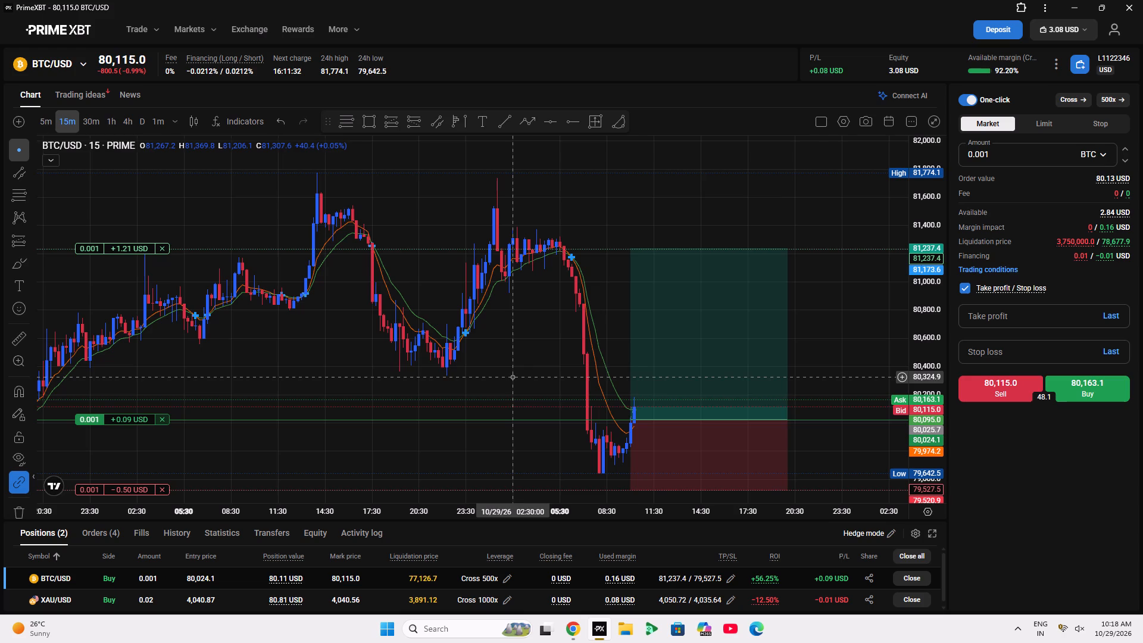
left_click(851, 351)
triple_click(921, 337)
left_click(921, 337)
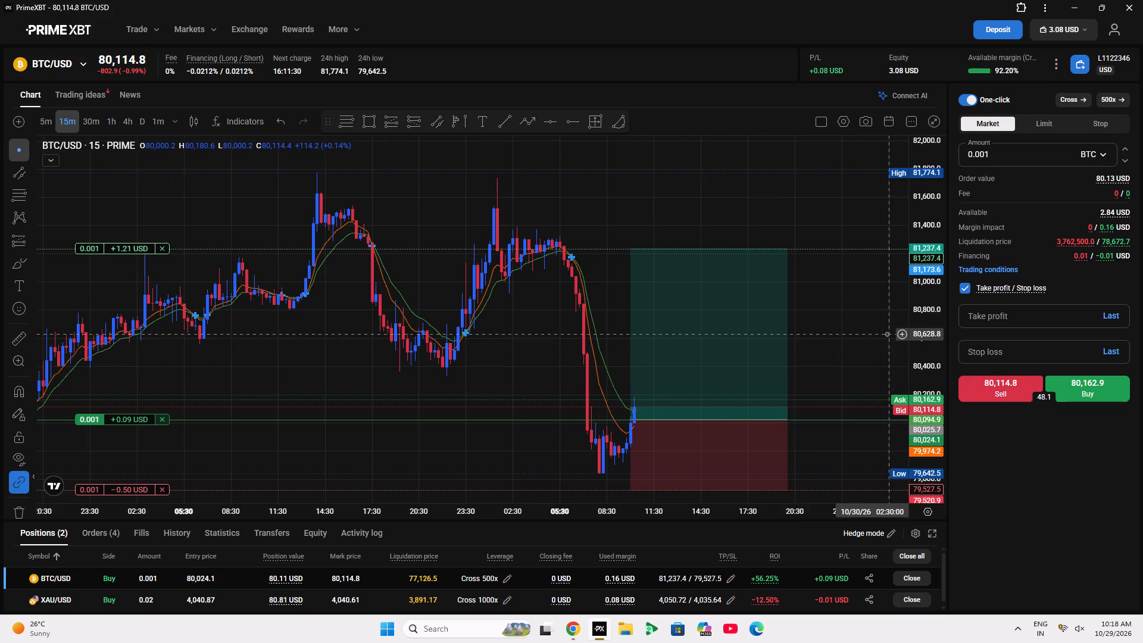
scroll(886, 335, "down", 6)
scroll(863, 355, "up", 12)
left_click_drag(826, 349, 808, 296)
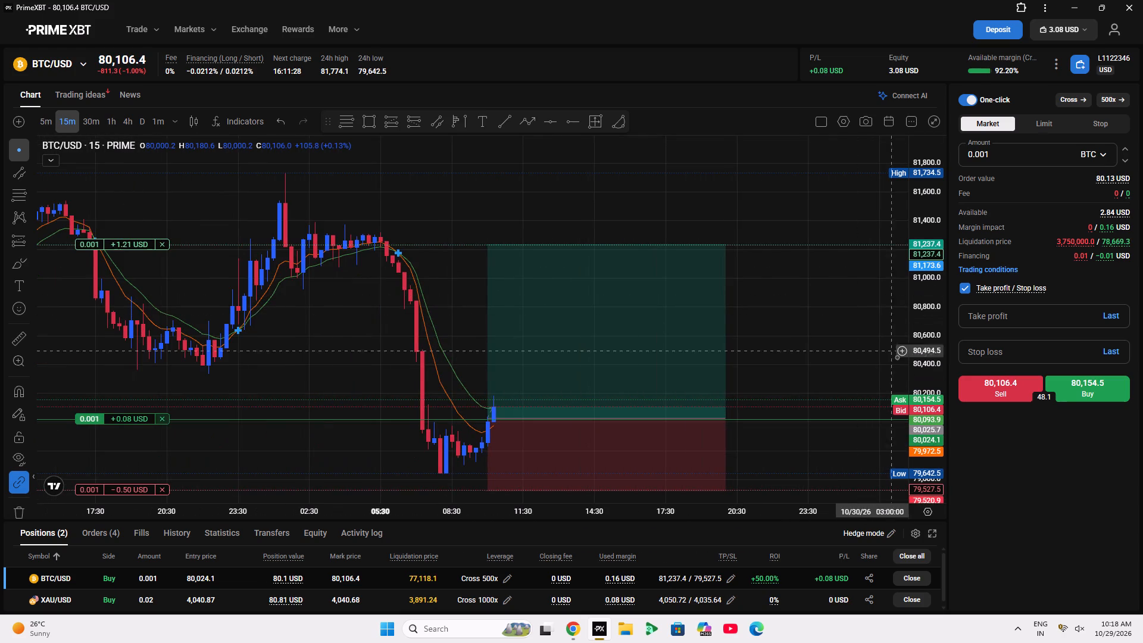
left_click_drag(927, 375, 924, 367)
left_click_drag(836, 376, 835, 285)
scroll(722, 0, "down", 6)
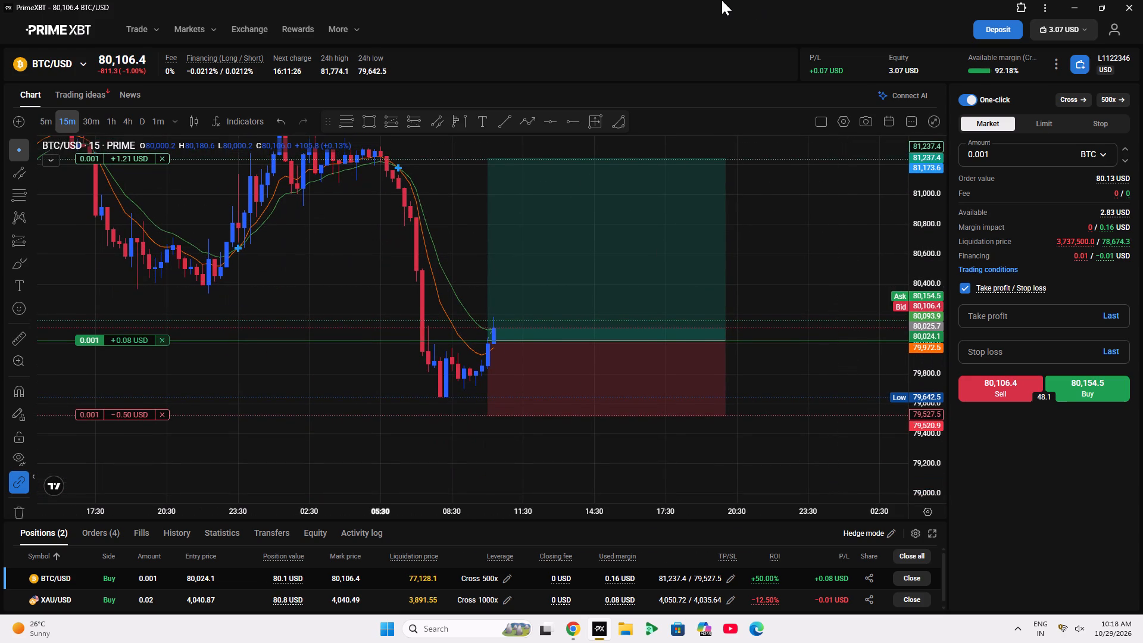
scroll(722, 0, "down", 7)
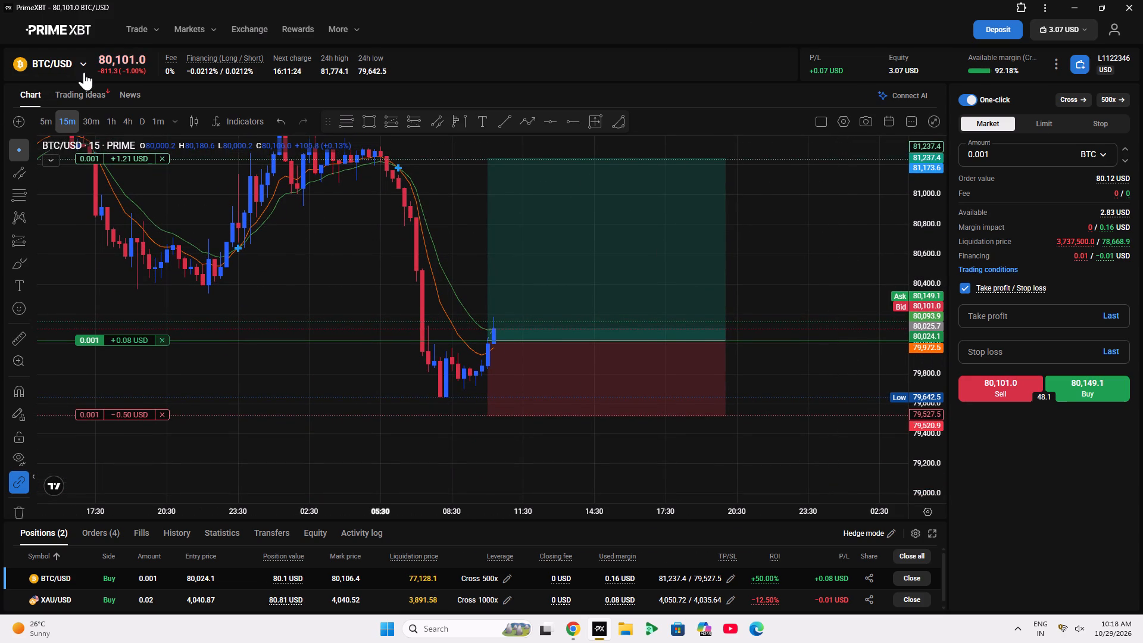
Switch to the XAU/USD chart and examine the long position's take profit and stop loss levels against the two converging channels.
left_click(84, 72)
left_click(98, 194)
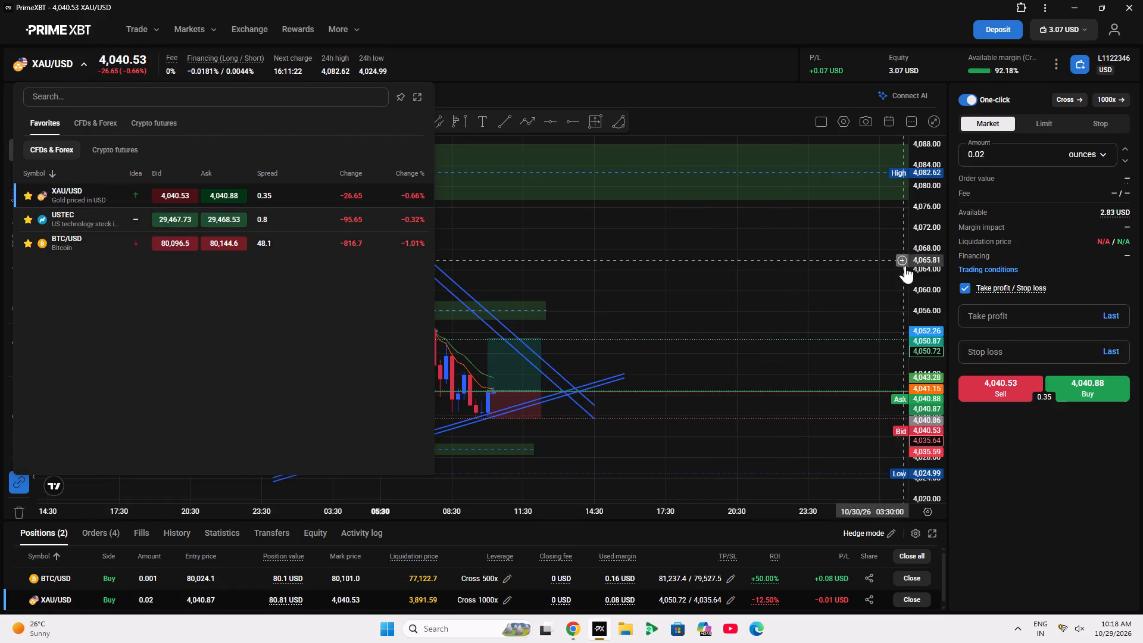
triple_click(930, 302)
scroll(650, 327, "down", 5)
scroll(645, 338, "up", 7)
left_click_drag(525, 168, 801, 232)
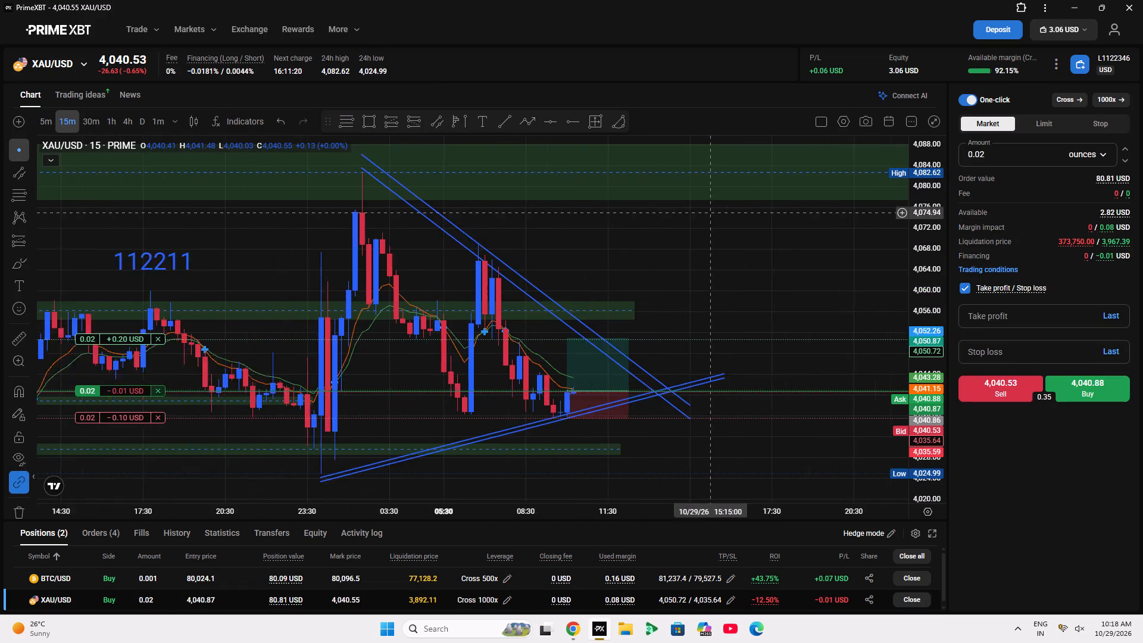
left_click_drag(801, 232, 876, 247)
scroll(915, 342, "up", 8)
left_click_drag(825, 301, 818, 191)
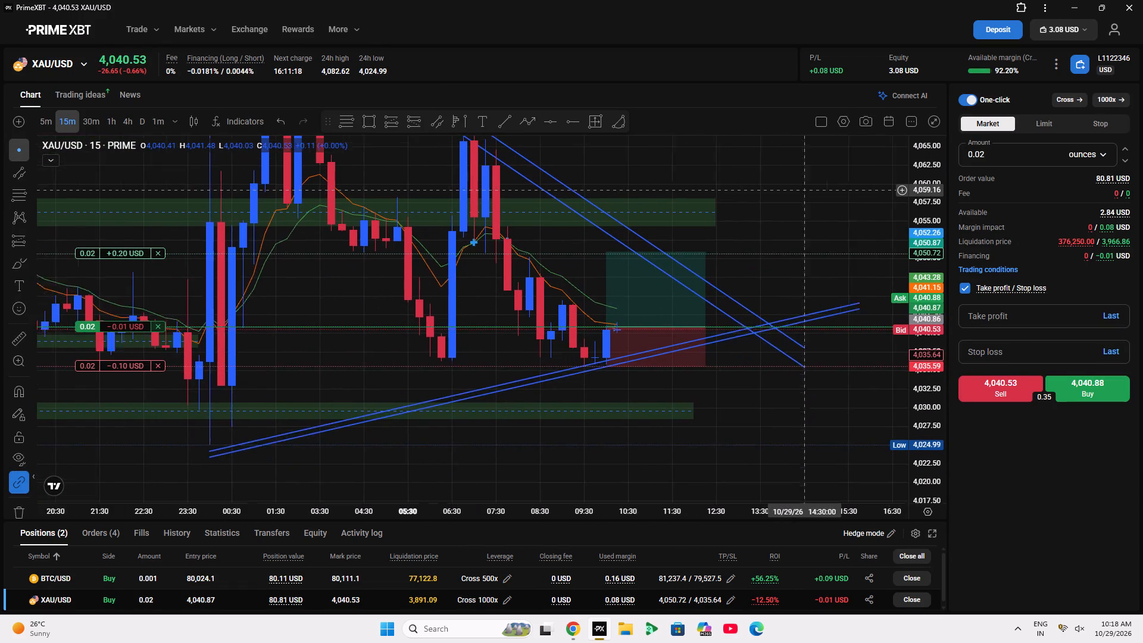
left_click_drag(818, 191, 852, 192)
scroll(942, 363, "up", 7)
left_click_drag(758, 274, 764, 276)
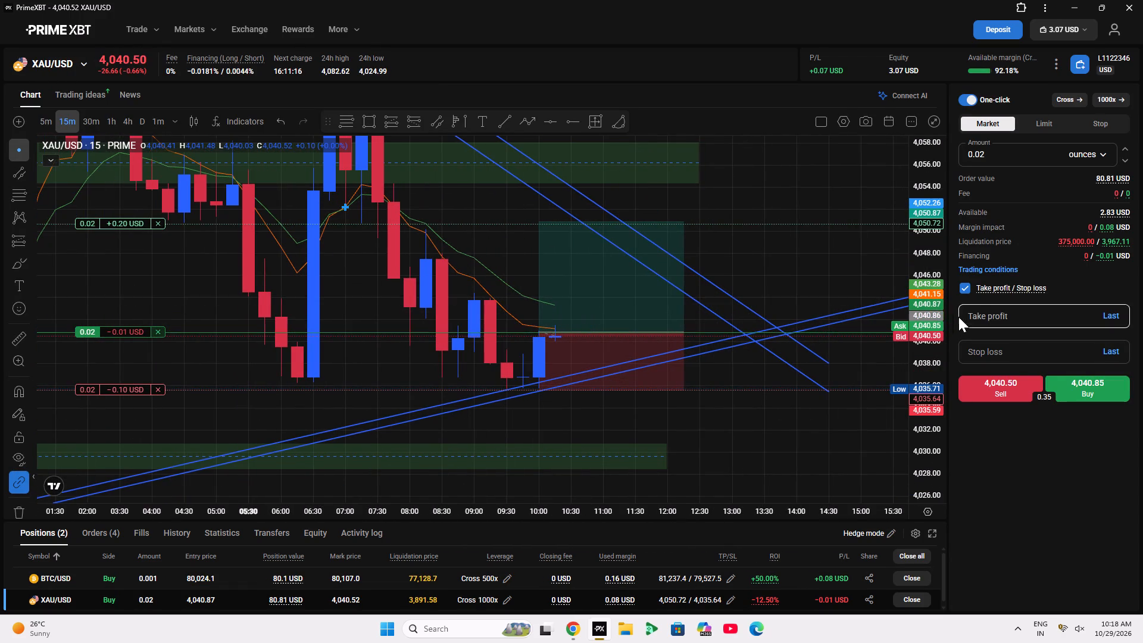
double_click(937, 296)
scroll(715, 328, "down", 5)
scroll(732, 352, "up", 6)
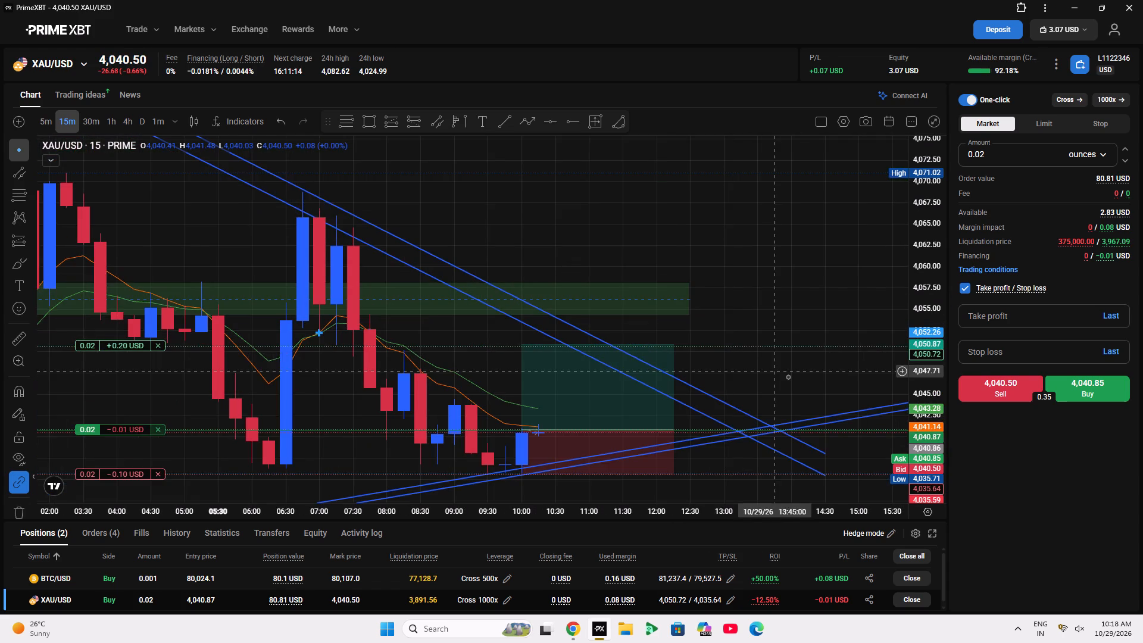
left_click_drag(788, 377, 750, 302)
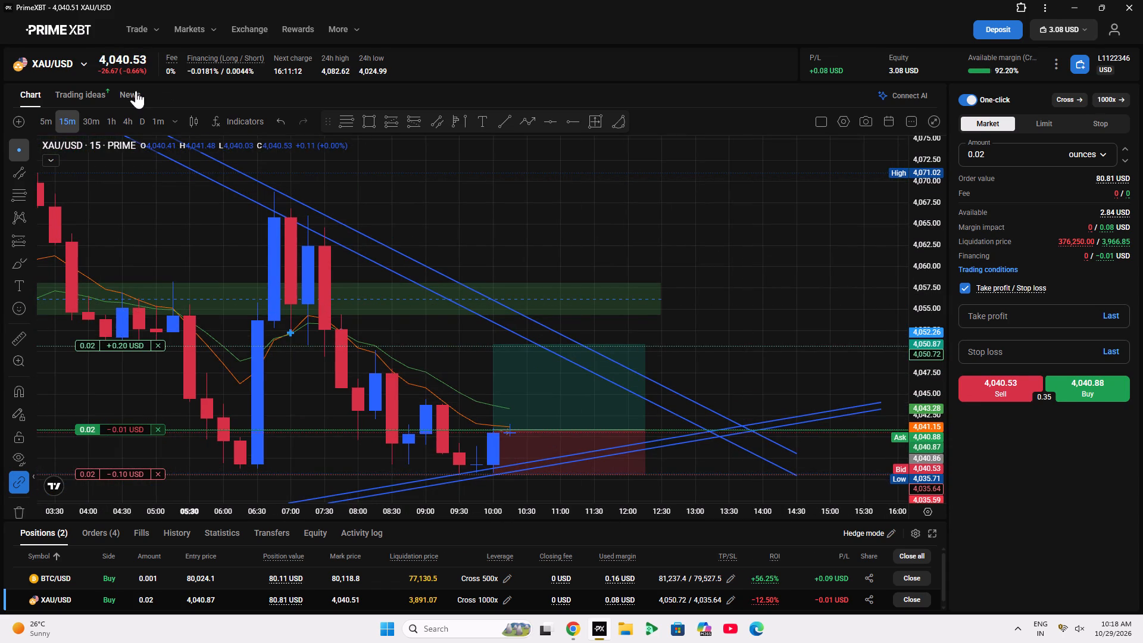
Switch to the USTEC chart and examine its 15-minute price history around the green zones and the falling channel.
left_click(52, 61)
left_click(98, 207)
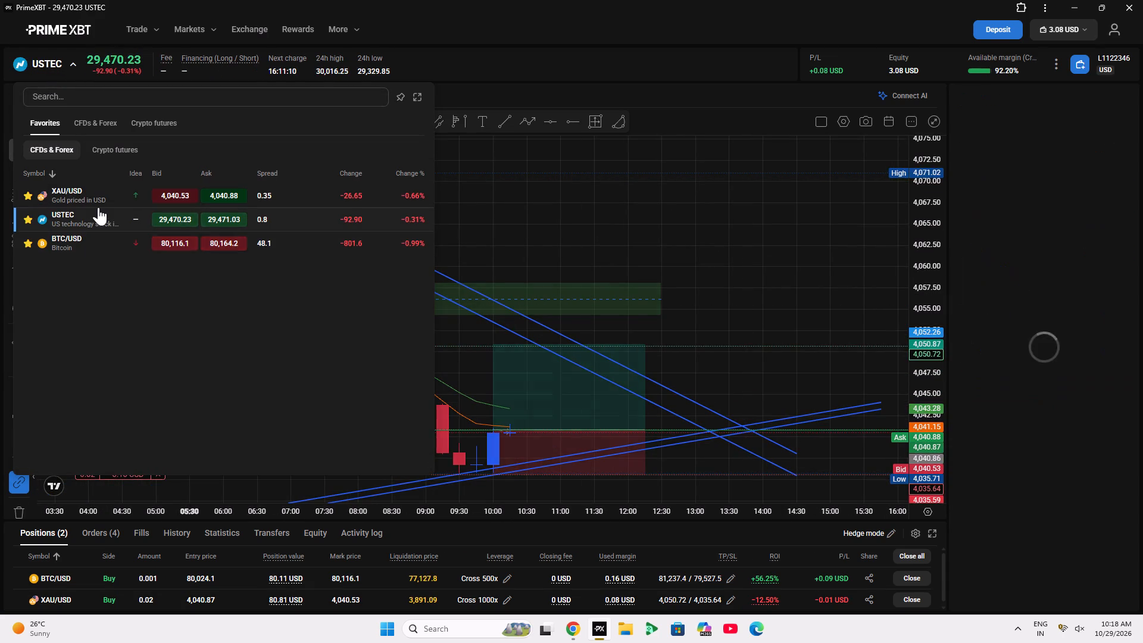
scroll(615, 479, "down", 6)
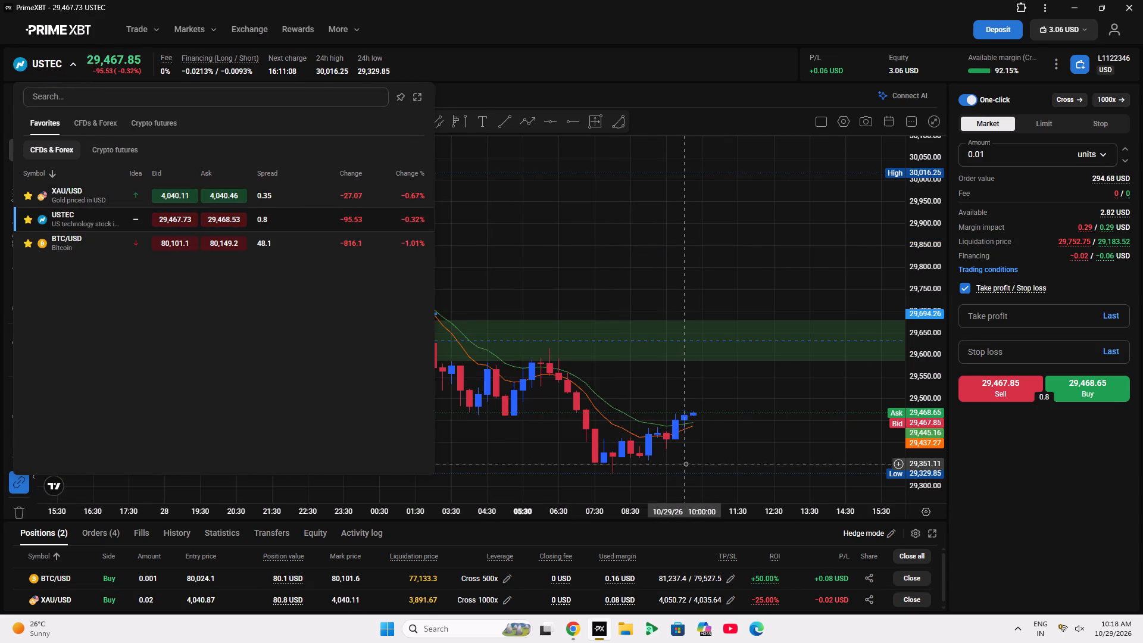
left_click_drag(686, 464, 575, 440)
scroll(575, 440, "down", 11)
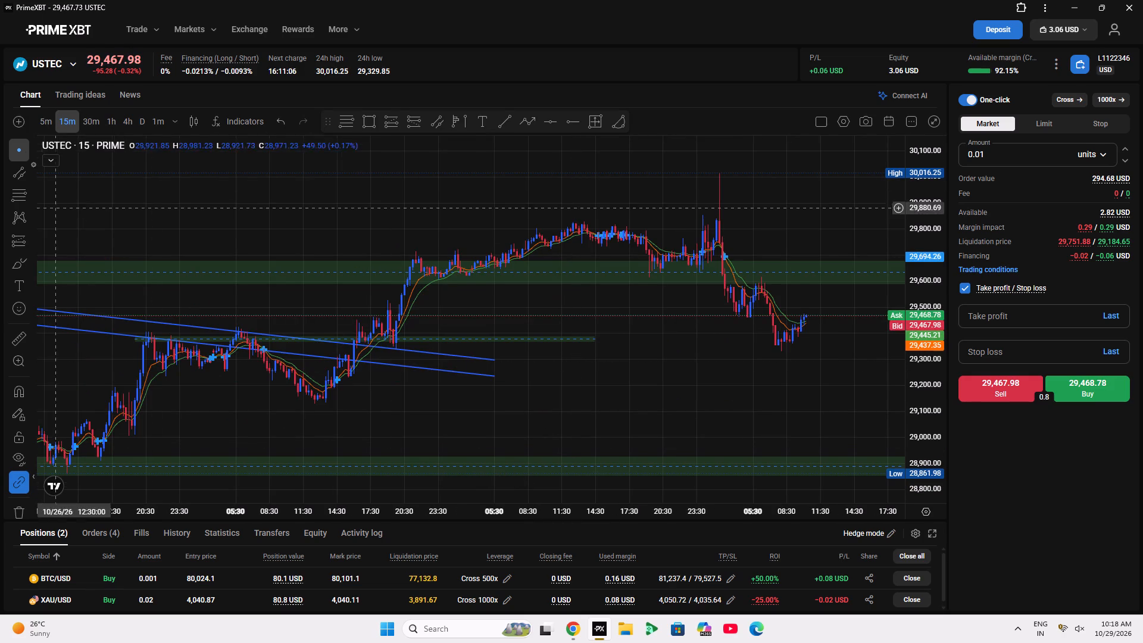
scroll(805, 527, "up", 4)
scroll(710, 419, "down", 2)
scroll(710, 419, "up", 5)
left_click_drag(697, 412, 687, 408)
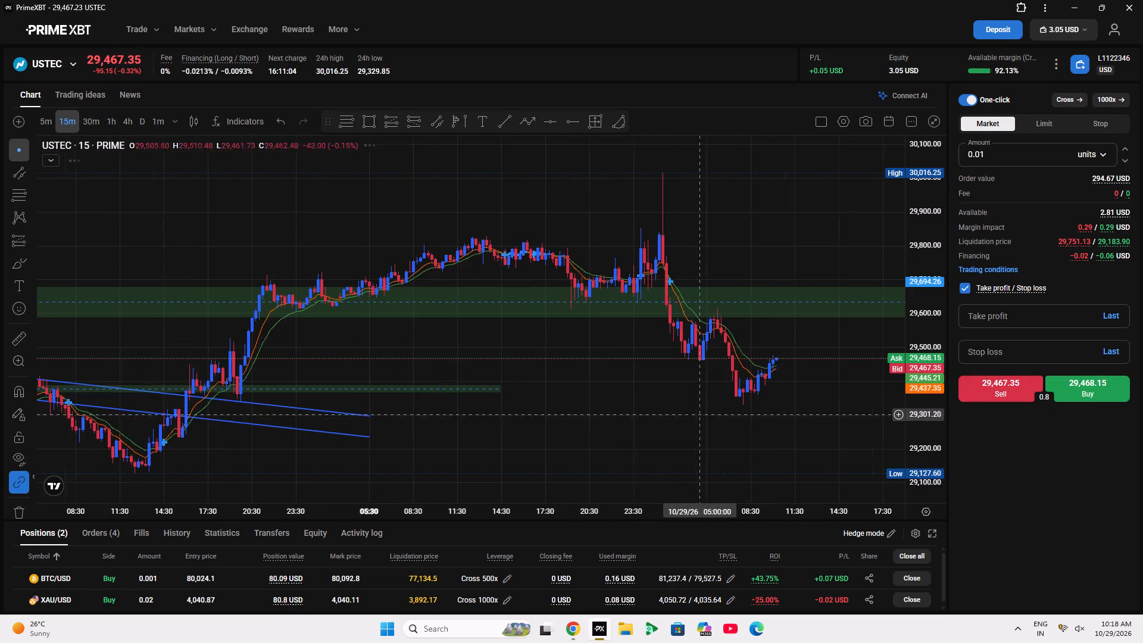
left_click_drag(687, 408, 464, 364)
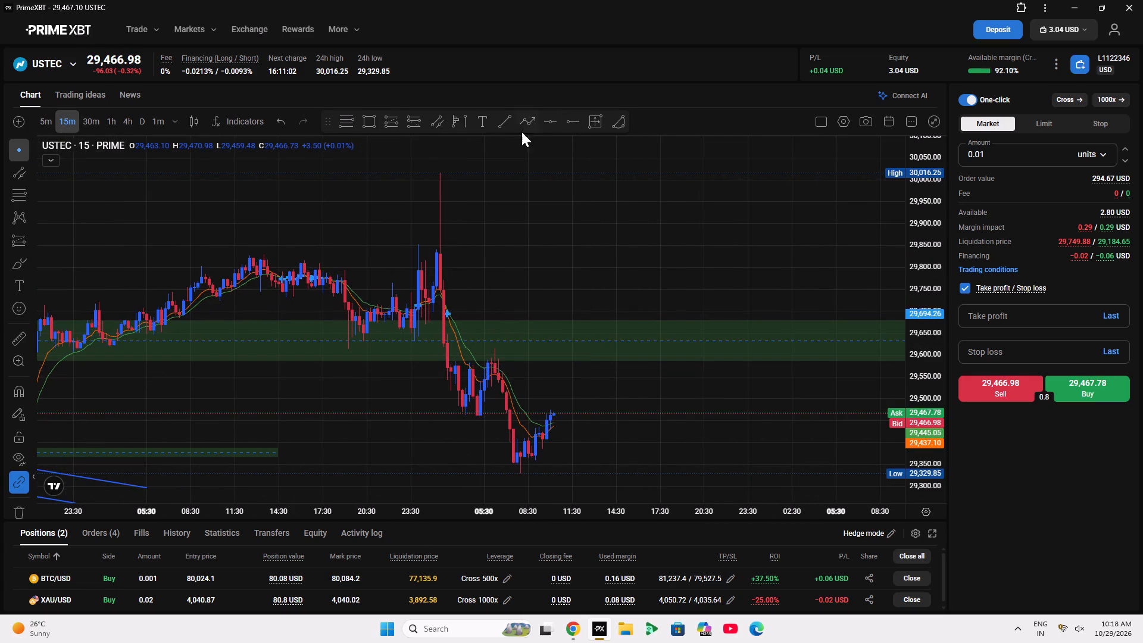
Draw a path arrow on USTEC from the current price up into the green zone near 29,610, then down below 29,300.
left_click(522, 125)
left_click(553, 405)
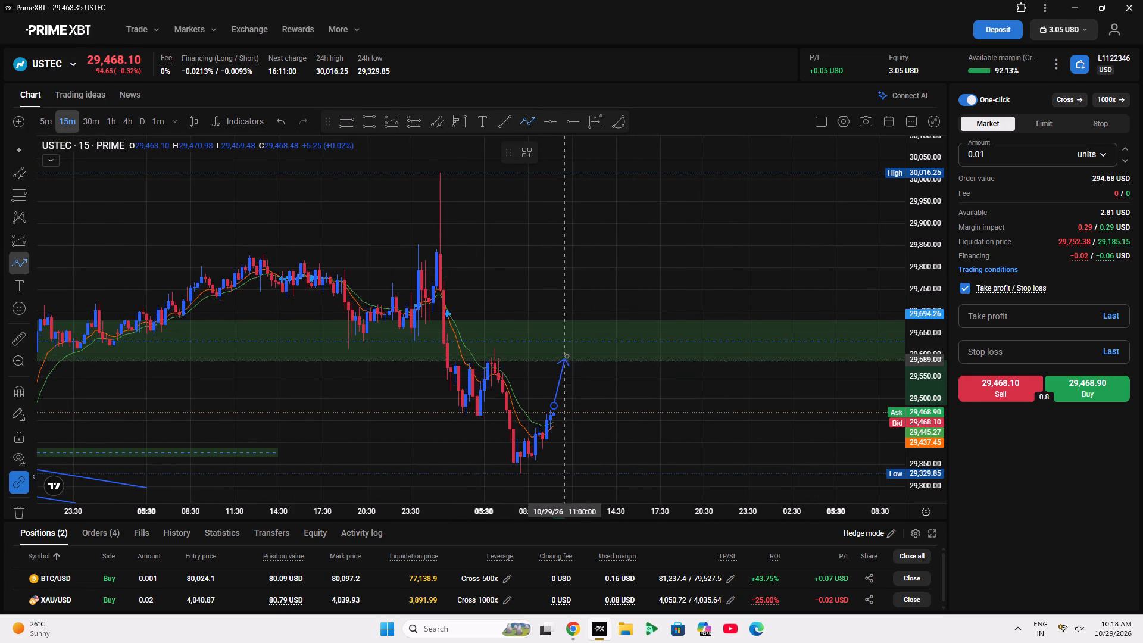
left_click(572, 349)
double_click(607, 492)
left_click(643, 386)
left_click_drag(670, 426, 690, 430)
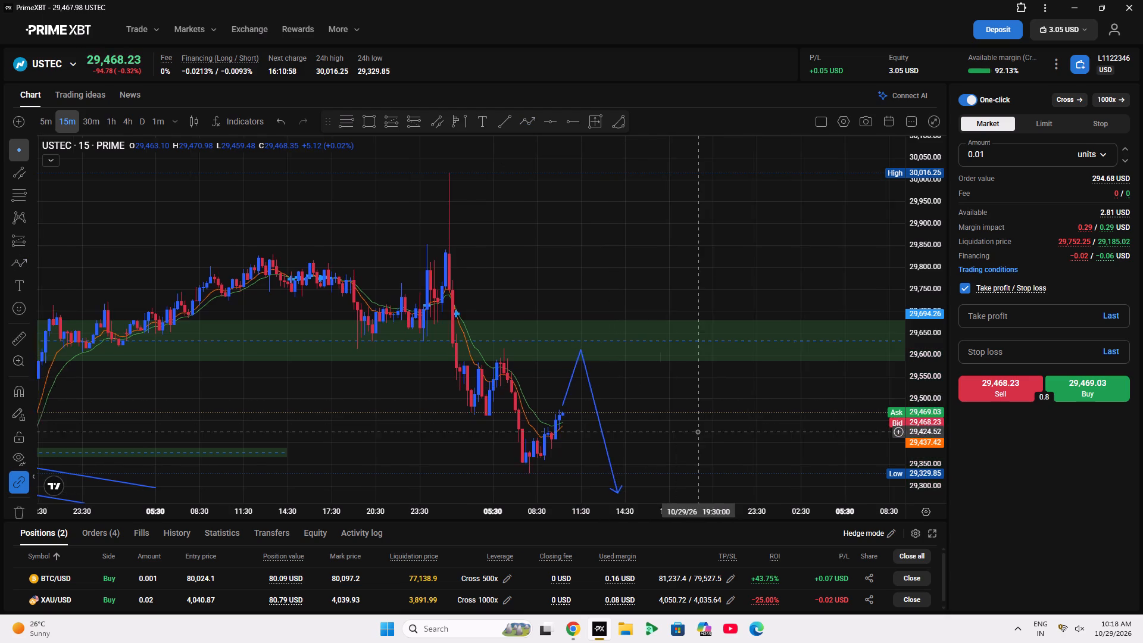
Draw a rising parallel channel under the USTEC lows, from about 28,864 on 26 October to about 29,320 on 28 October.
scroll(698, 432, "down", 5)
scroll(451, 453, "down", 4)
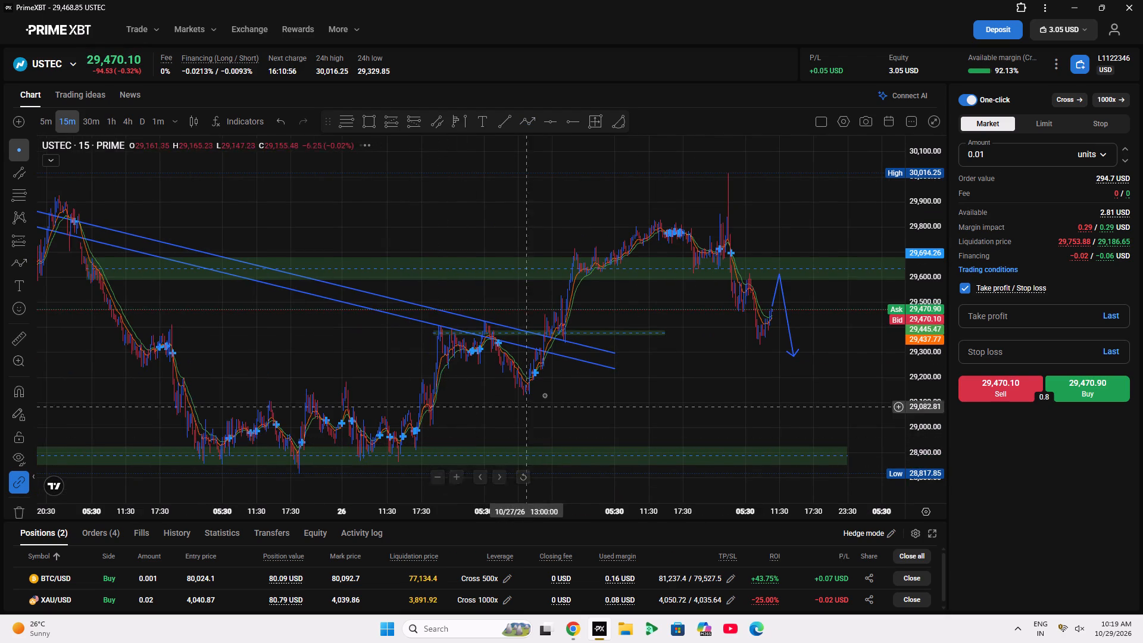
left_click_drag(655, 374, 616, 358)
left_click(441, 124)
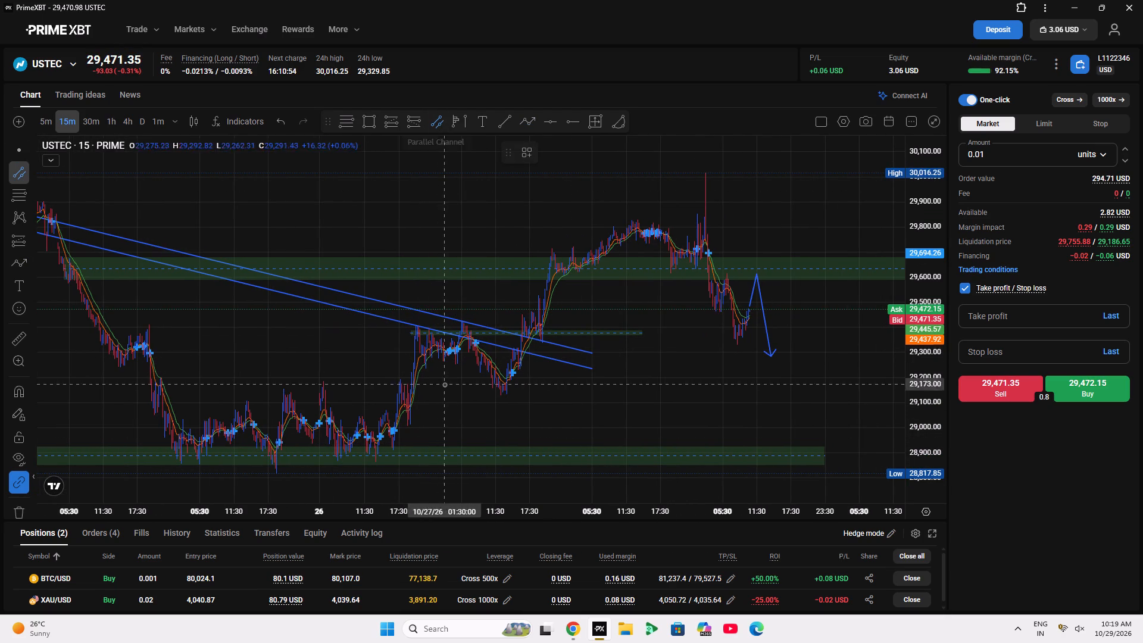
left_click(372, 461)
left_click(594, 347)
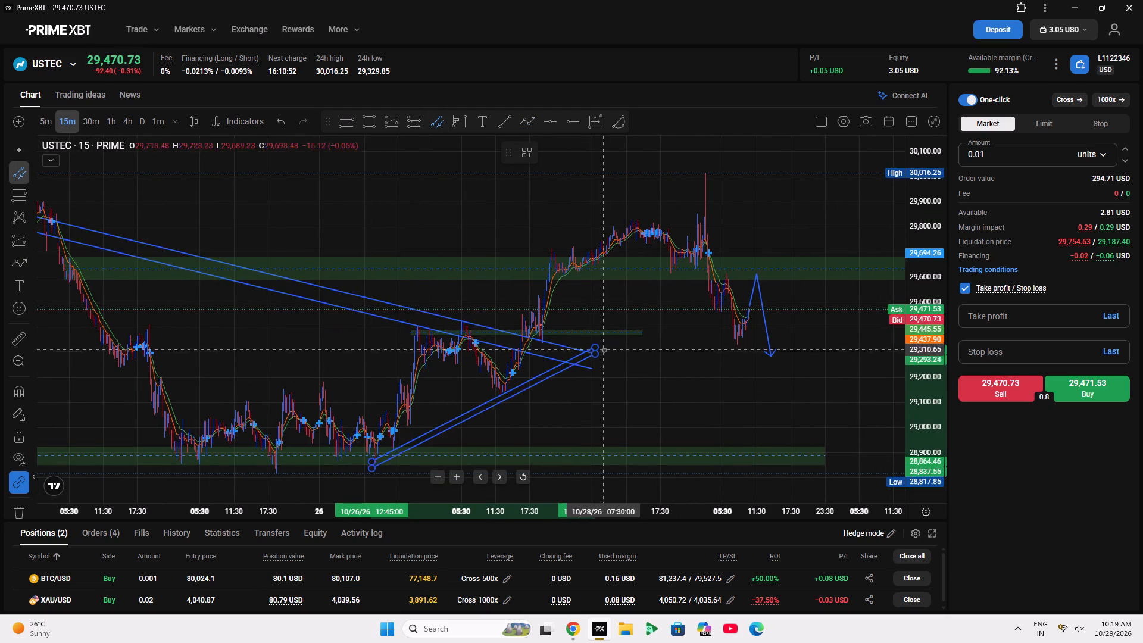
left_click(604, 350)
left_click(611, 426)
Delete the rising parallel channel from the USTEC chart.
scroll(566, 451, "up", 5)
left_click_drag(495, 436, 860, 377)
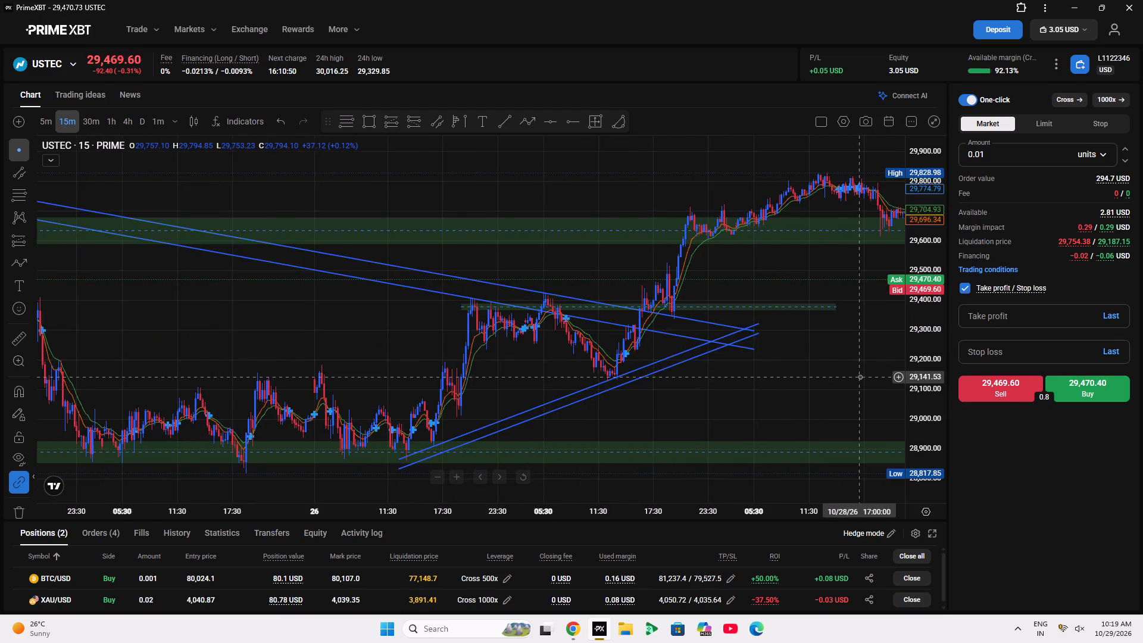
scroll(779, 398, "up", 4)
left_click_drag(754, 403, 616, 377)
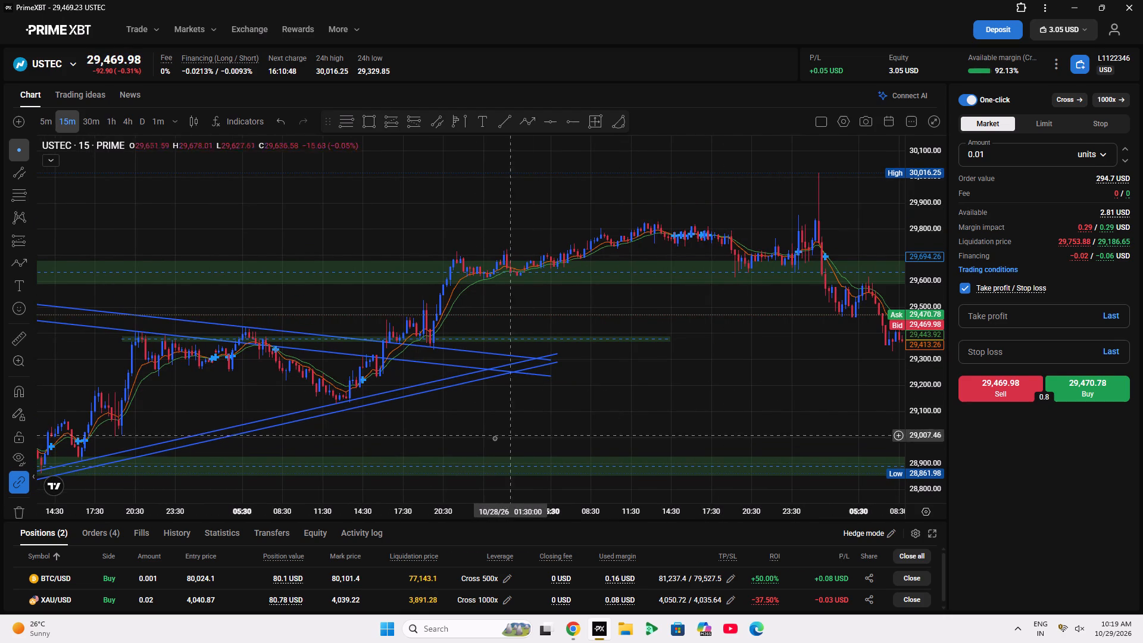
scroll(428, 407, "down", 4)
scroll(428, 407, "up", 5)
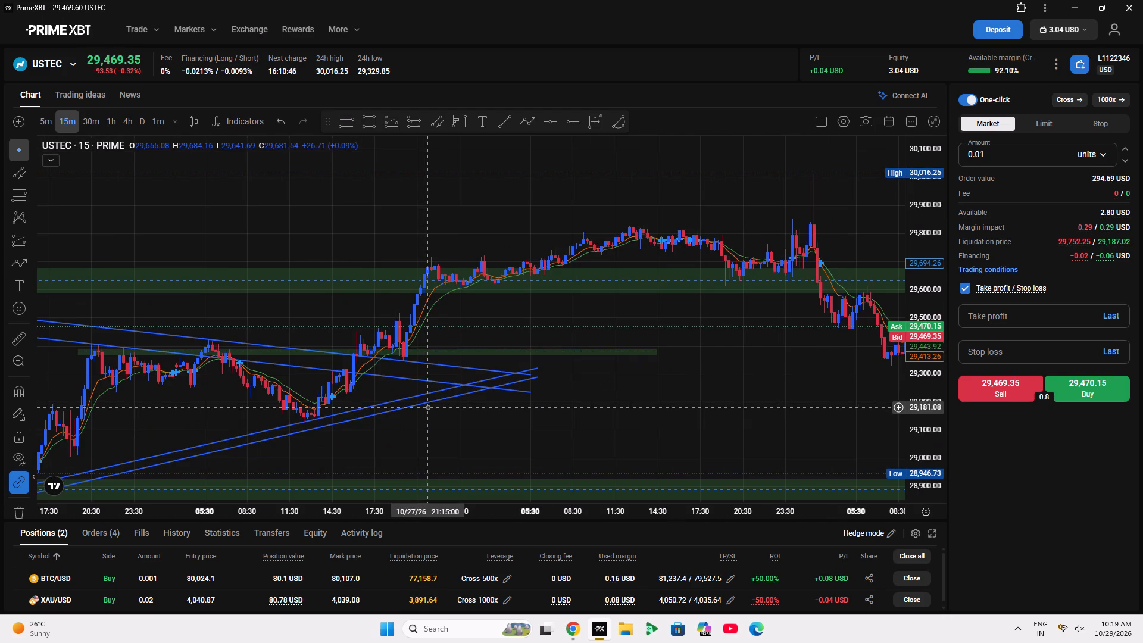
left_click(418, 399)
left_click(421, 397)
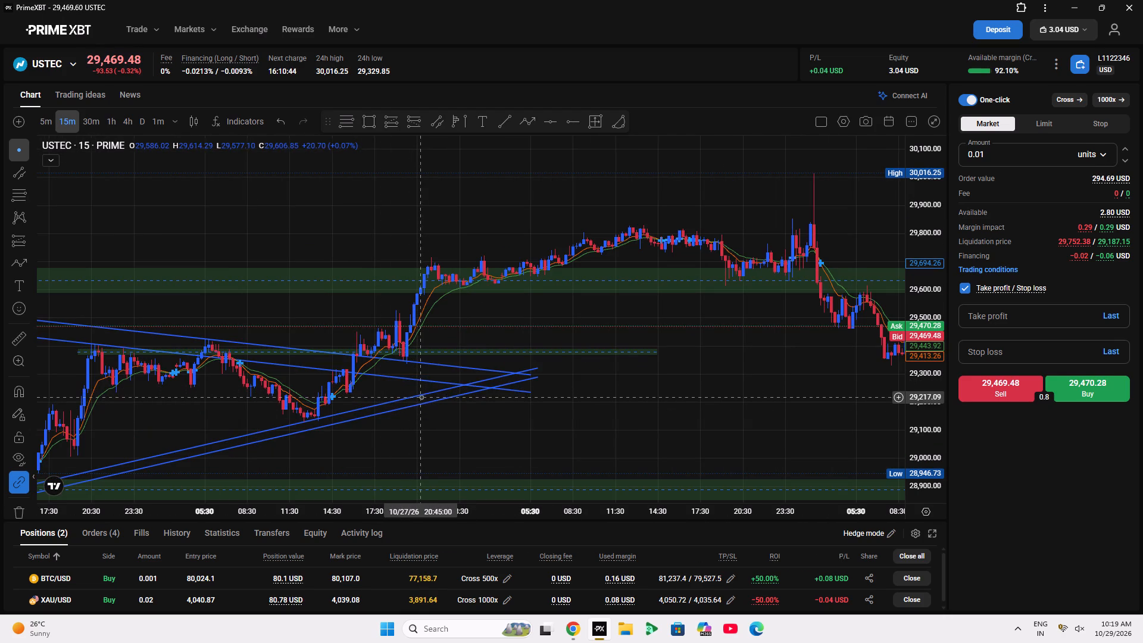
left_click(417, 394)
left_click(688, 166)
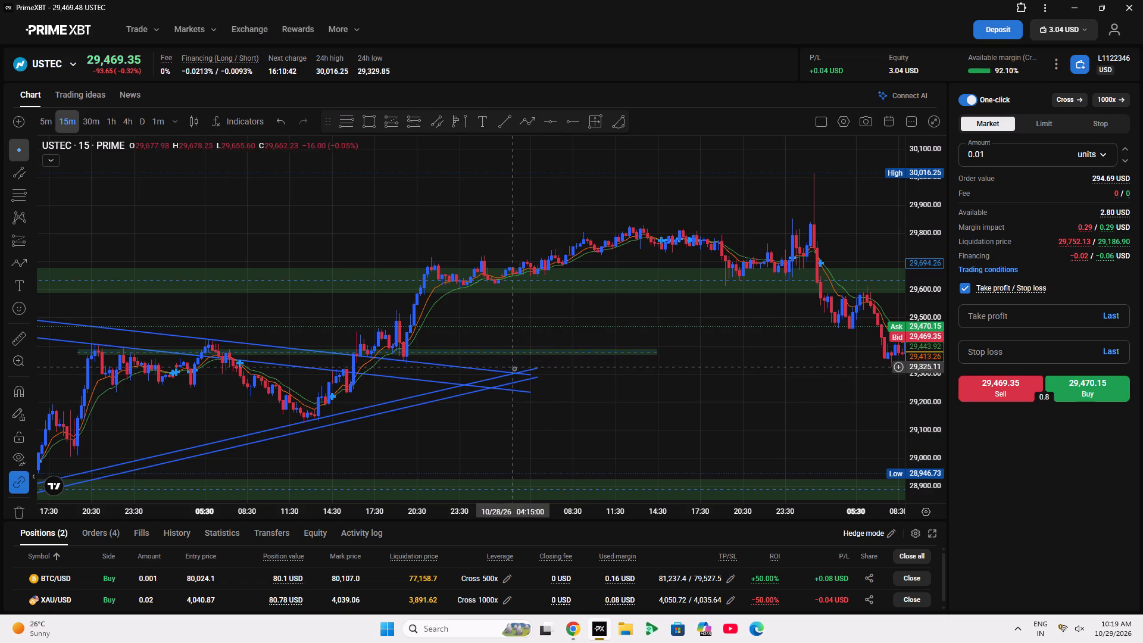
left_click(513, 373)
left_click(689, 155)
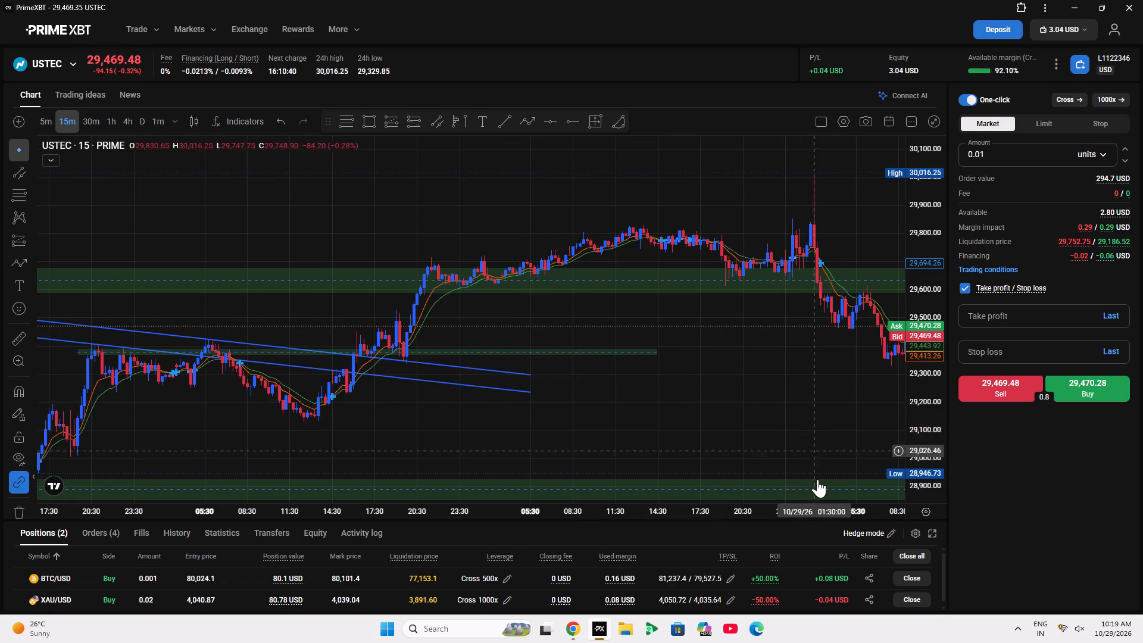
Examine the projected USTEC path against the latest candles and the upper green zone on the 15-minute and 30-minute timeframes.
left_click(883, 477)
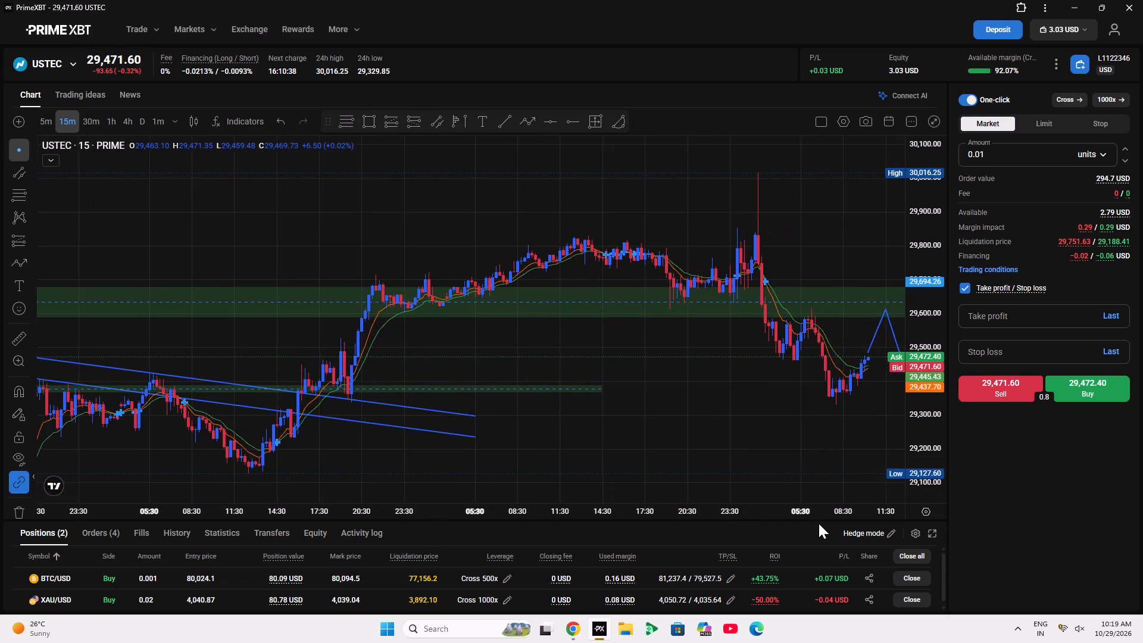
left_click_drag(813, 519, 823, 589)
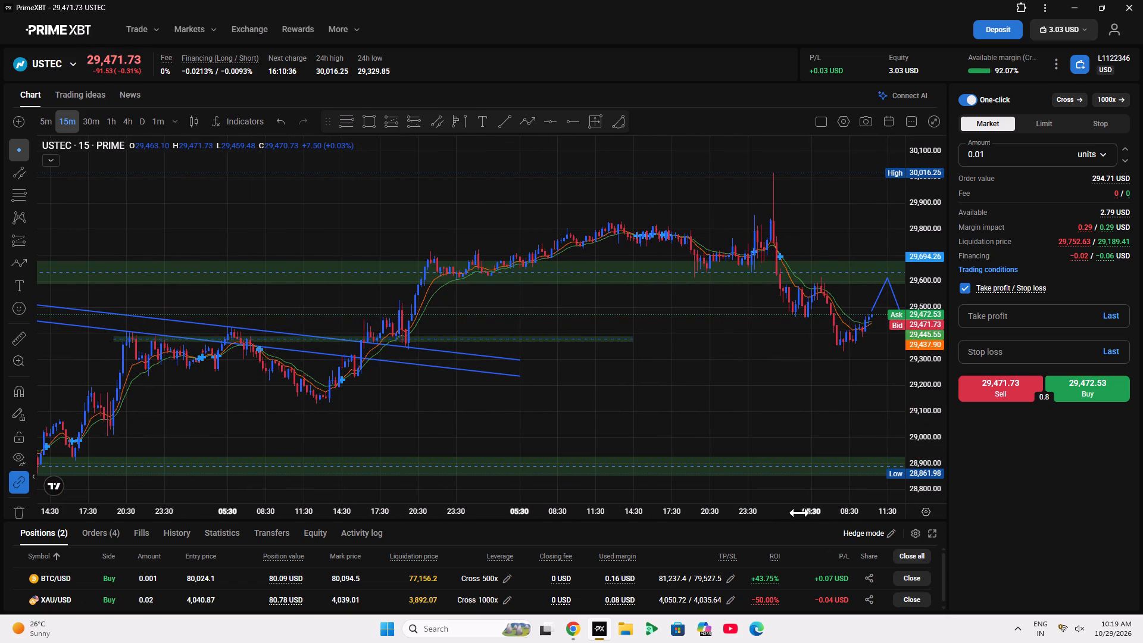
left_click_drag(800, 520, 794, 600)
left_click_drag(797, 430, 366, 532)
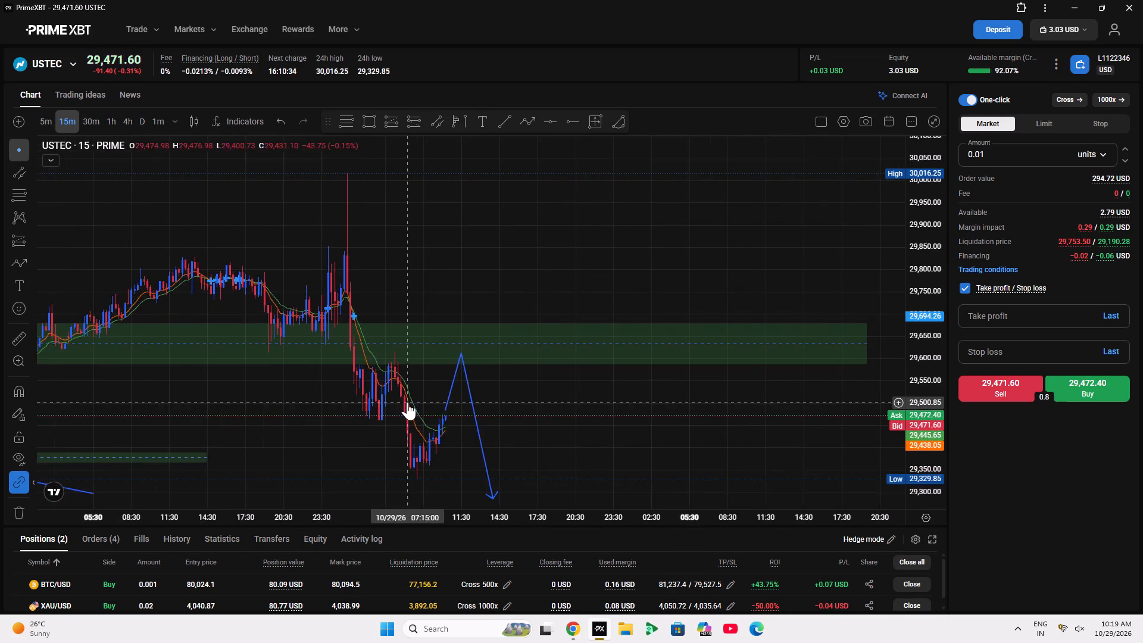
scroll(407, 402, "up", 6)
left_click_drag(407, 402, 870, 477)
scroll(502, 479, "up", 5)
left_click_drag(479, 417, 864, 377)
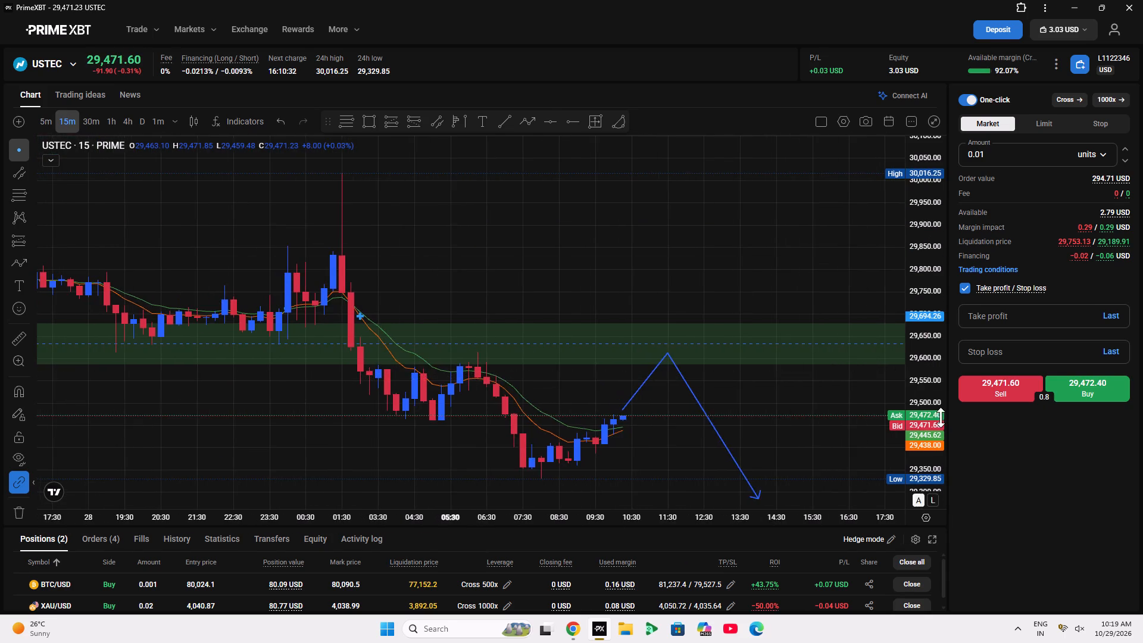
left_click_drag(941, 417, 948, 374)
left_click_drag(888, 417, 813, 267)
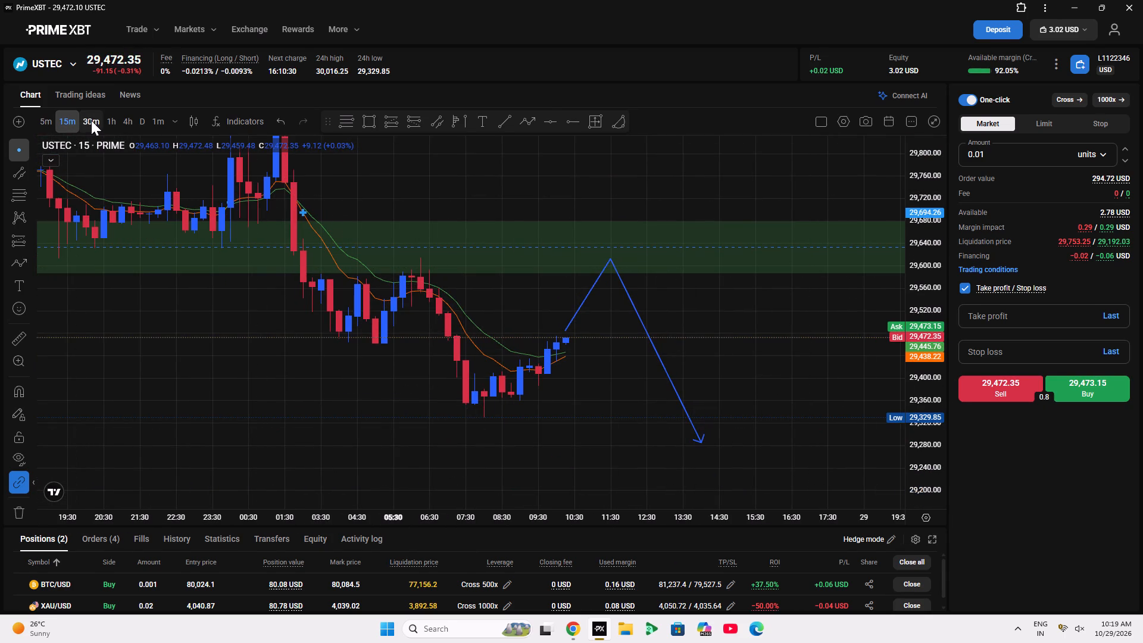
left_click(91, 120)
Switch back to XAU/USD and examine the long position against the converging channels on the 15-minute and 5-minute timeframes.
left_click(57, 64)
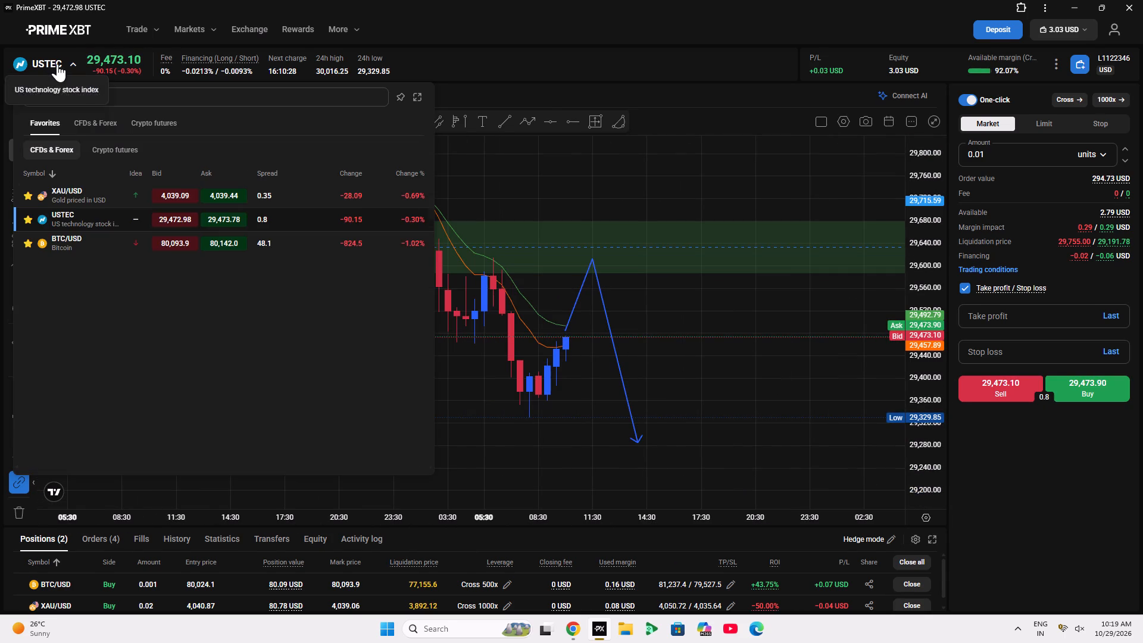
left_click(71, 188)
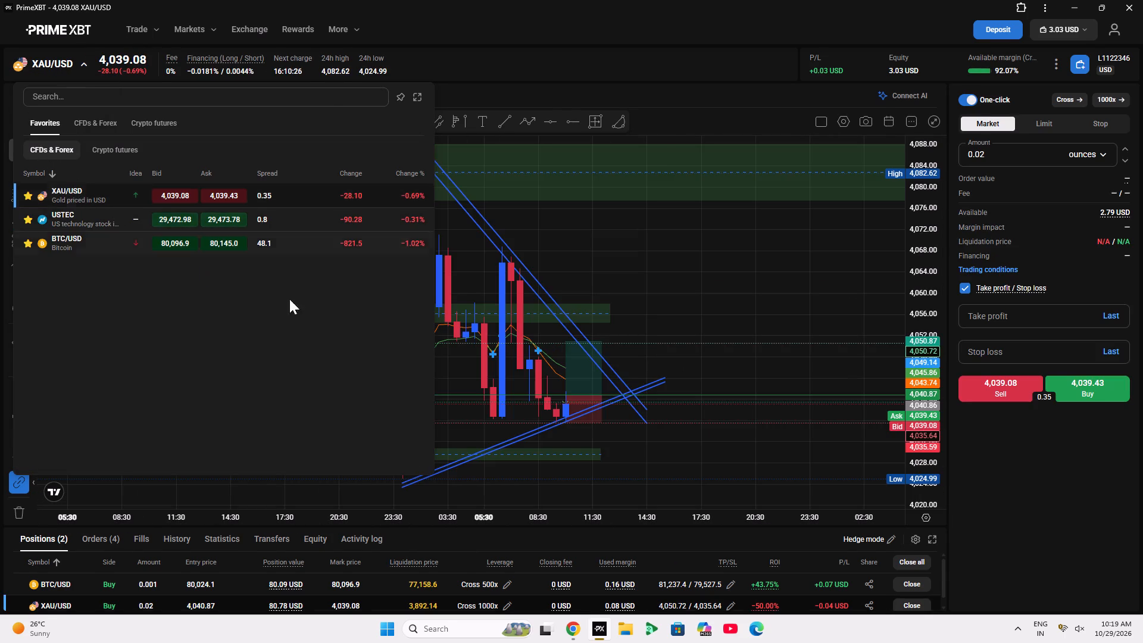
left_click(663, 280)
left_click(60, 122)
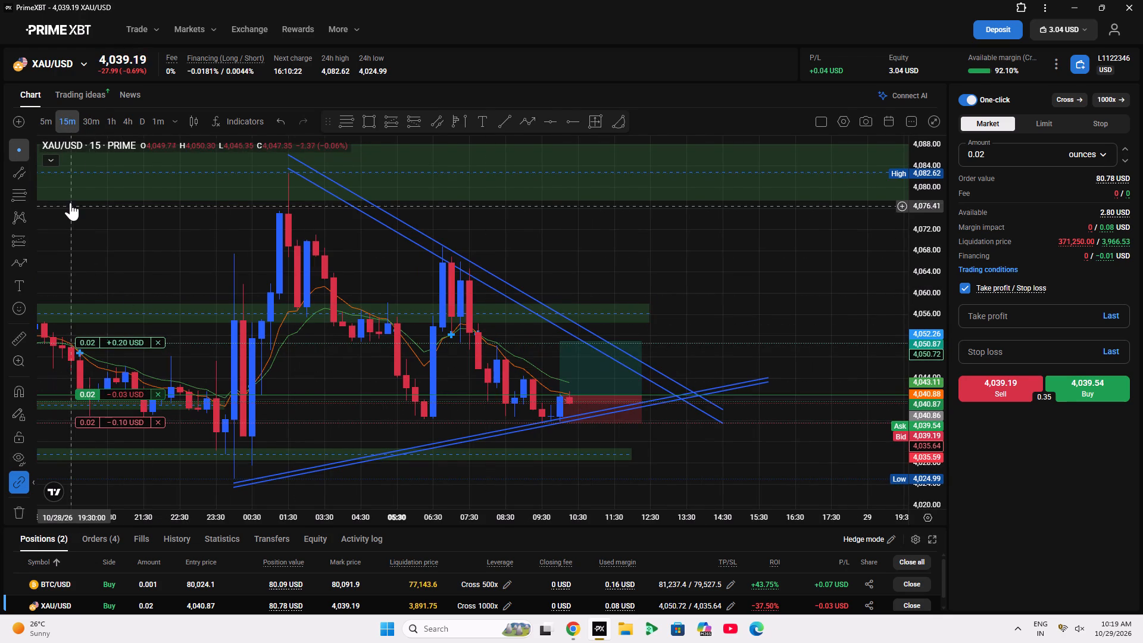
scroll(279, 0, "down", 10)
scroll(279, 0, "up", 10)
scroll(279, 0, "down", 9)
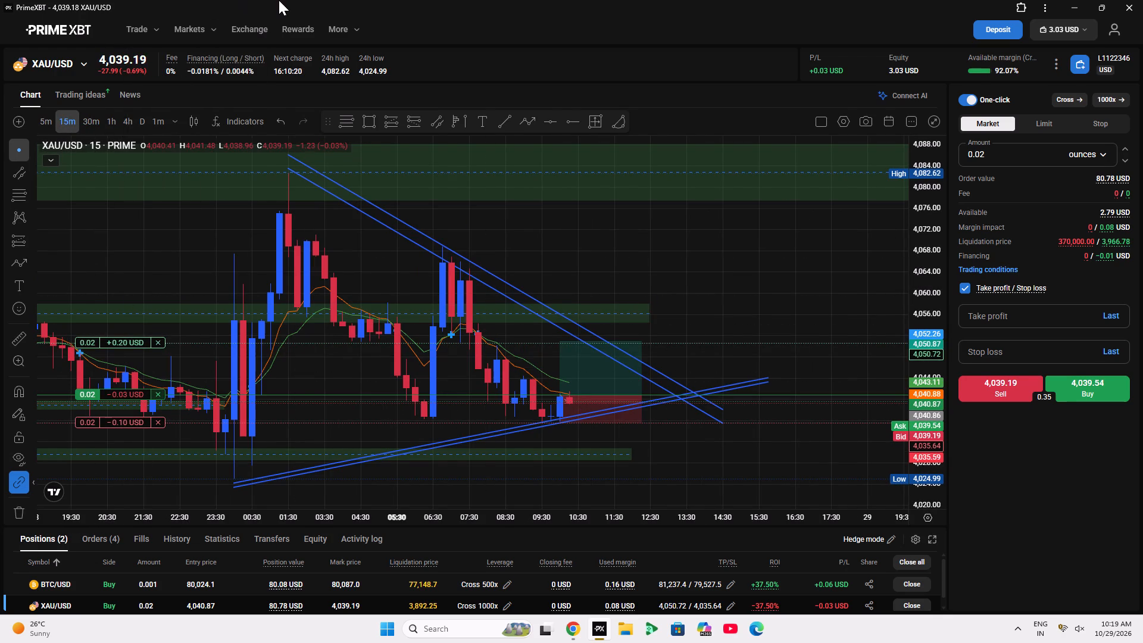
left_click(54, 127)
scroll(427, 414, "down", 6)
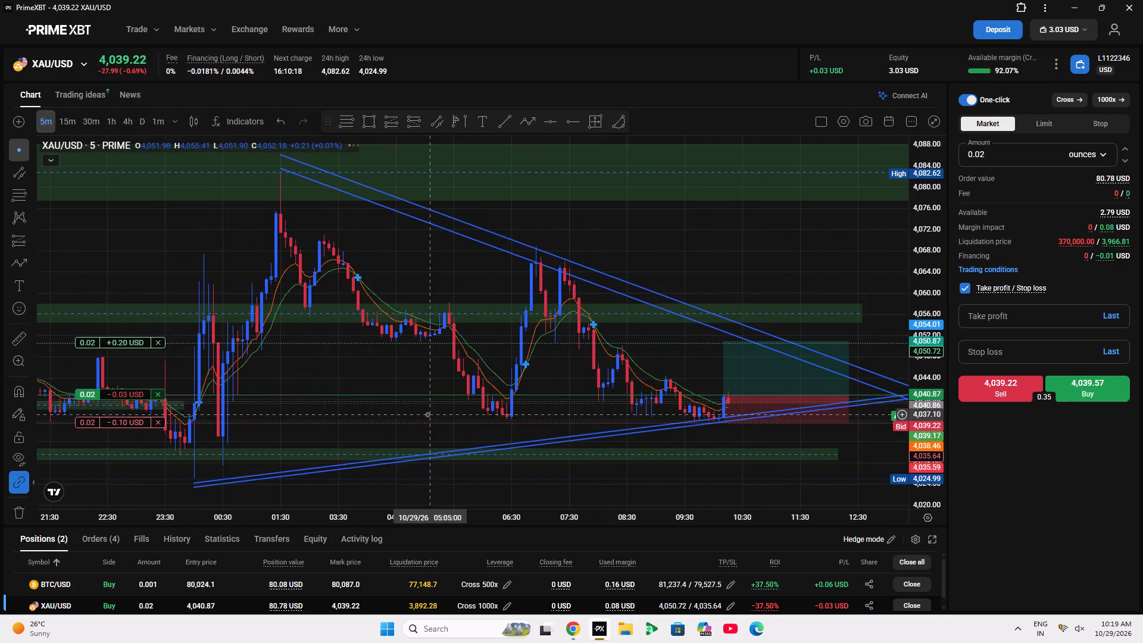
left_click_drag(748, 271, 329, 160)
double_click(937, 381)
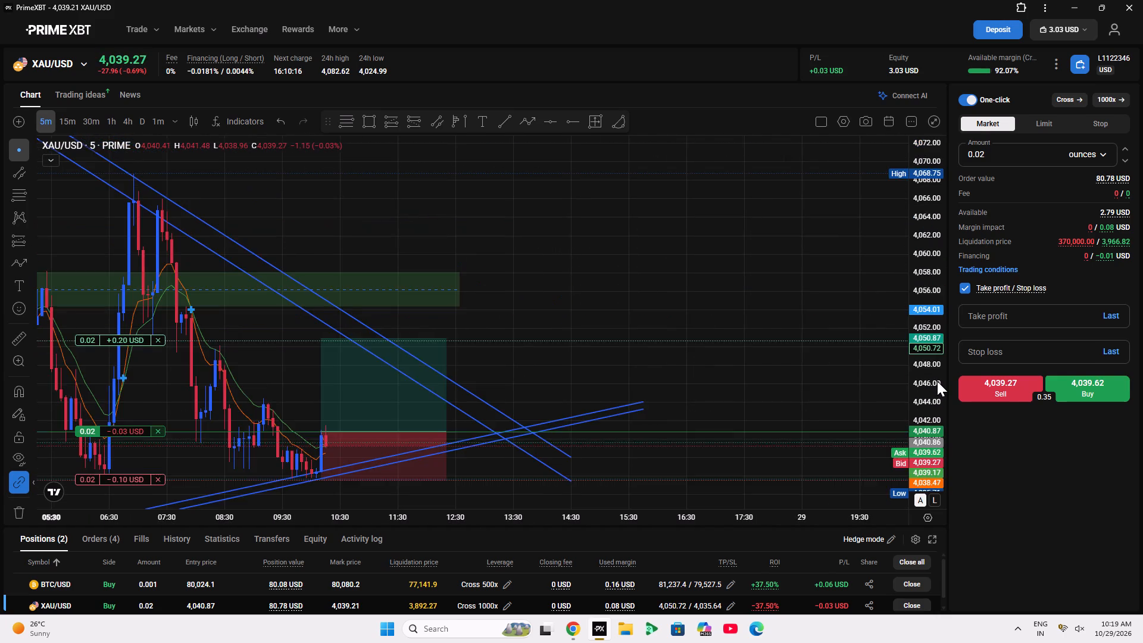
Examine the XAU/USD long position on the 5-minute chart against the converging channels and the green zones above and below price.
scroll(937, 381, "up", 5)
scroll(589, 392, "up", 4)
left_click_drag(418, 414, 823, 171)
left_click_drag(702, 438, 822, 475)
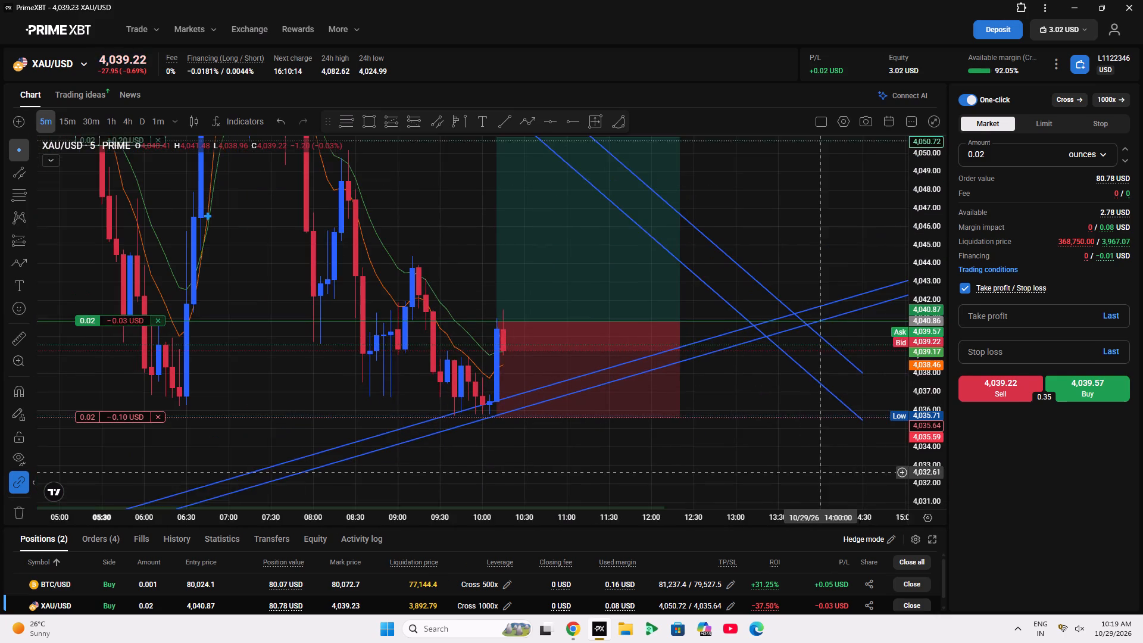
left_click_drag(822, 475, 840, 496)
left_click_drag(786, 256, 789, 288)
left_click(965, 239)
double_click(935, 240)
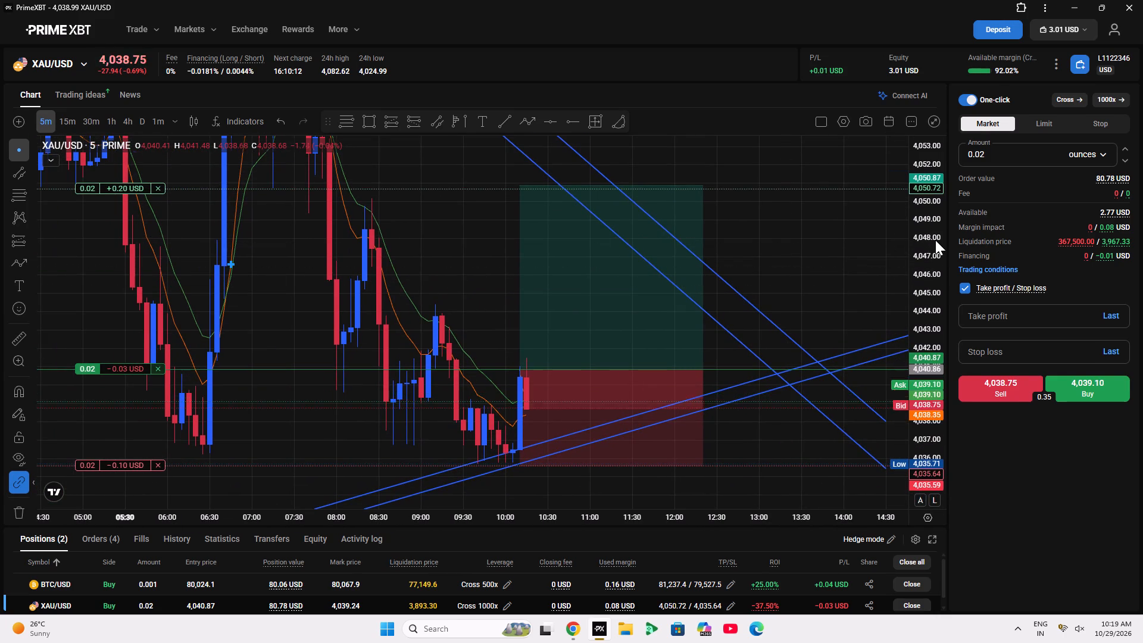
scroll(935, 240, "up", 6)
left_click_drag(648, 404, 713, 237)
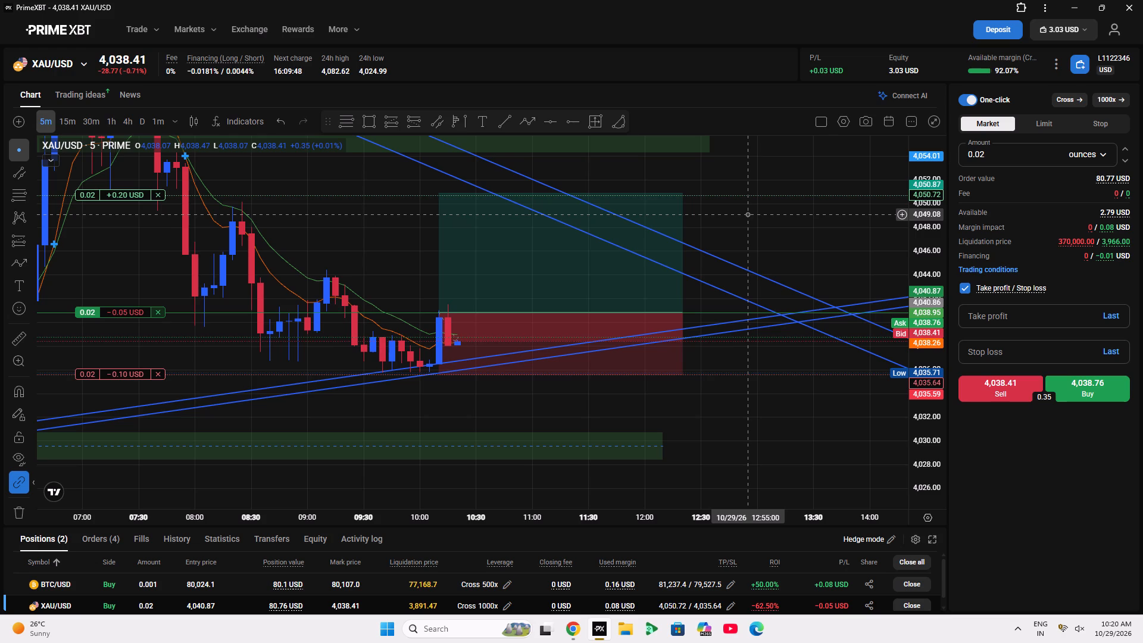
Switch to BTC/USD and examine the long position's entry, target and stop areas against recent 5-minute candles.
left_click(74, 71)
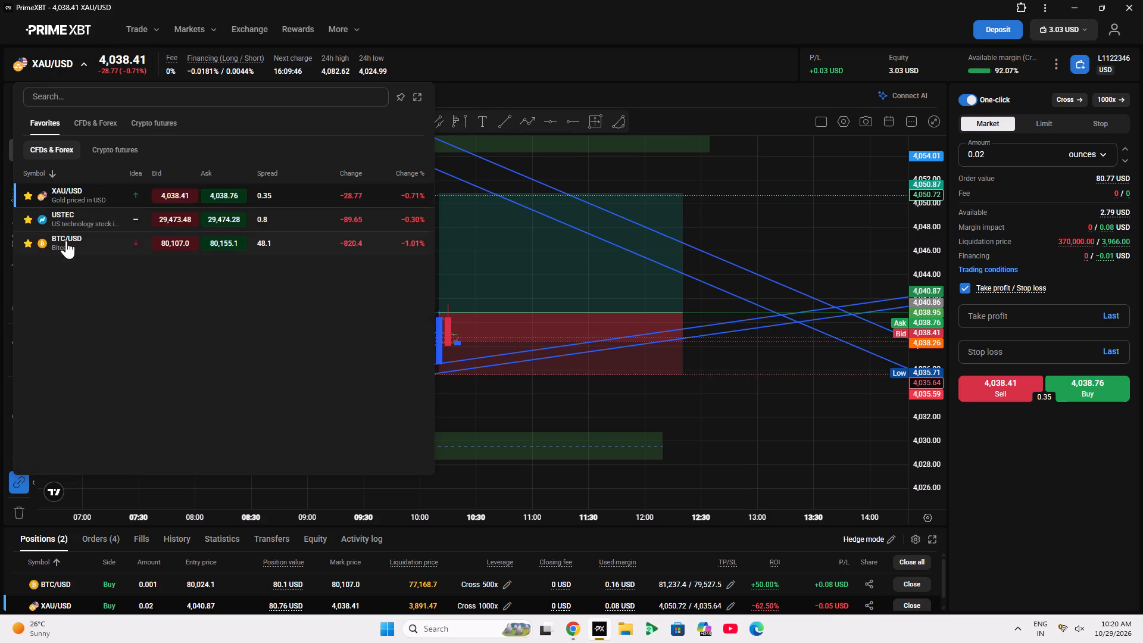
left_click(67, 233)
left_click(358, 500)
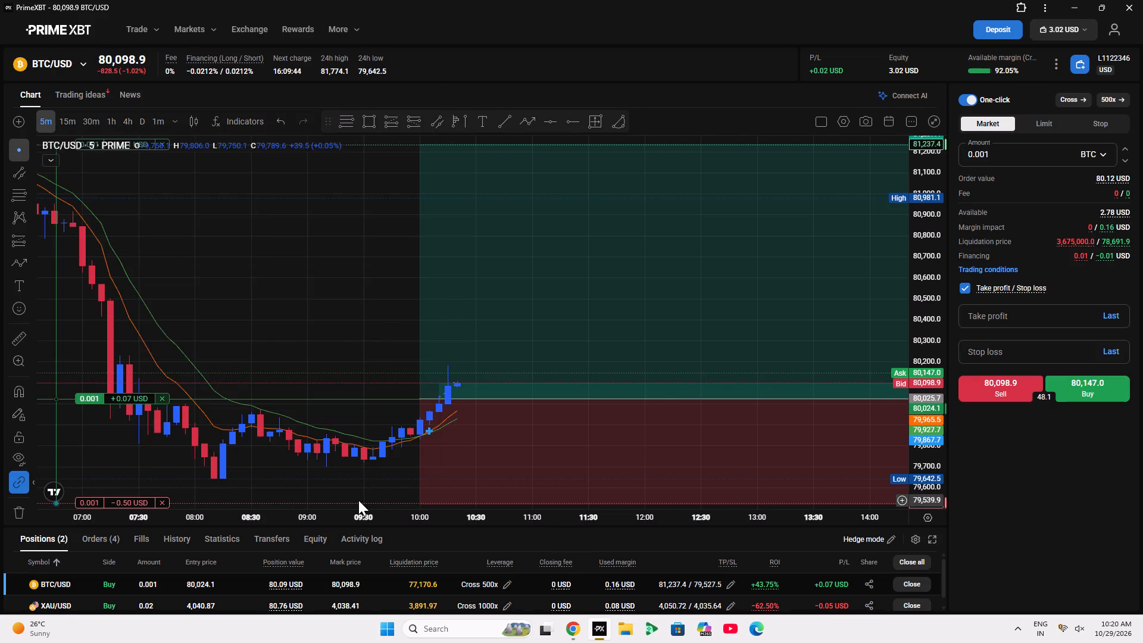
scroll(358, 500, "down", 7)
left_click_drag(443, 316, 70, 197)
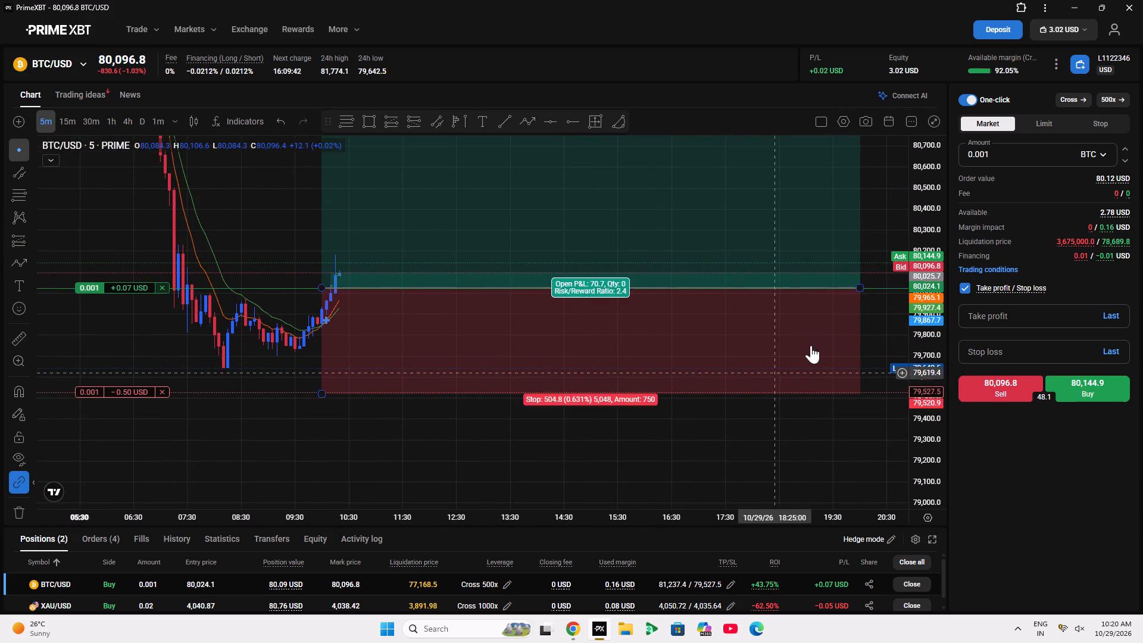
double_click(932, 333)
scroll(828, 365, "down", 5)
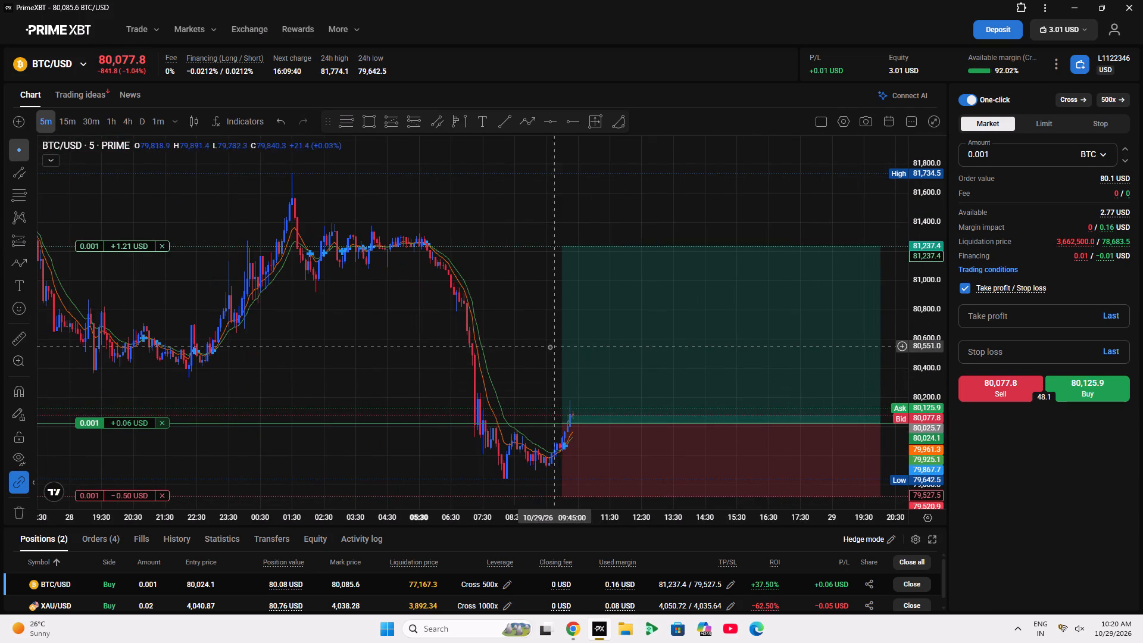
scroll(538, 350, "up", 4)
left_click_drag(308, 337, 54, 261)
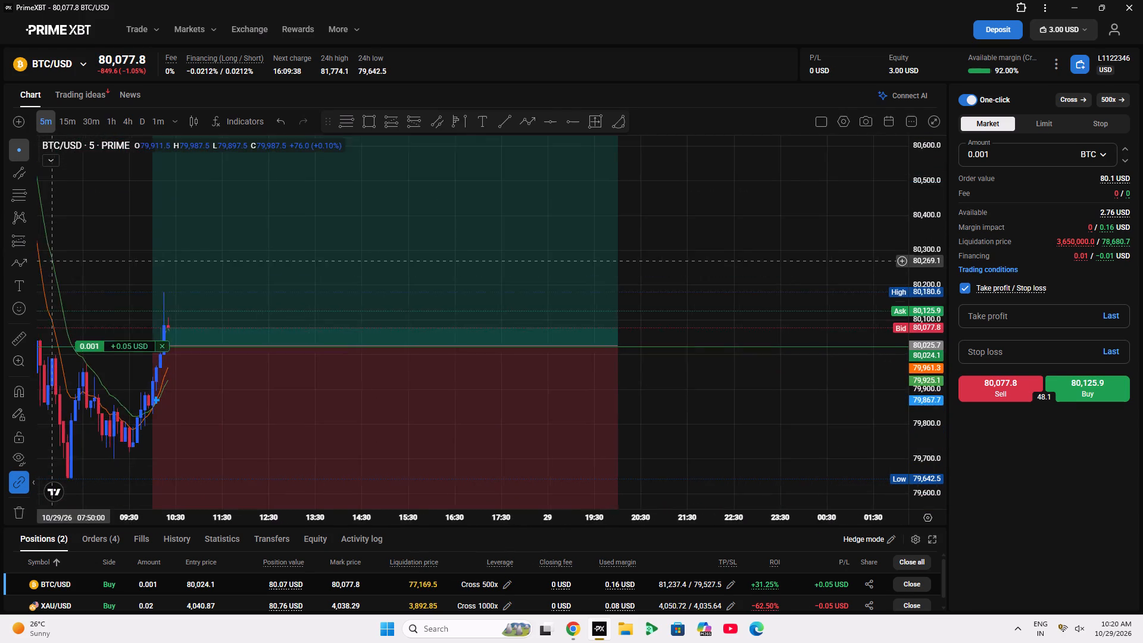
left_click_drag(54, 261, 193, 257)
left_click_drag(932, 413, 920, 369)
left_click_drag(827, 383, 863, 234)
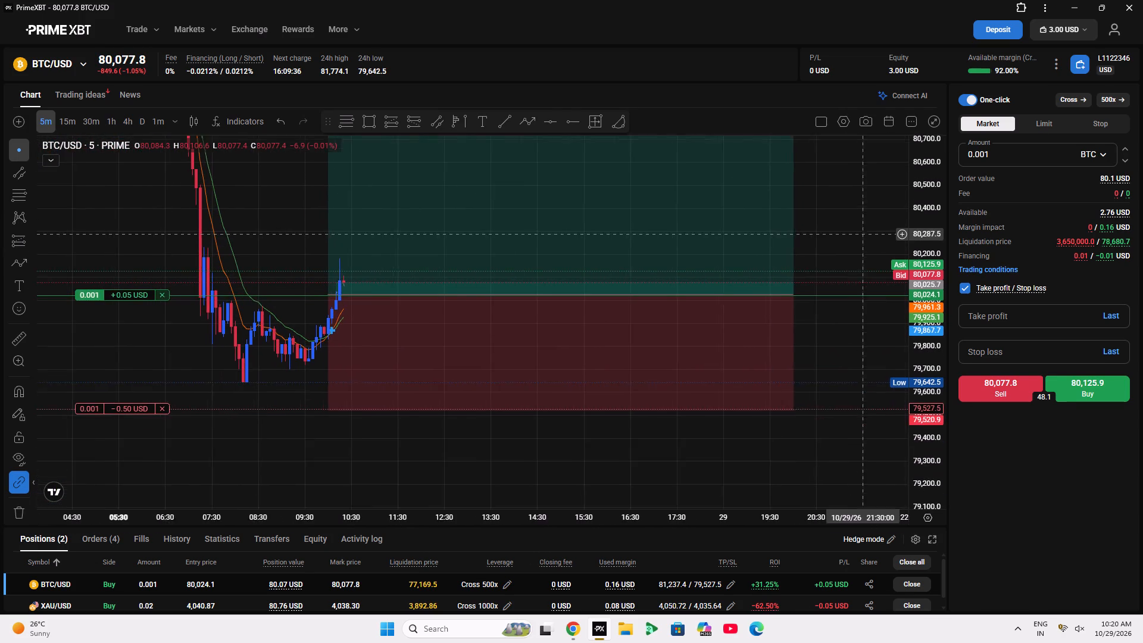
left_click_drag(863, 234, 904, 211)
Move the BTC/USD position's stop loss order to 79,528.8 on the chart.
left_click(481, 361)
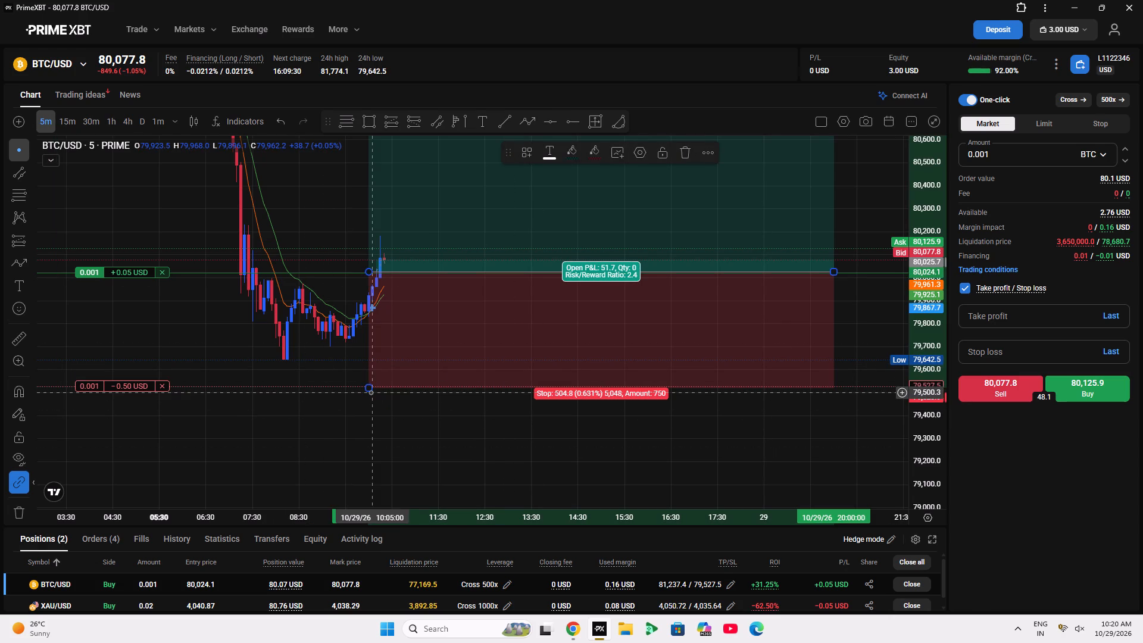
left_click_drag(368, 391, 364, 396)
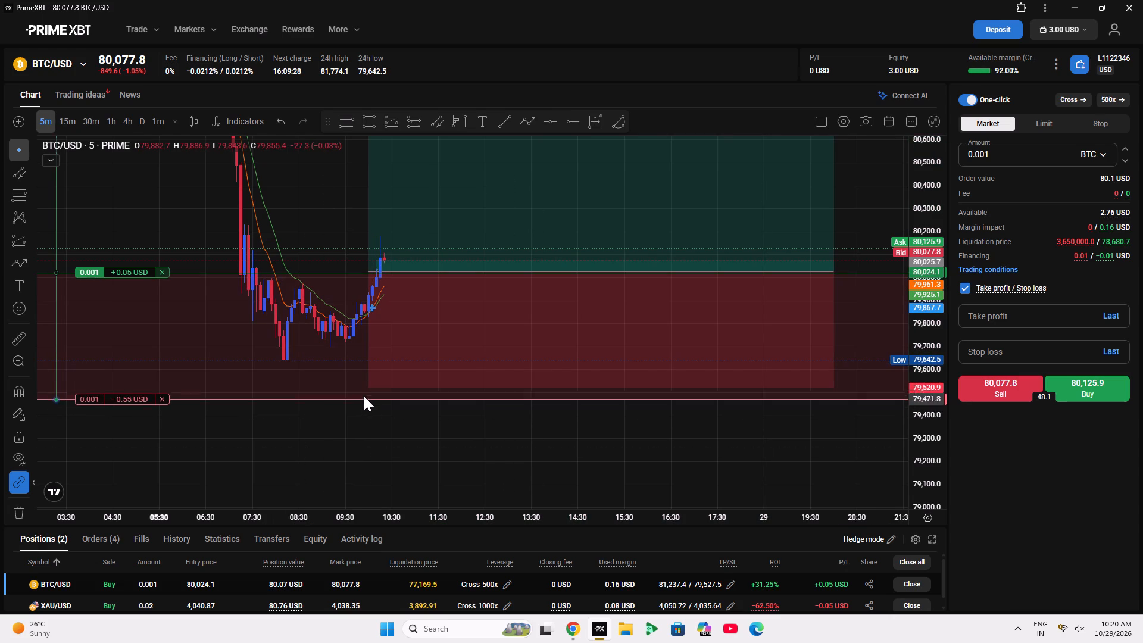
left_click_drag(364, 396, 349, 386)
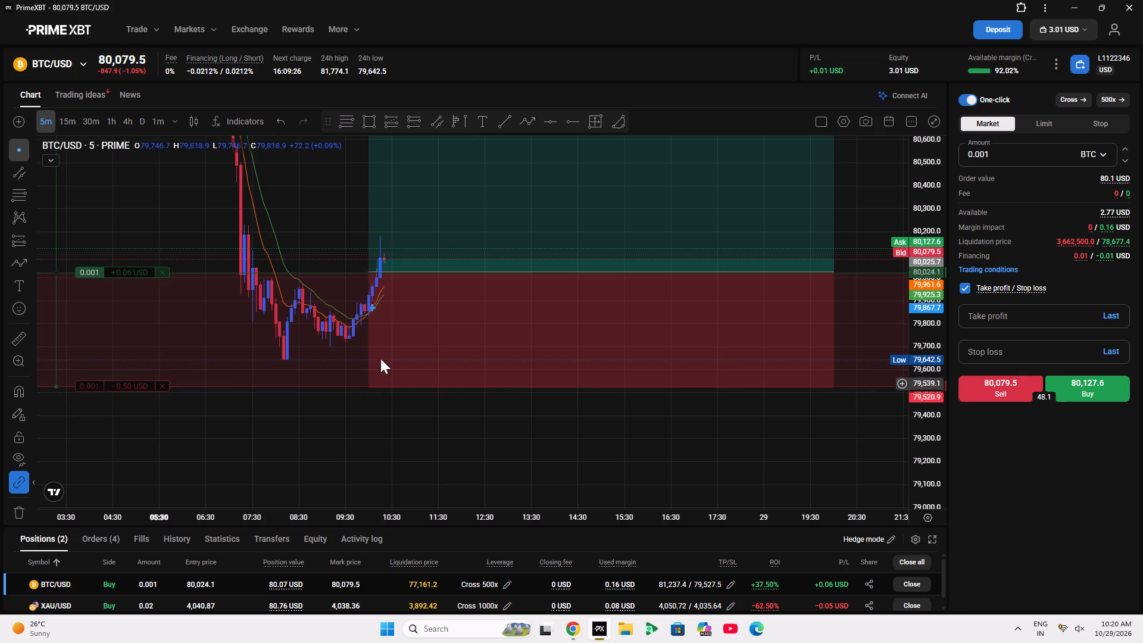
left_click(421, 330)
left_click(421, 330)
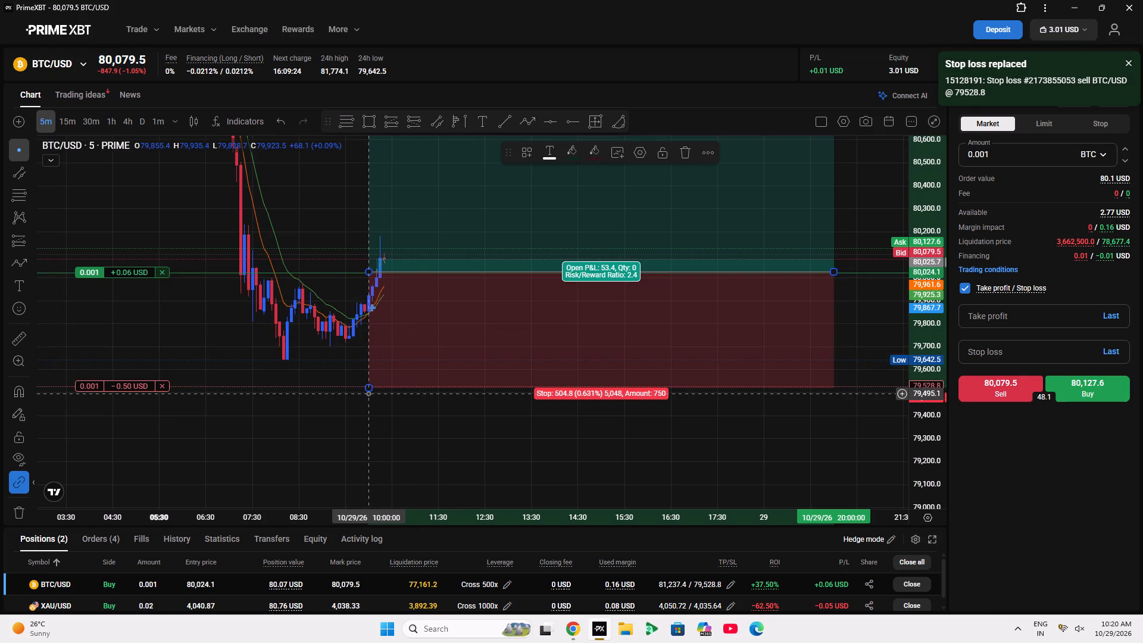
Lower the BTC/USD position's stop loss order to 79,422.6 on the chart.
left_click_drag(367, 390, 364, 399)
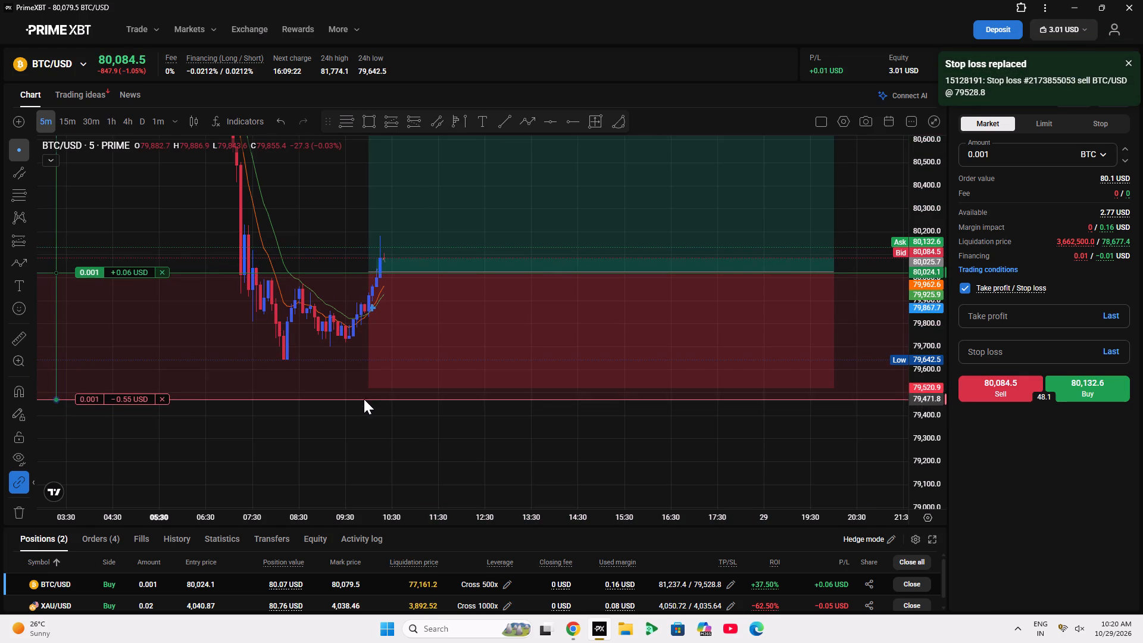
left_click_drag(364, 399, 368, 410)
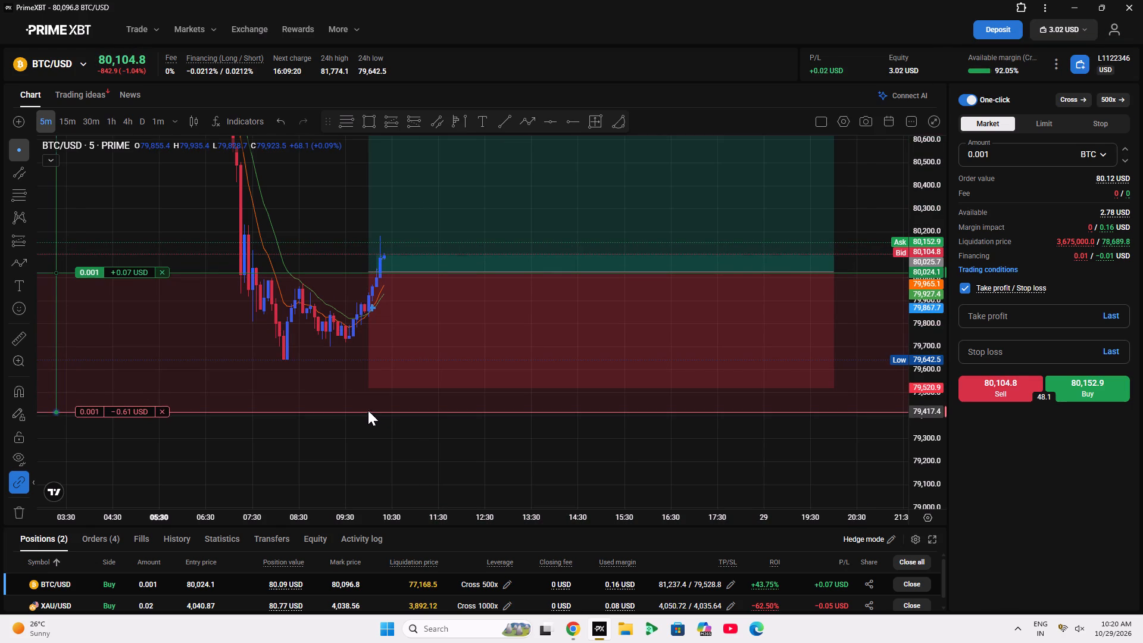
left_click_drag(368, 410, 367, 410)
left_click(361, 352)
Extend the stop level of the BTC/USD long position drawing down to 79,417.4.
left_click(368, 357)
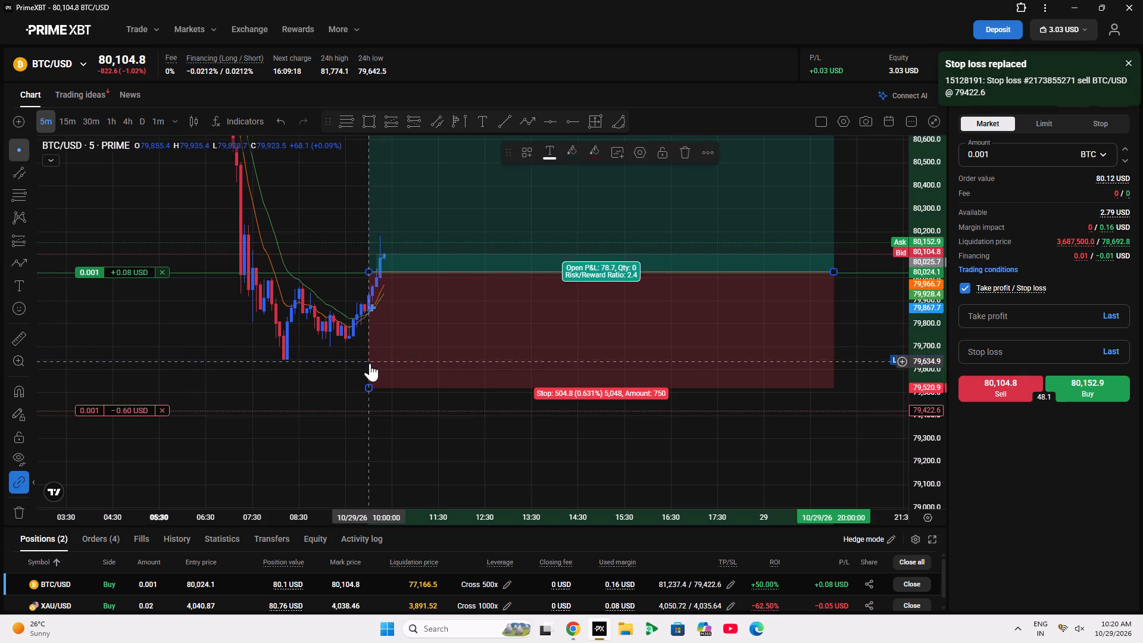
left_click_drag(368, 387, 391, 411)
left_click(349, 356)
Examine the BTC/USD long position from its take profit to its stop loss against the preceding sell-off on the 5-minute chart.
left_click_drag(349, 356, 344, 441)
double_click(934, 349)
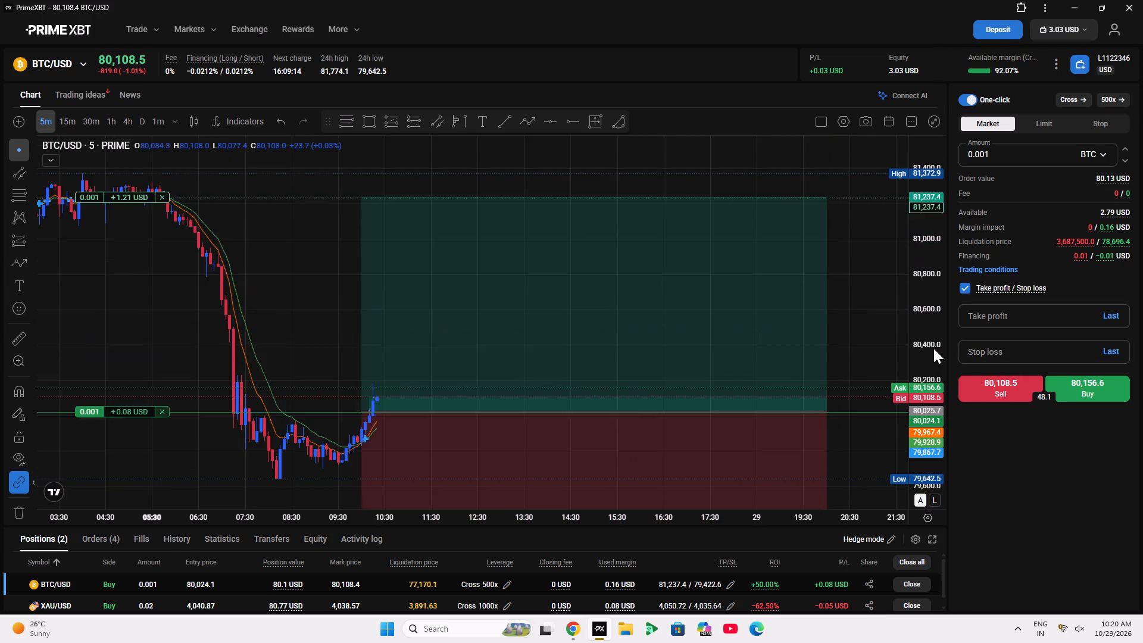
scroll(776, 369, "down", 4)
scroll(858, 375, "up", 4)
left_click_drag(836, 351, 798, 363)
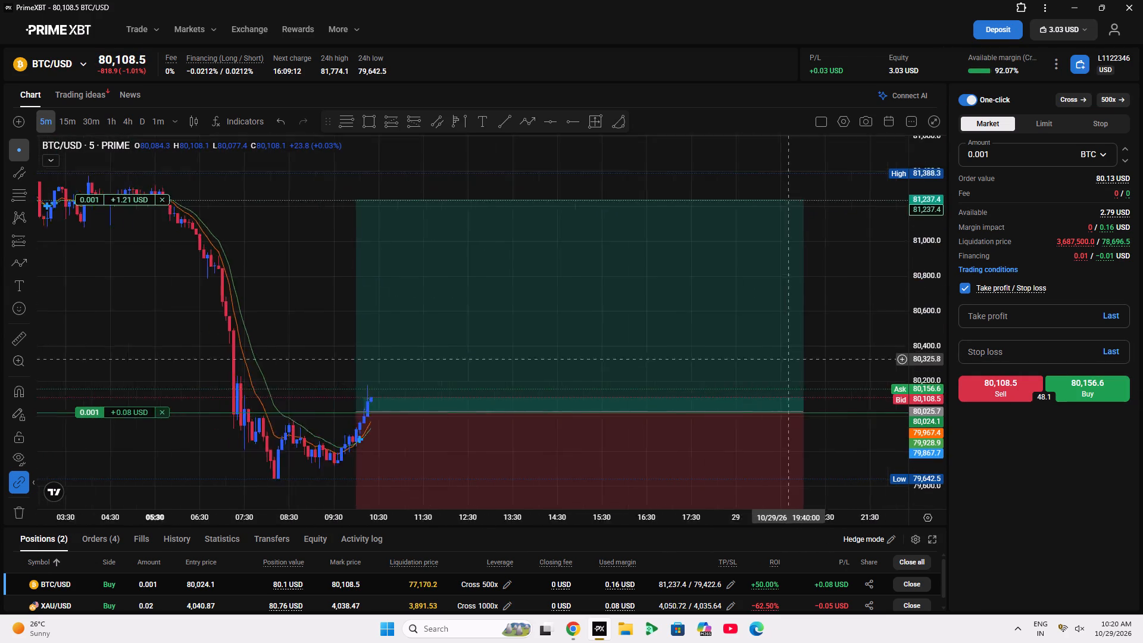
left_click_drag(798, 363, 881, 387)
left_click_drag(911, 392, 897, 350)
scroll(791, 379, "down", 3)
left_click_drag(469, 344, 126, 255)
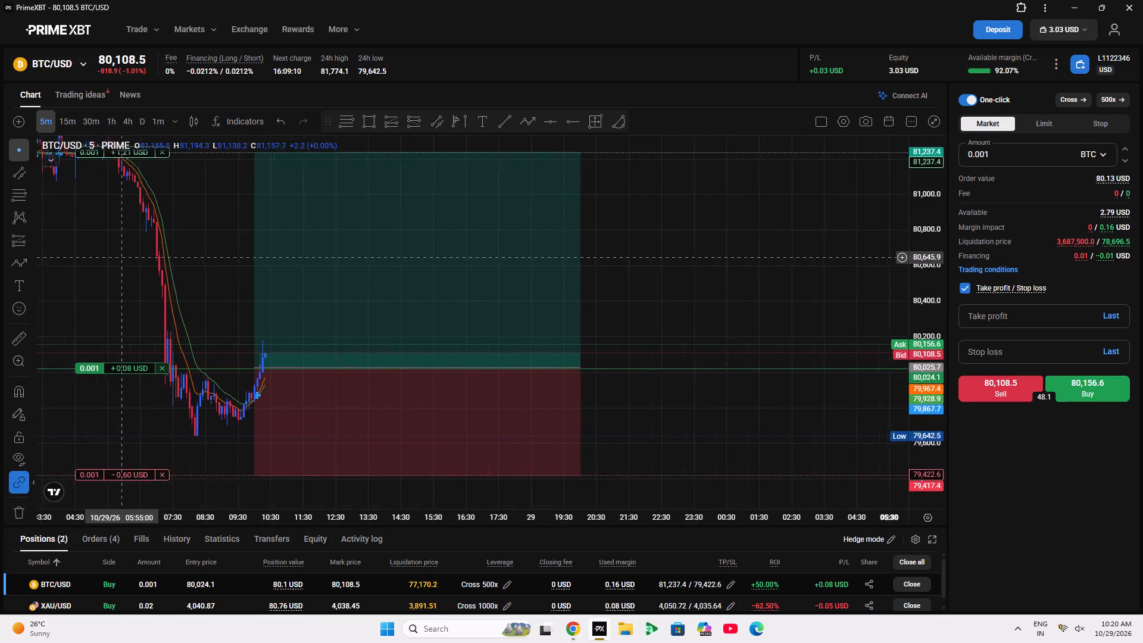
left_click_drag(126, 255, 198, 289)
left_click_drag(926, 405, 926, 391)
scroll(914, 399, "down", 2)
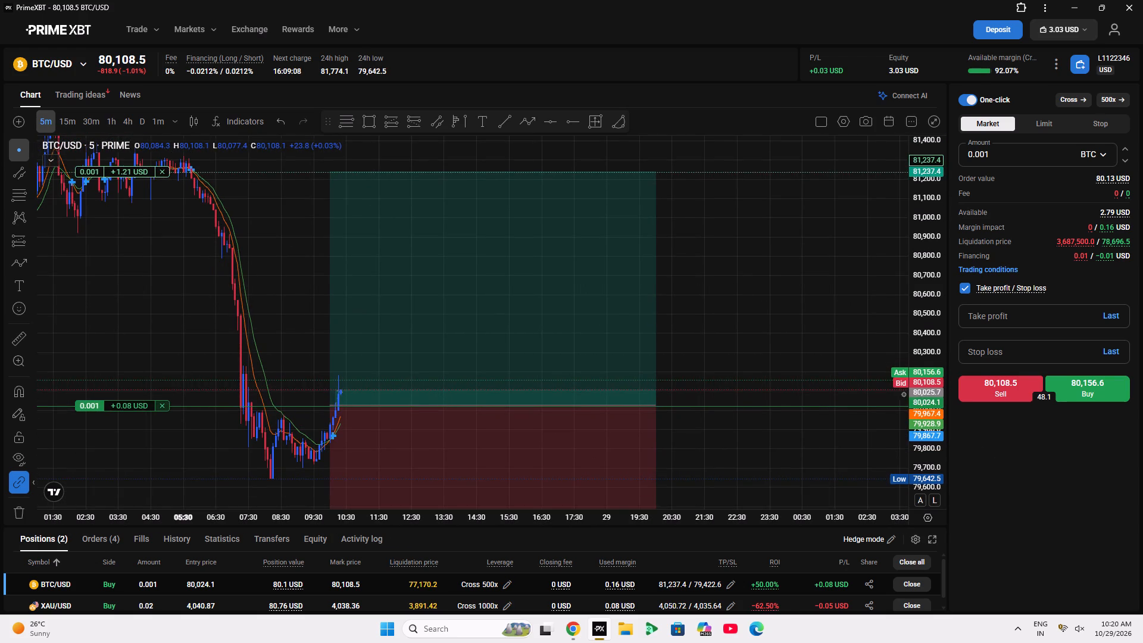
scroll(889, 395, "down", 3)
scroll(923, 368, "up", 5)
left_click_drag(841, 341, 863, 312)
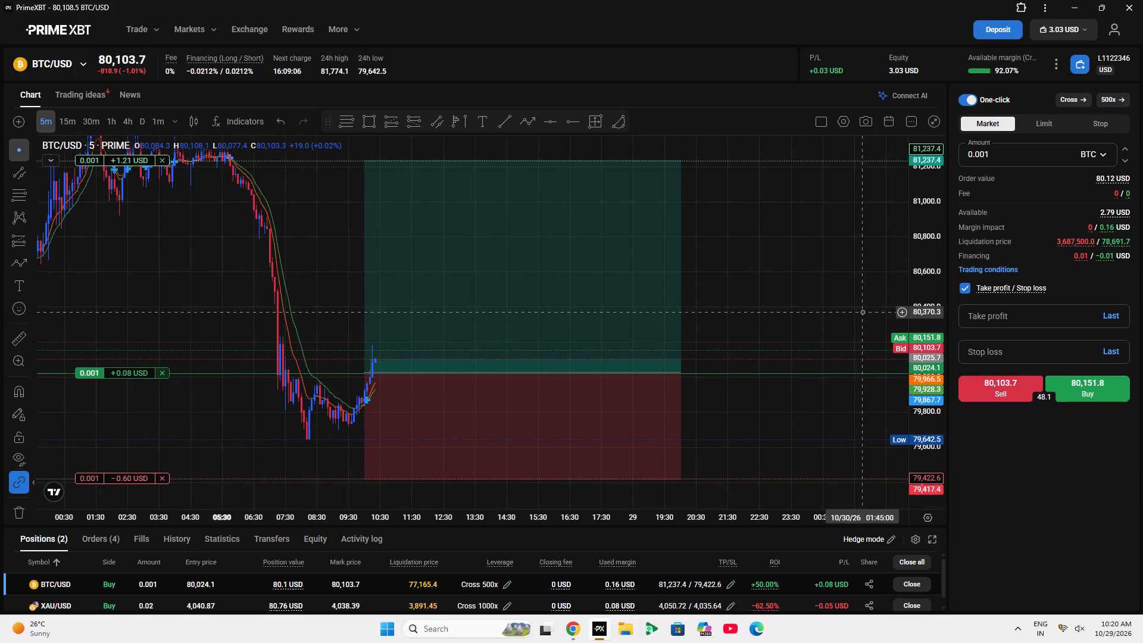
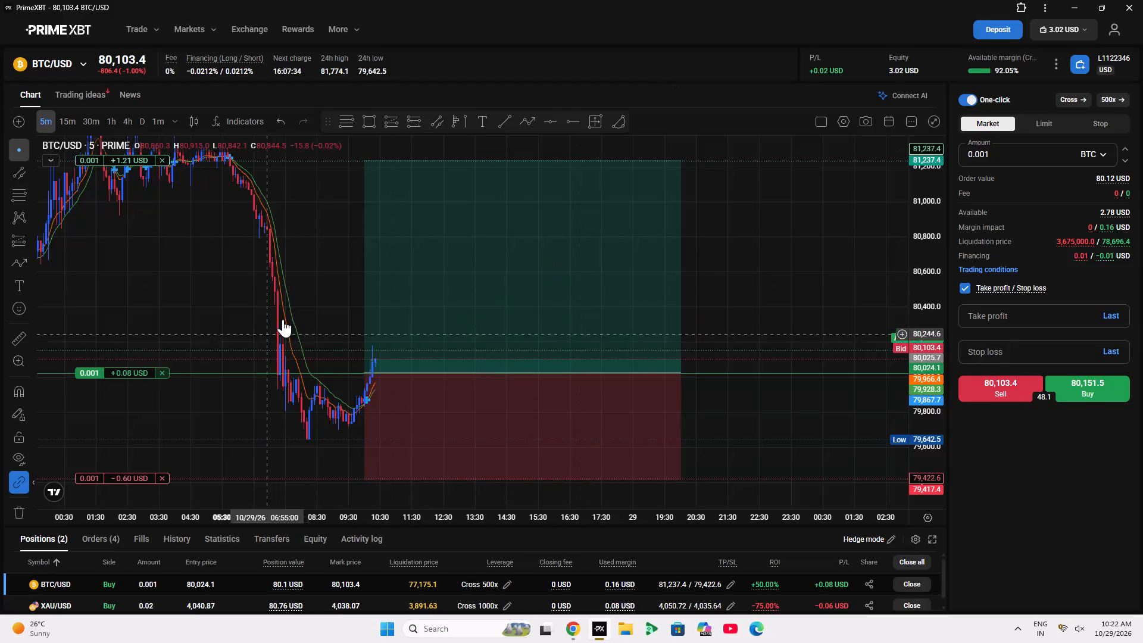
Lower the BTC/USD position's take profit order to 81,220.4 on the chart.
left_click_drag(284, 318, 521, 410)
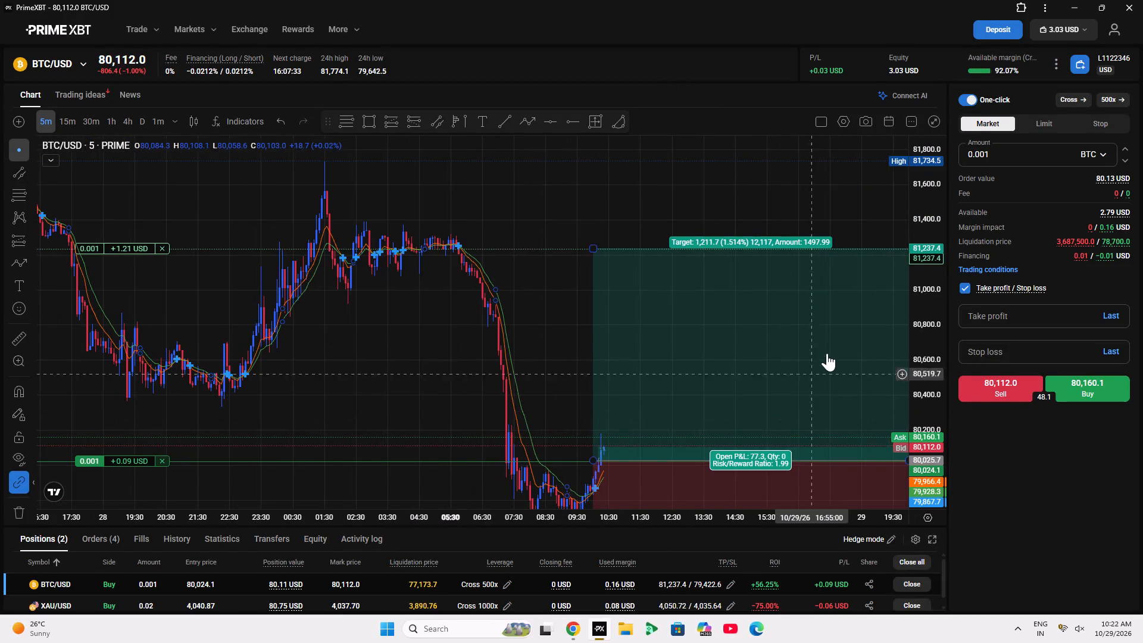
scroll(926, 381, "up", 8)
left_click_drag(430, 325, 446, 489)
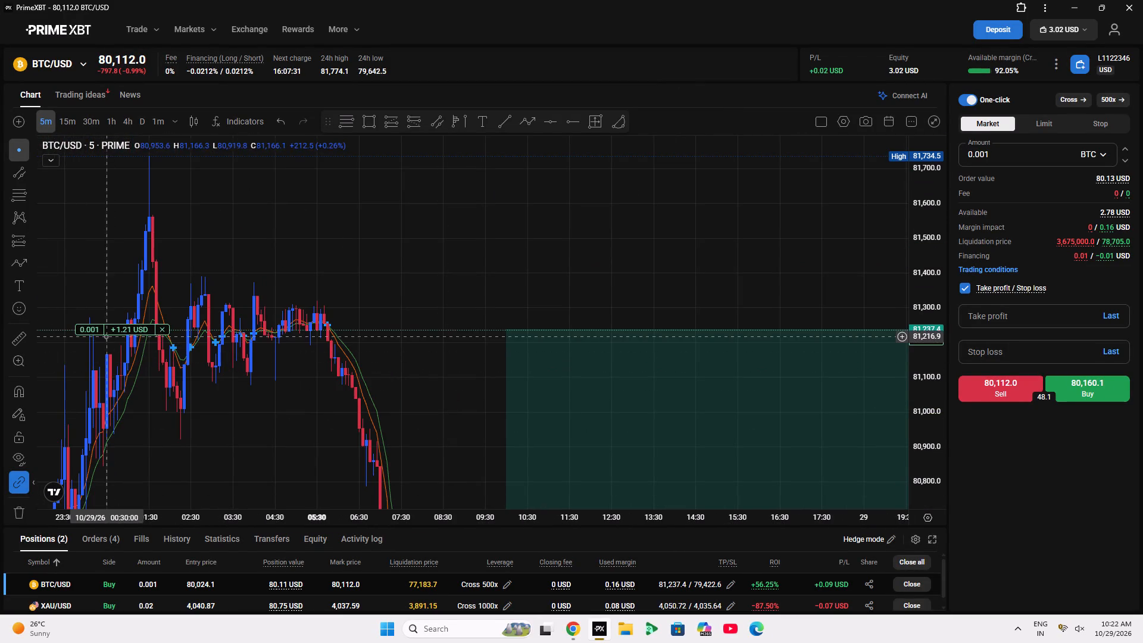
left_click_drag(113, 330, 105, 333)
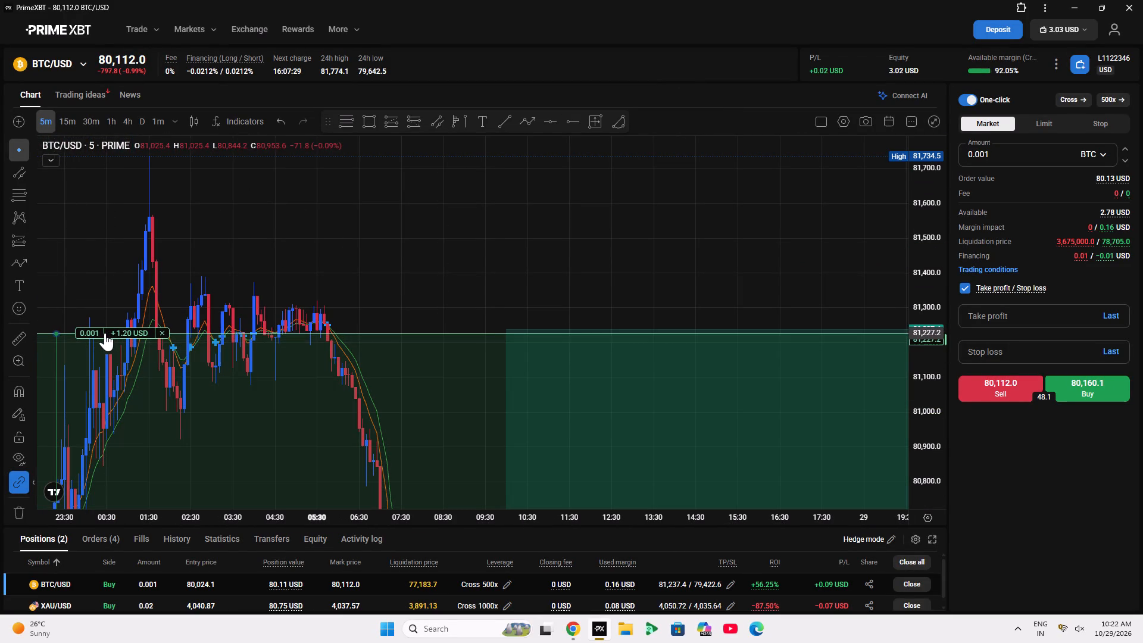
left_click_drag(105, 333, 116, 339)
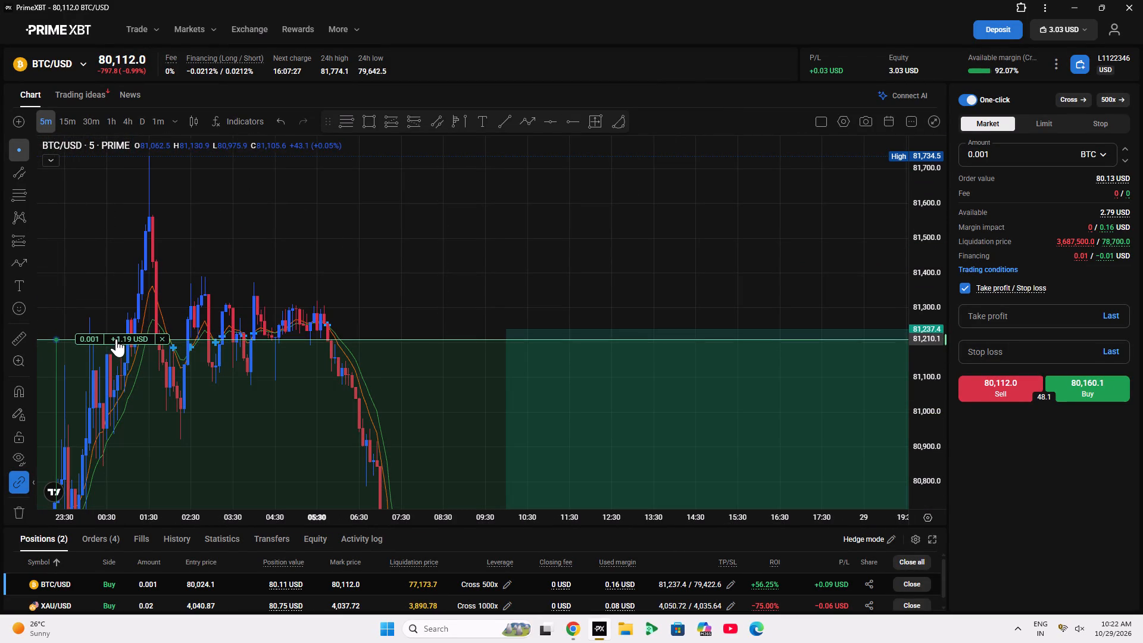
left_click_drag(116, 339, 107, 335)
Readjust the BTC/USD position's take profit order to 81,222.1 on the chart.
left_click_drag(553, 224, 440, 177)
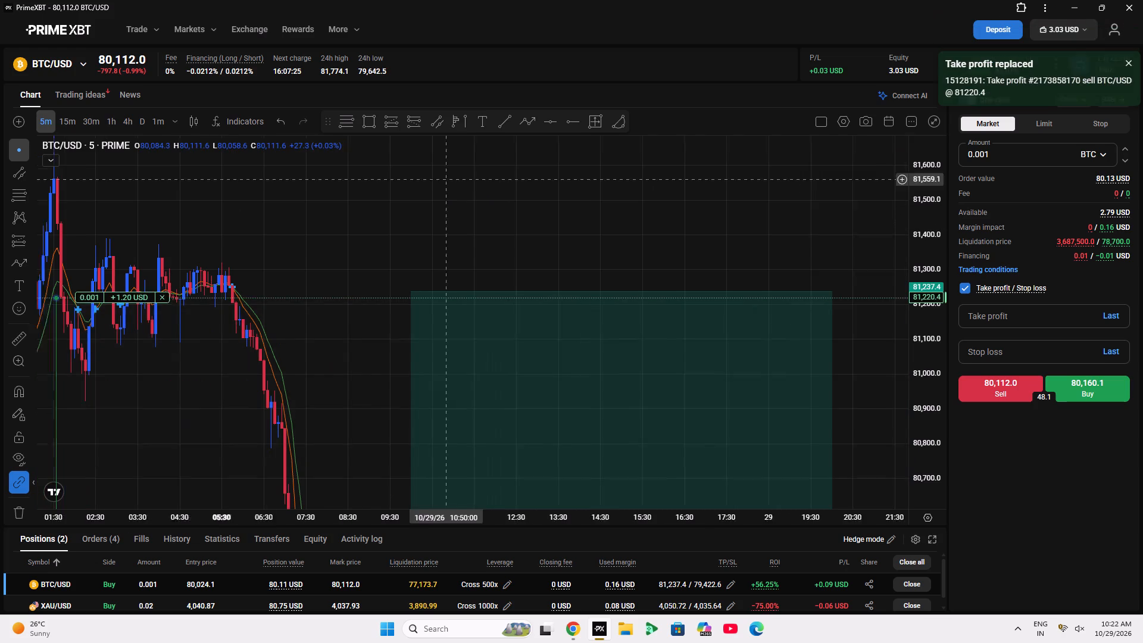
left_click_drag(440, 177, 435, 175)
double_click(942, 326)
scroll(942, 326, "up", 5)
left_click_drag(888, 310, 861, 442)
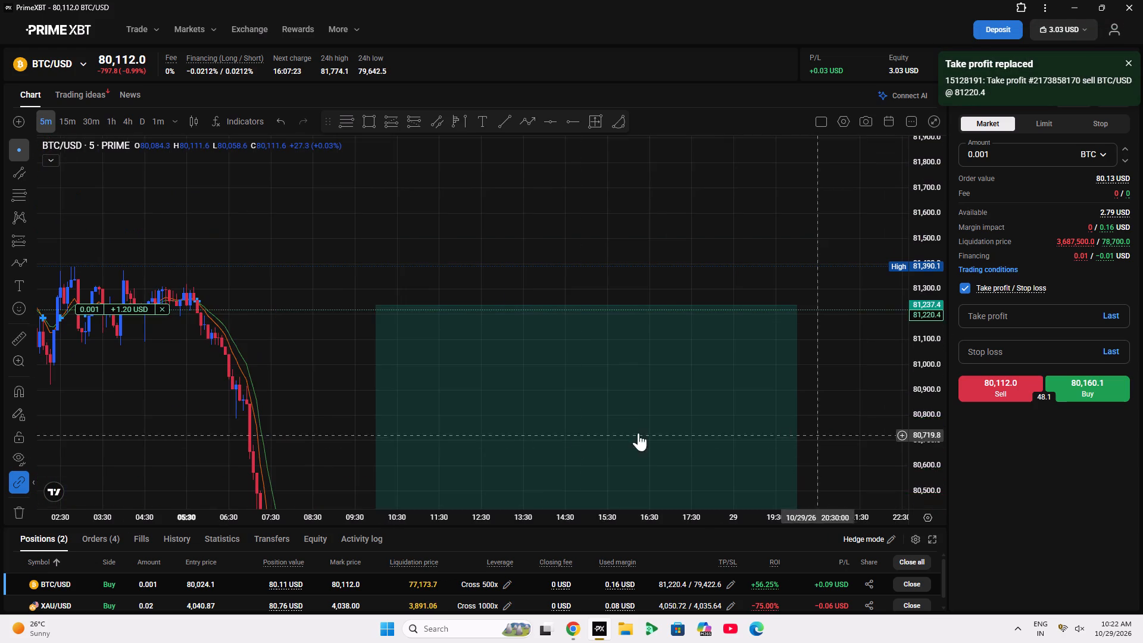
left_click(574, 439)
left_click(377, 304)
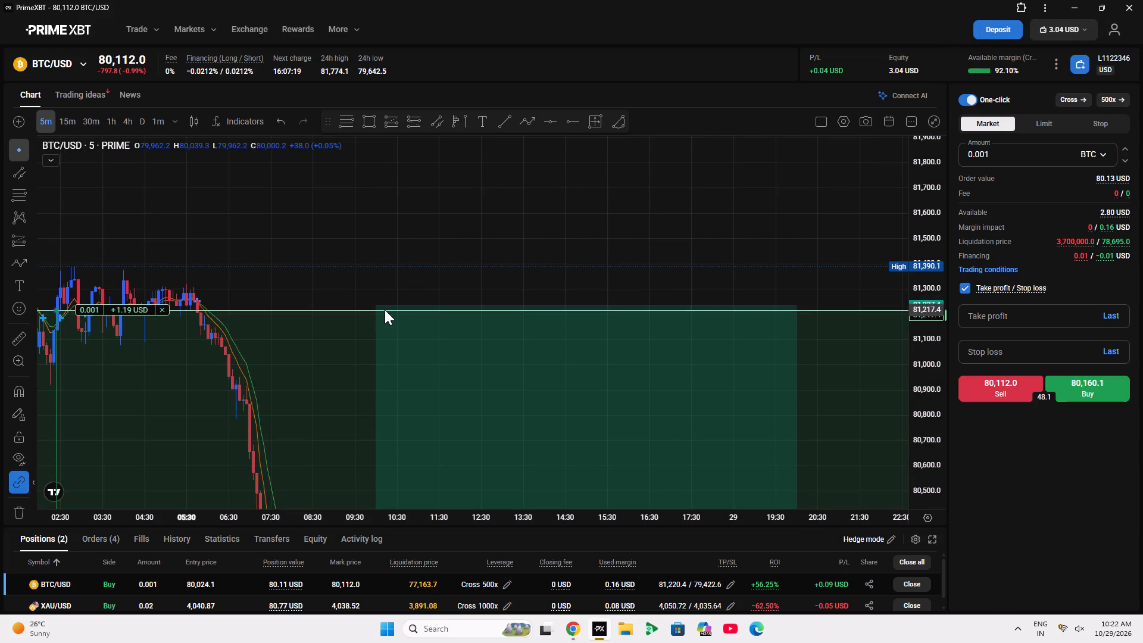
Lower the target level of the BTC/USD long position drawing to 81,227.6, just above the take profit order.
left_click_drag(602, 236, 657, 257)
scroll(923, 374, "up", 3)
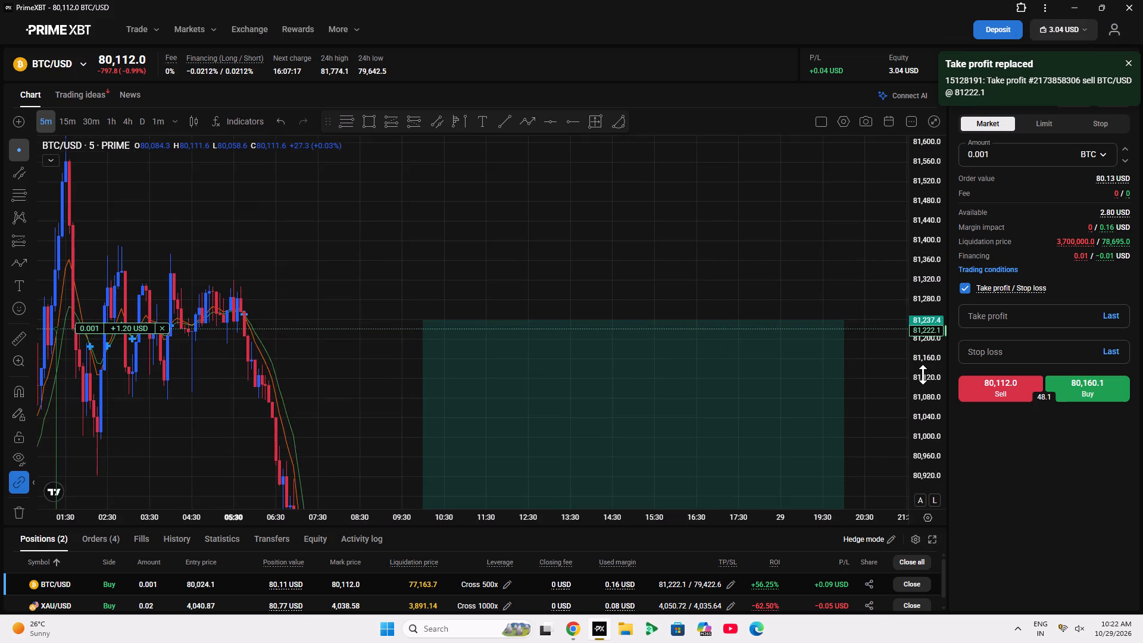
scroll(923, 374, "up", 10)
left_click(491, 313)
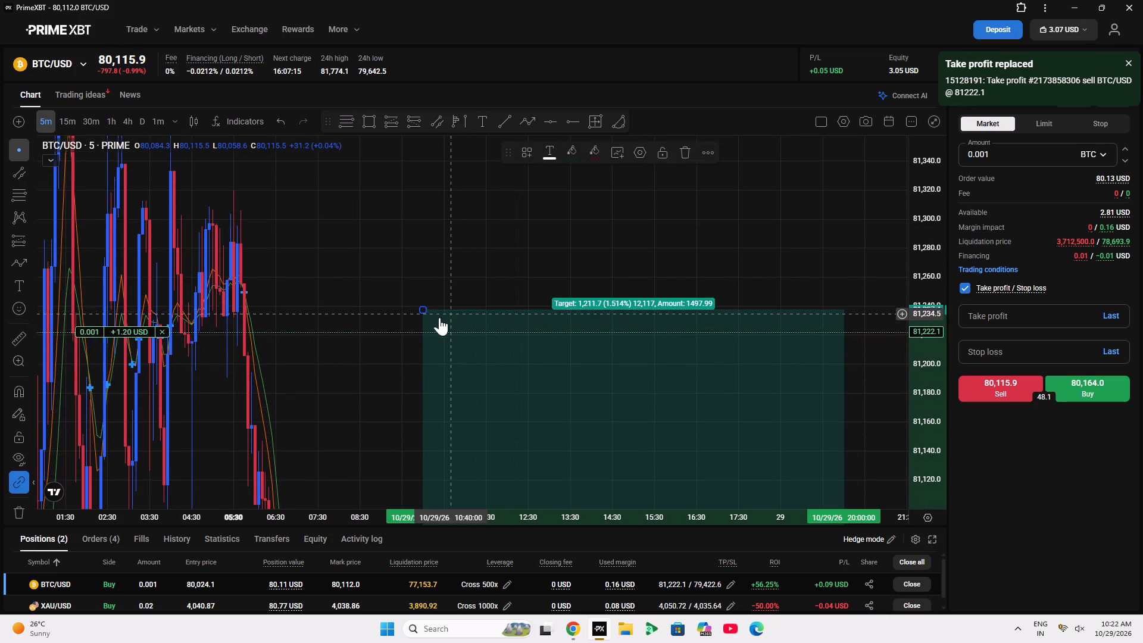
left_click_drag(424, 311, 451, 332)
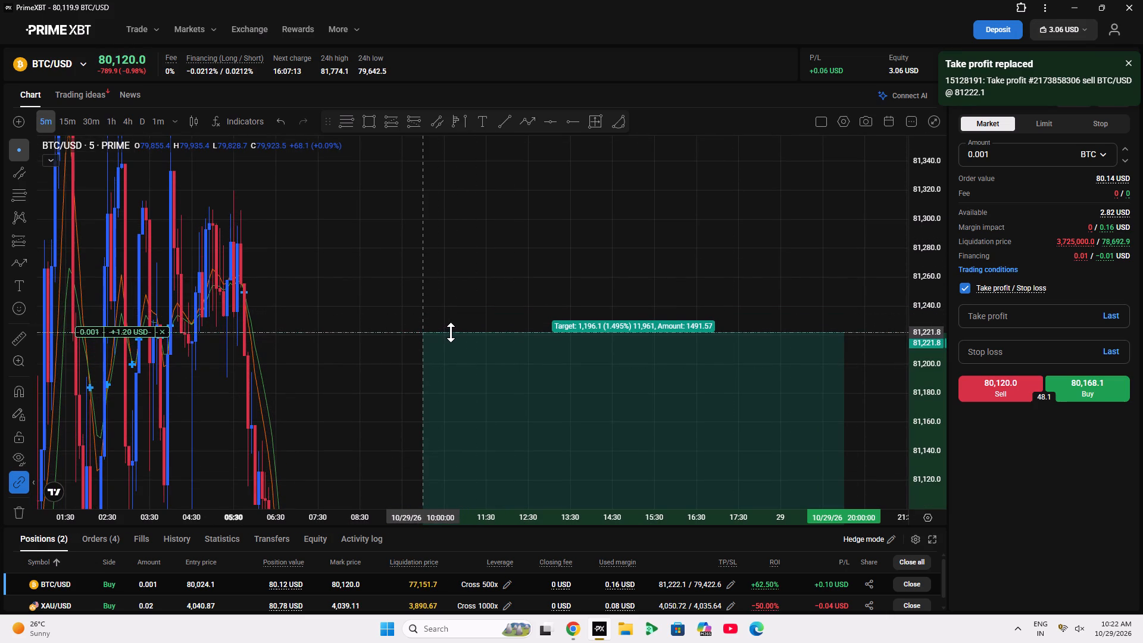
left_click_drag(451, 332, 454, 324)
left_click(527, 268)
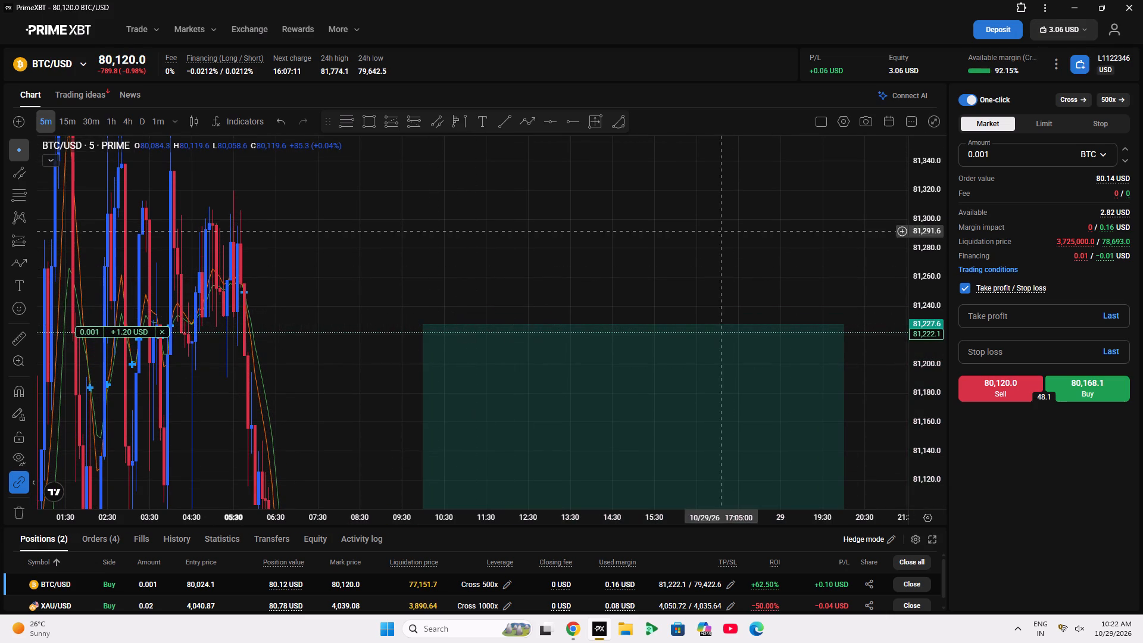
Shorten the BTC/USD long position drawing so that its time span ends at about 15:45 on 10/29/26.
double_click(939, 335)
scroll(661, 366, "down", 4)
left_click_drag(530, 373, 218, 299)
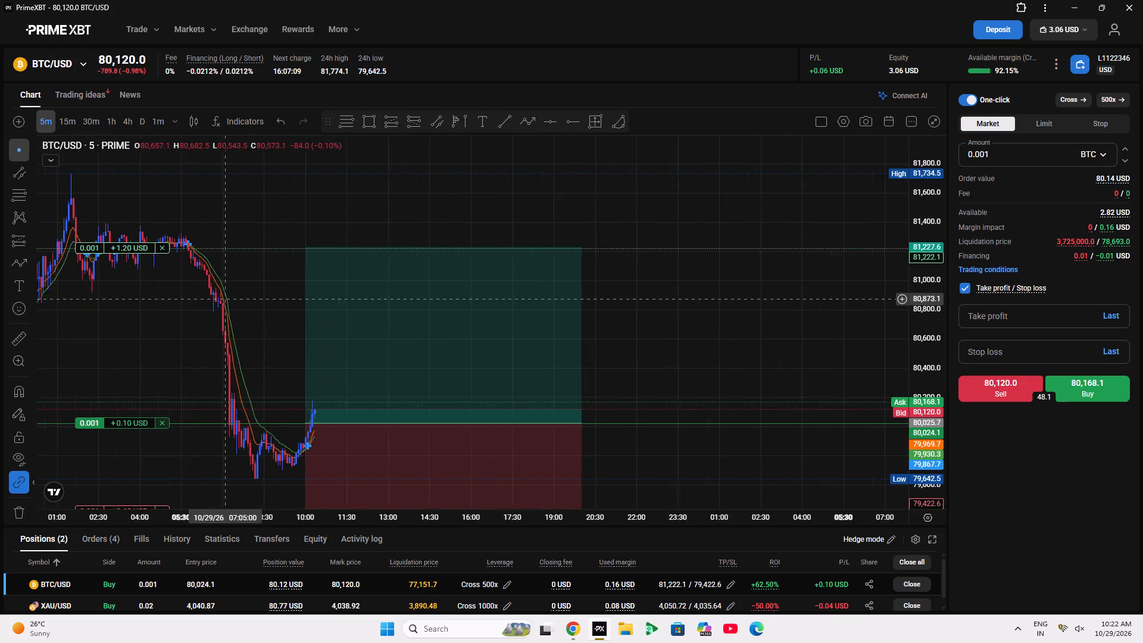
left_click_drag(218, 299, 788, 420)
left_click_drag(819, 355, 261, 338)
left_click_drag(938, 375, 931, 346)
left_click_drag(795, 370, 898, 279)
scroll(249, 262, "up", 4)
left_click(824, 292)
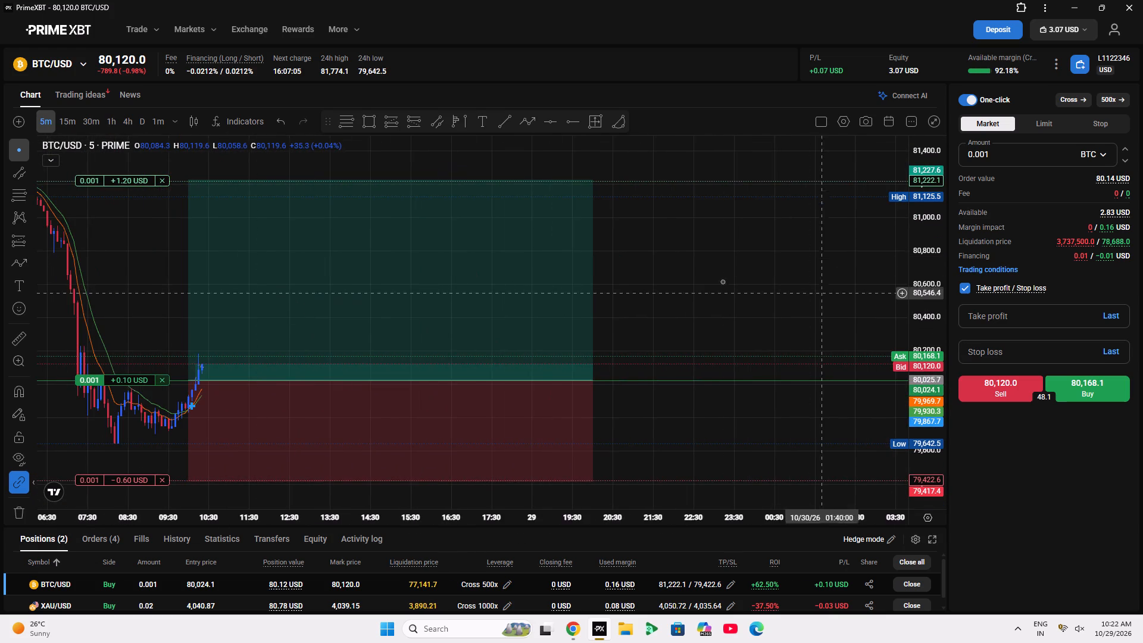
left_click_drag(728, 348, 870, 333)
left_click_drag(730, 365, 563, 376)
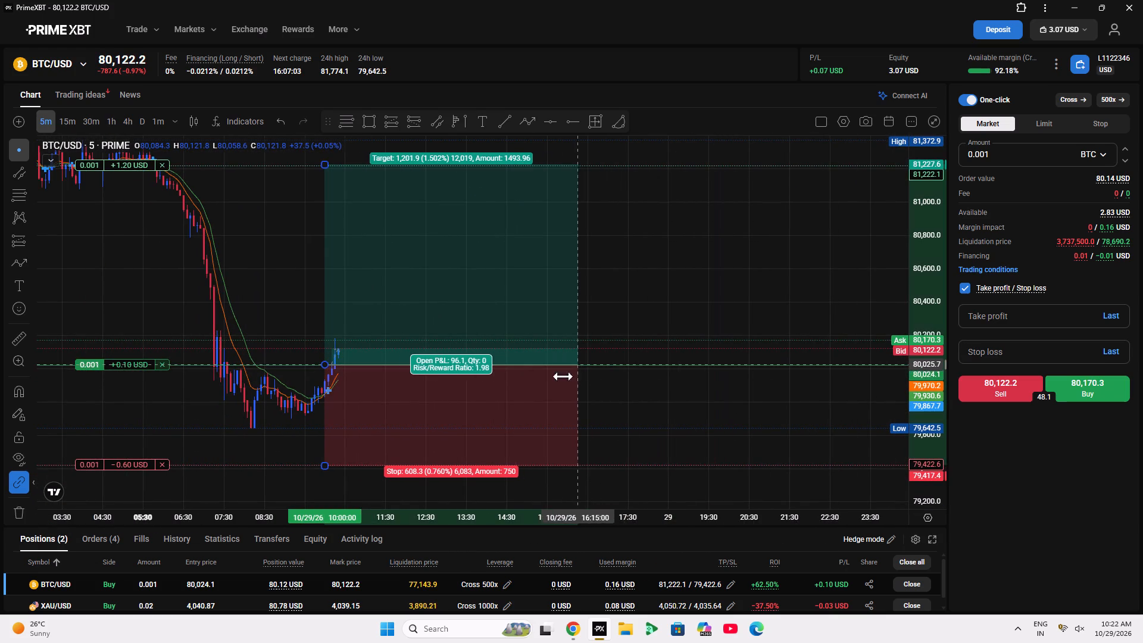
left_click_drag(563, 376, 556, 379)
left_click(642, 317)
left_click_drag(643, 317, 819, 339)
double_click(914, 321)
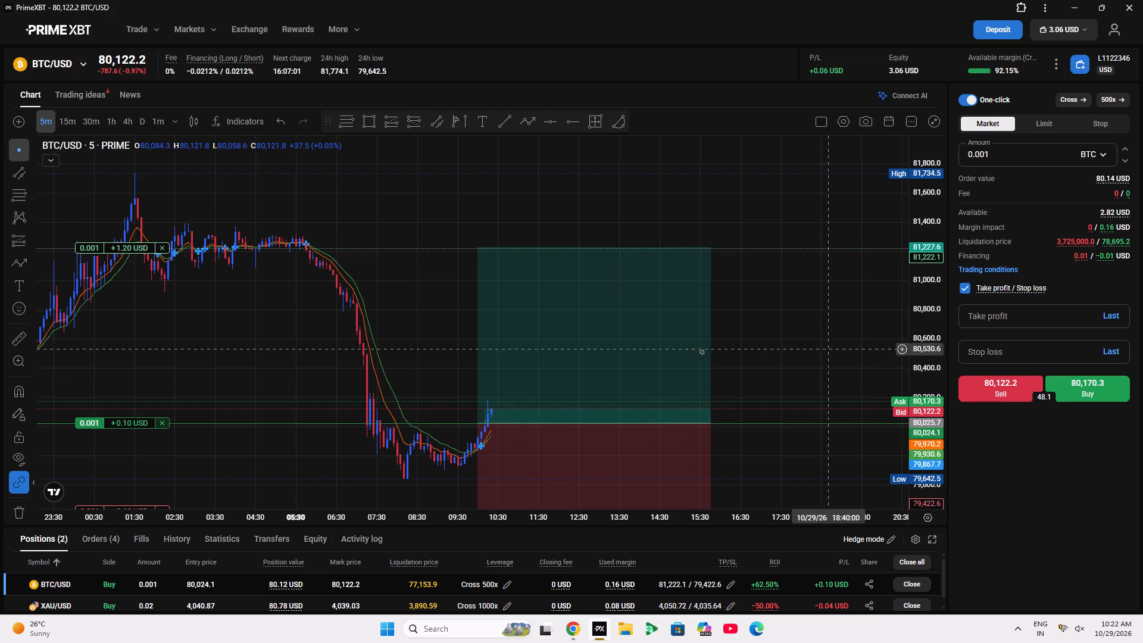
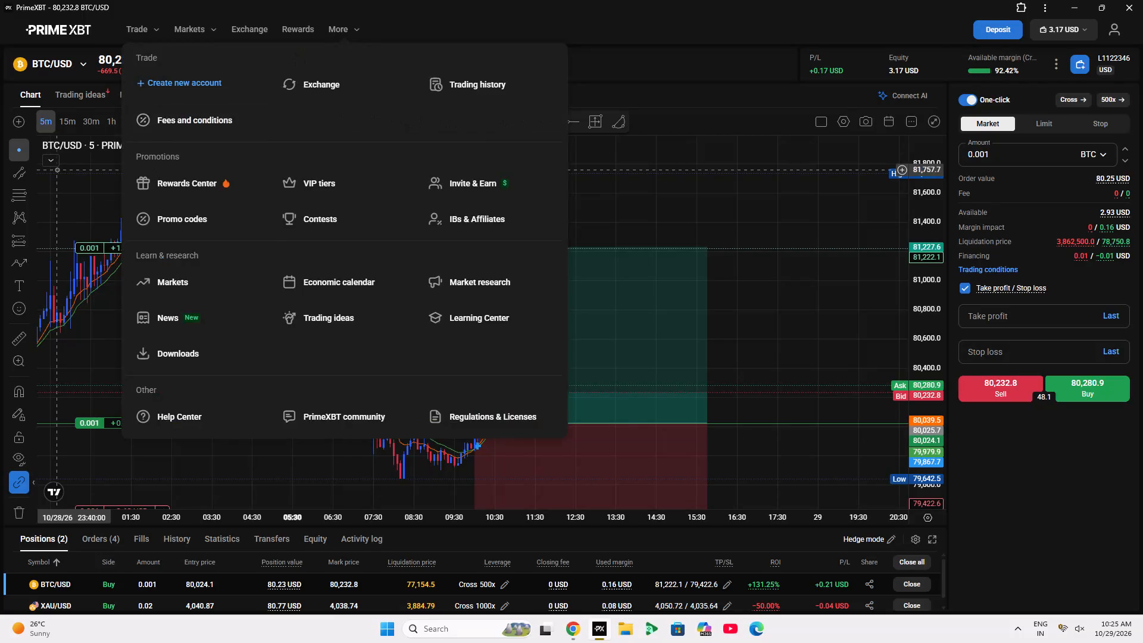
Switch the BTC/USD chart to the 1-minute timeframe.
left_click(45, 192)
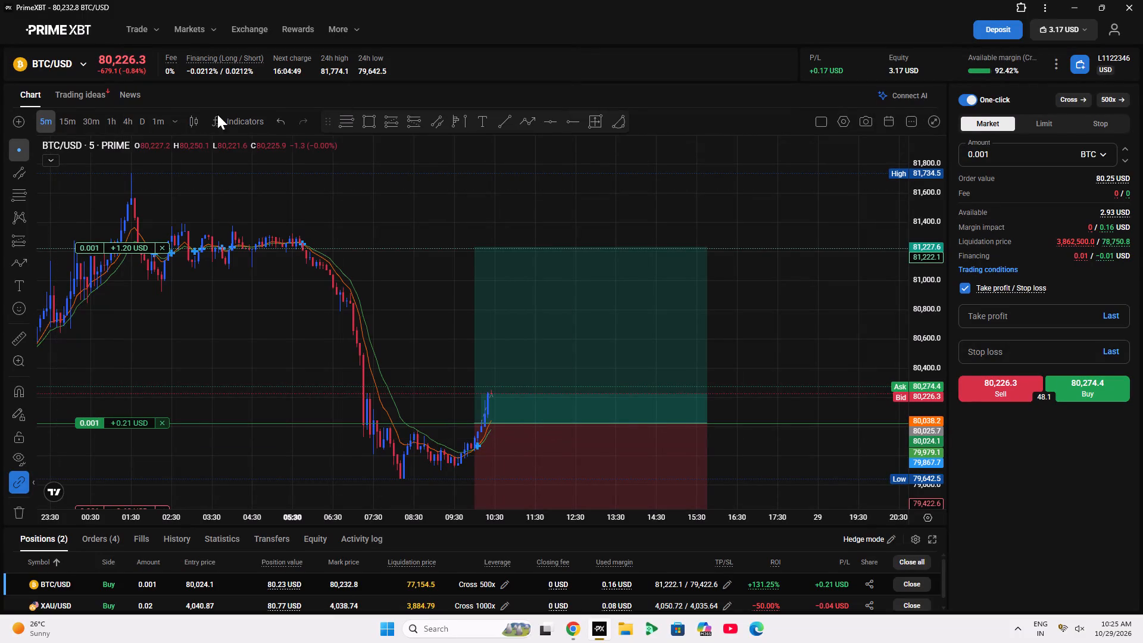
left_click(179, 114)
left_click(164, 117)
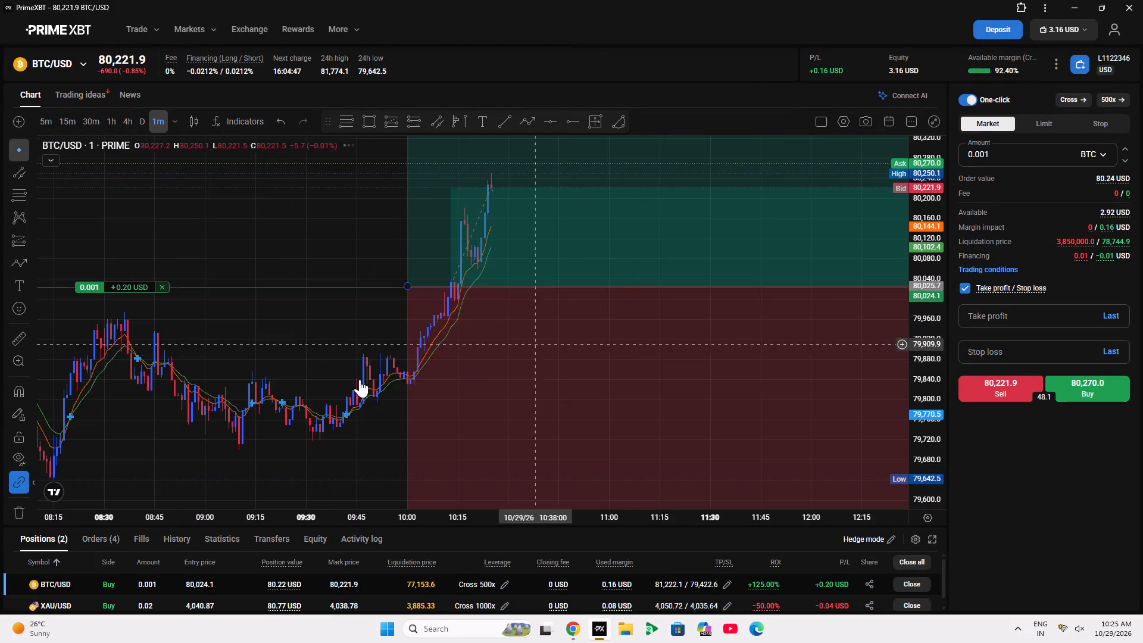
Raise the BTC/USD position's stop loss order on the chart to 80,062, just above the entry price.
left_click_drag(938, 393, 929, 433)
left_click_drag(295, 419, 307, 334)
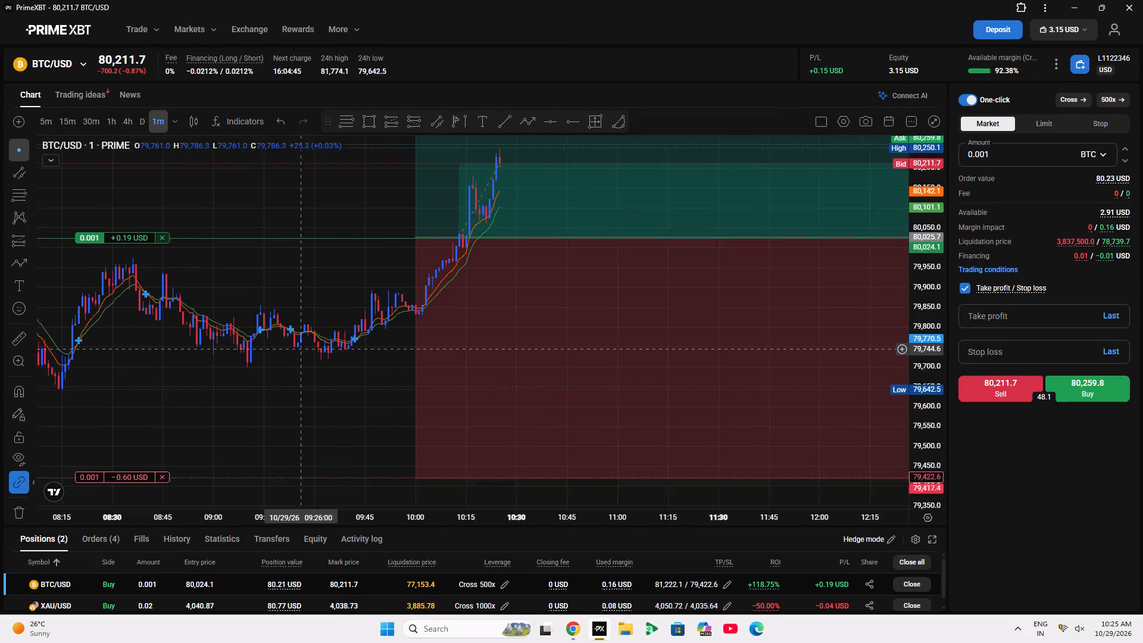
left_click_drag(307, 334, 316, 313)
left_click_drag(127, 445, 126, 439)
left_click(126, 438)
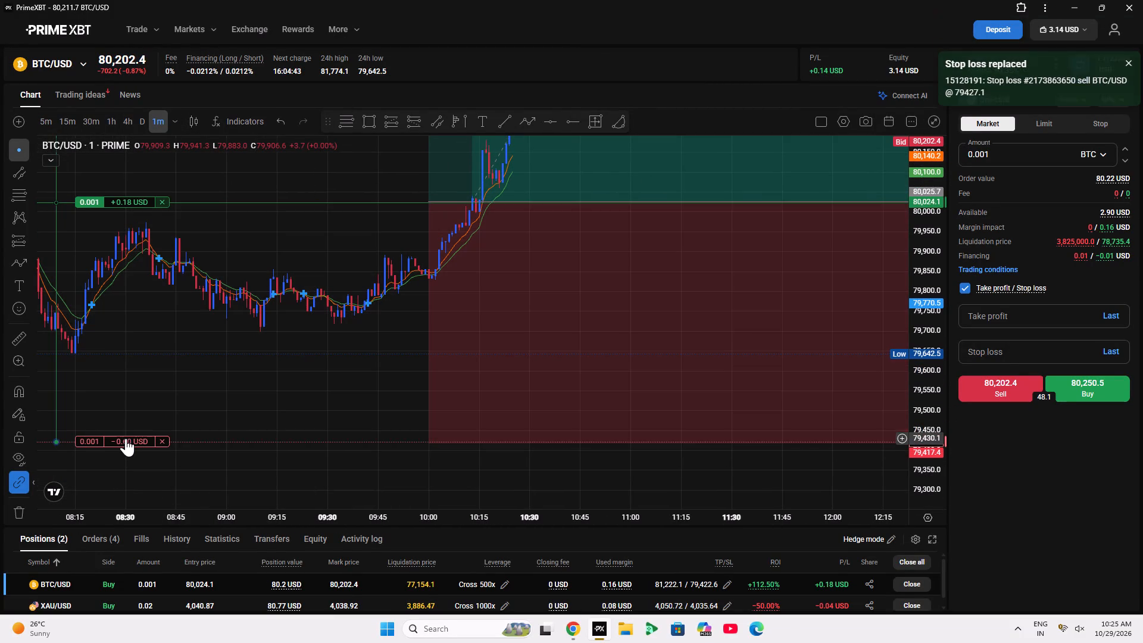
left_click_drag(126, 440, 164, 207)
left_click_drag(138, 442, 139, 204)
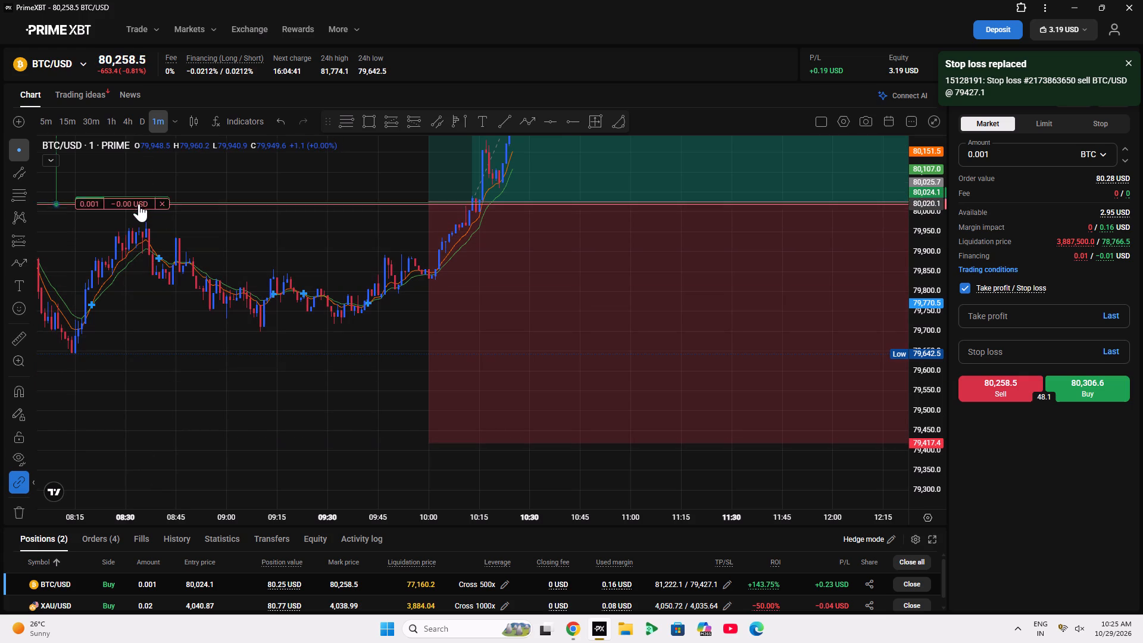
left_click_drag(139, 204, 146, 185)
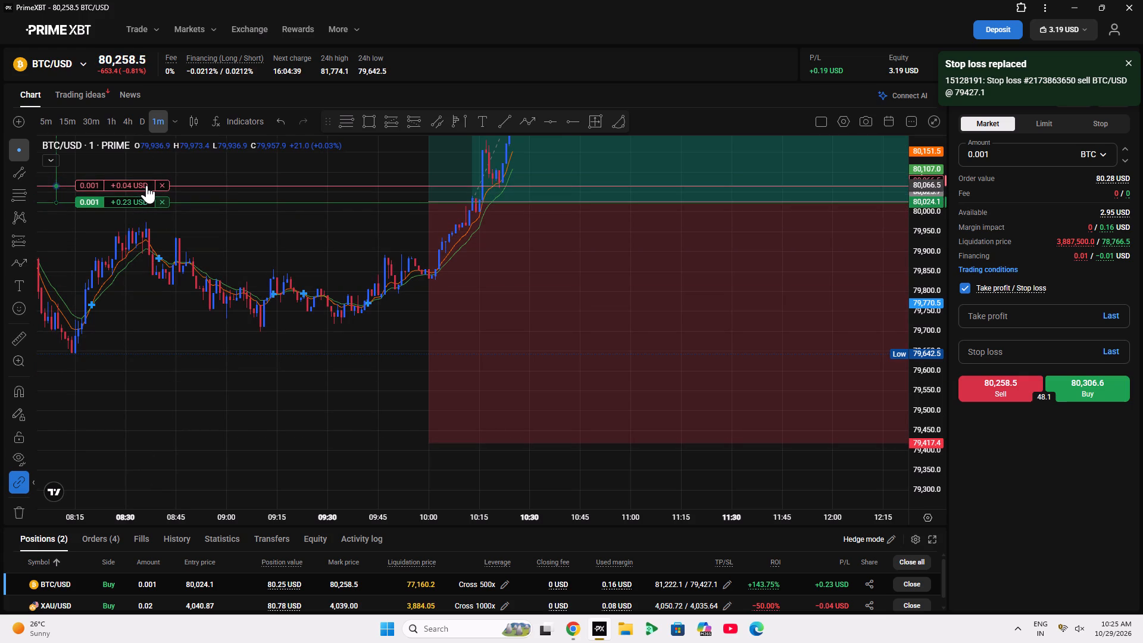
left_click_drag(146, 185, 150, 187)
Examine the 1-minute BTC/USD chart around the moved stop loss, the entry and the take profit order.
left_click_drag(352, 274, 348, 277)
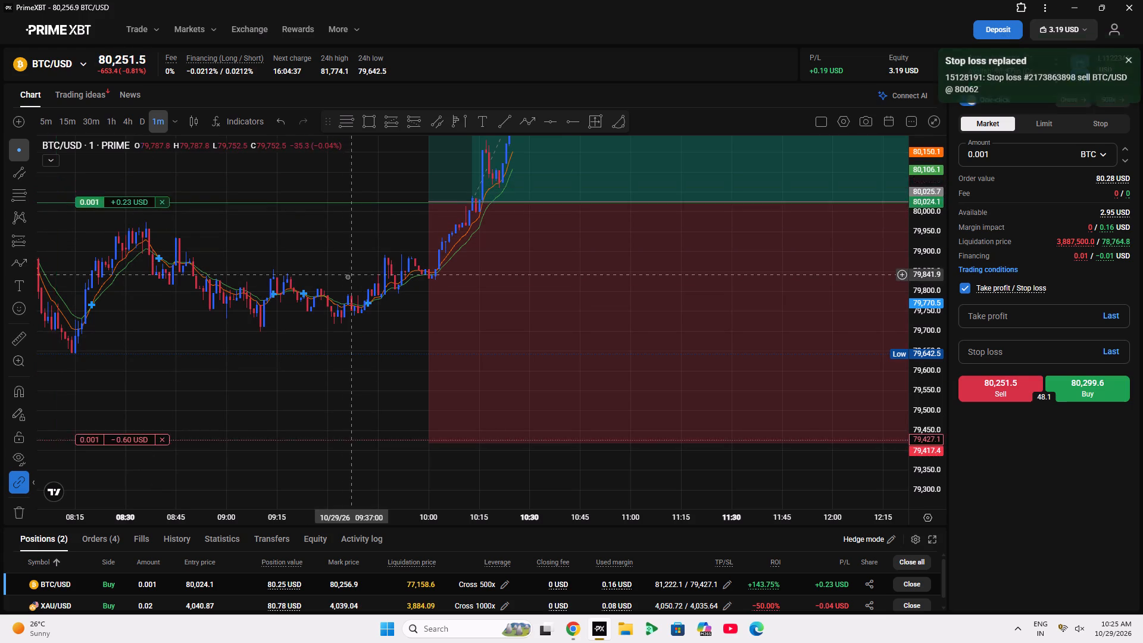
left_click_drag(348, 277, 194, 413)
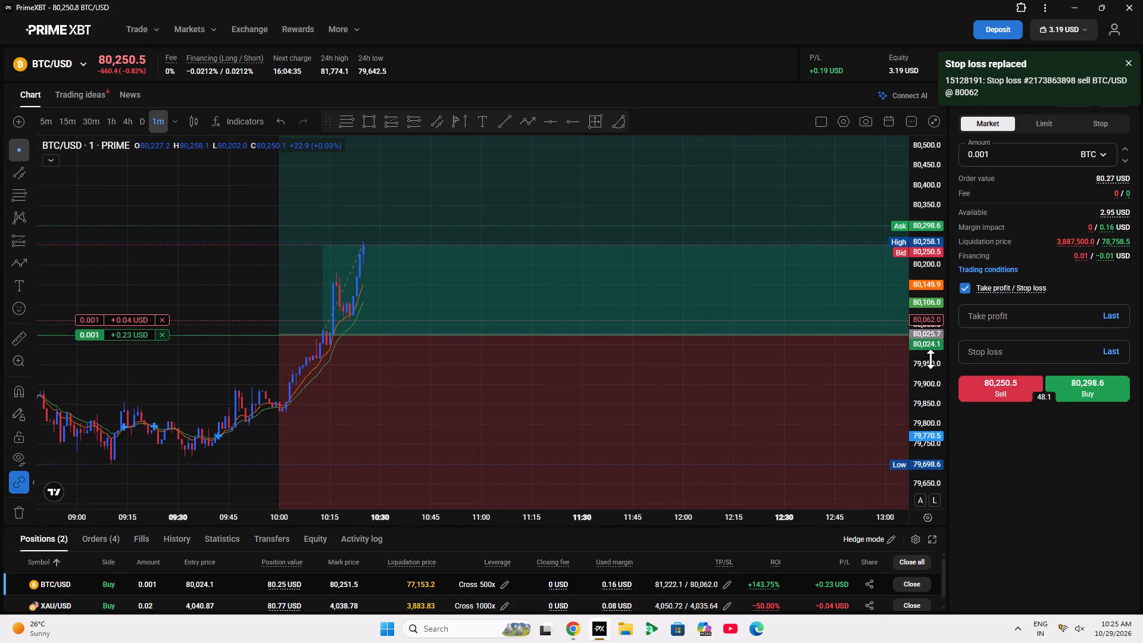
double_click(923, 359)
left_click_drag(208, 341, 110, 411)
scroll(336, 405, "down", 5)
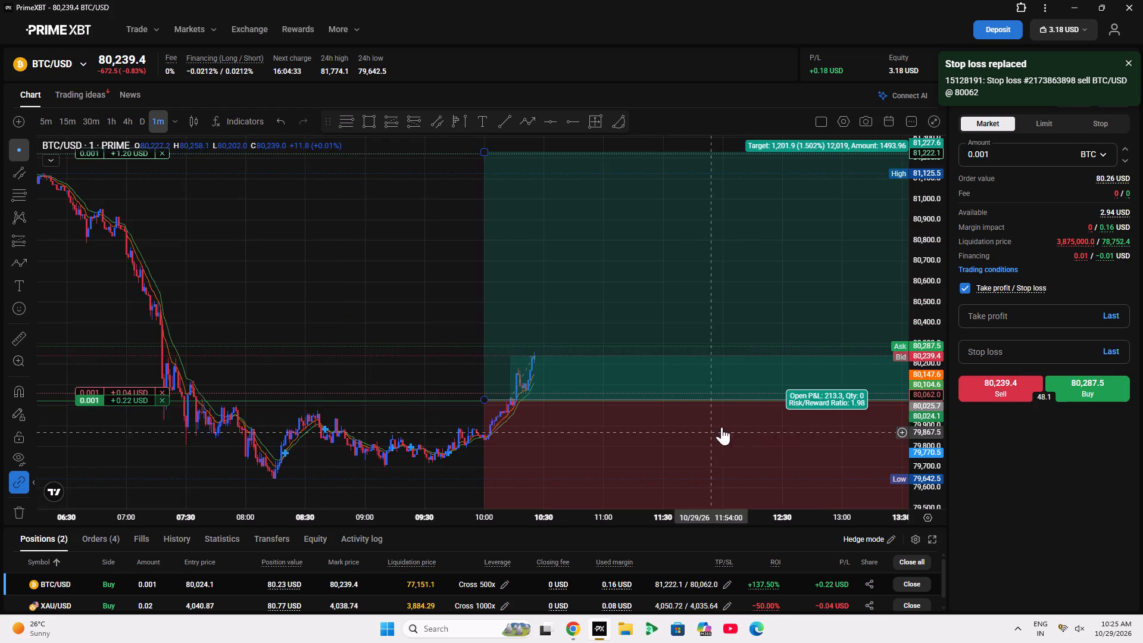
left_click_drag(431, 295, 252, 312)
scroll(385, 345, "down", 5)
left_click_drag(420, 310, 158, 310)
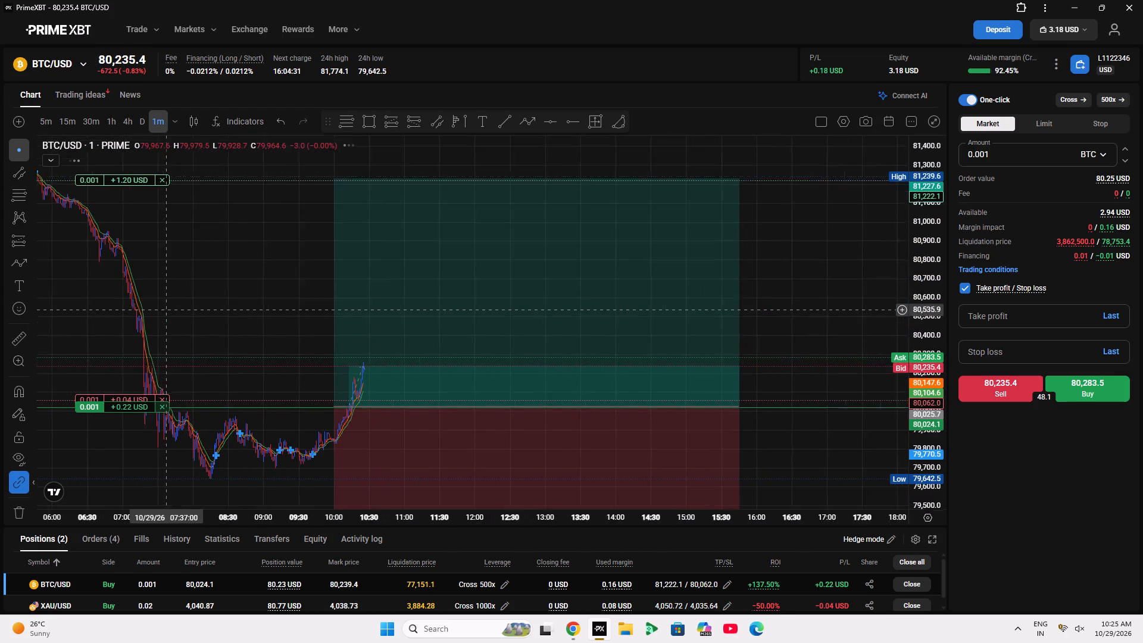
left_click_drag(158, 310, 110, 309)
left_click_drag(801, 307, 803, 370)
left_click_drag(941, 298, 919, 418)
double_click(926, 377)
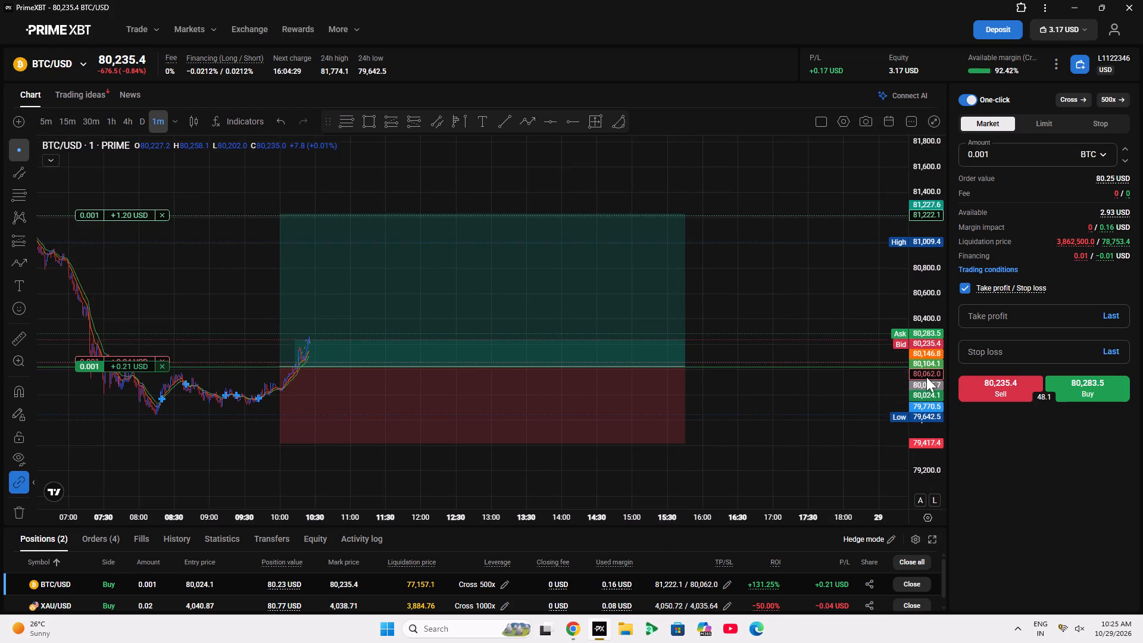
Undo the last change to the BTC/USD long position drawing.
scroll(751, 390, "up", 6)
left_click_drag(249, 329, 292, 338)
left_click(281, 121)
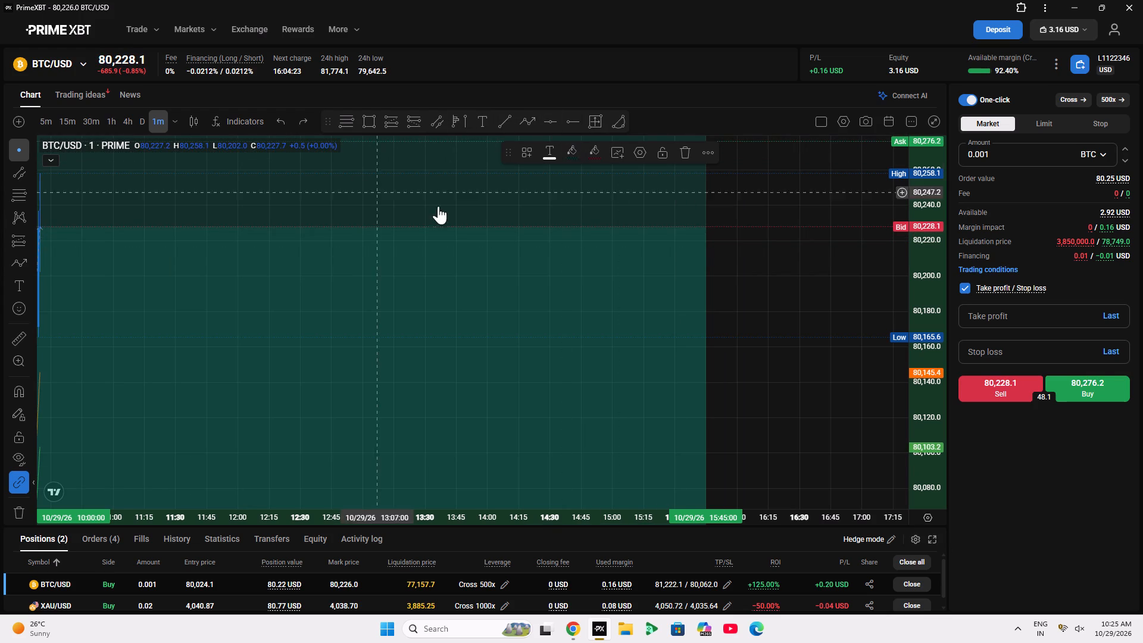
Lock the BTC/USD long position drawing on the chart.
left_click(656, 157)
left_click(789, 274)
Examine the recent BTC/USD 1-minute candles around the position's entry and stop loss levels.
scroll(578, 385, "down", 7)
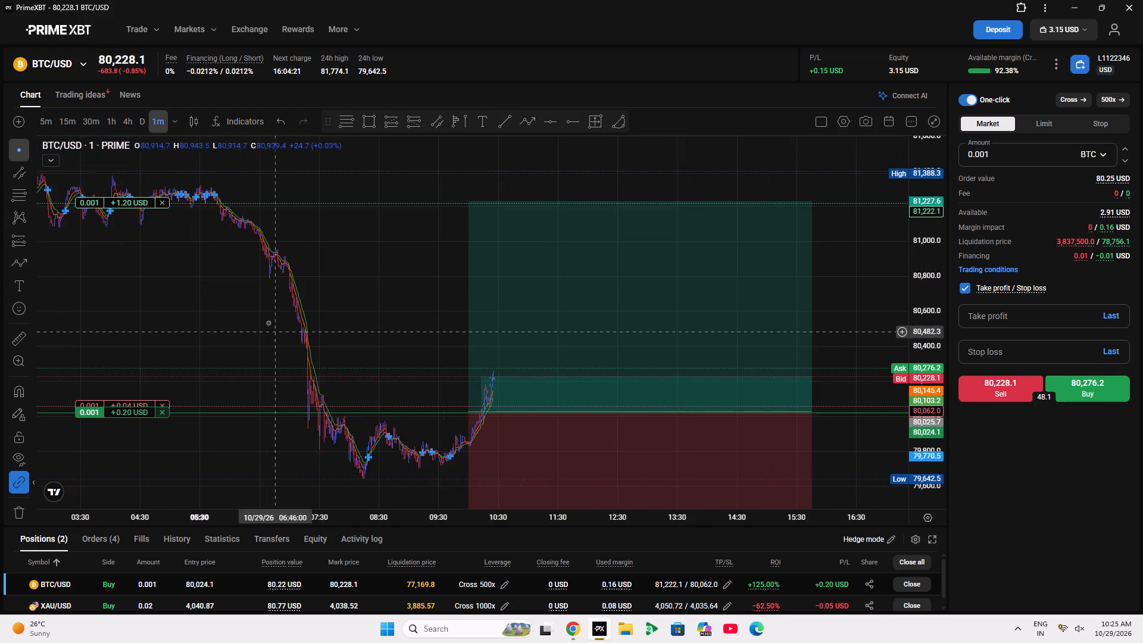
scroll(291, 313, "up", 3)
scroll(243, 295, "up", 4)
left_click_drag(791, 277, 958, 241)
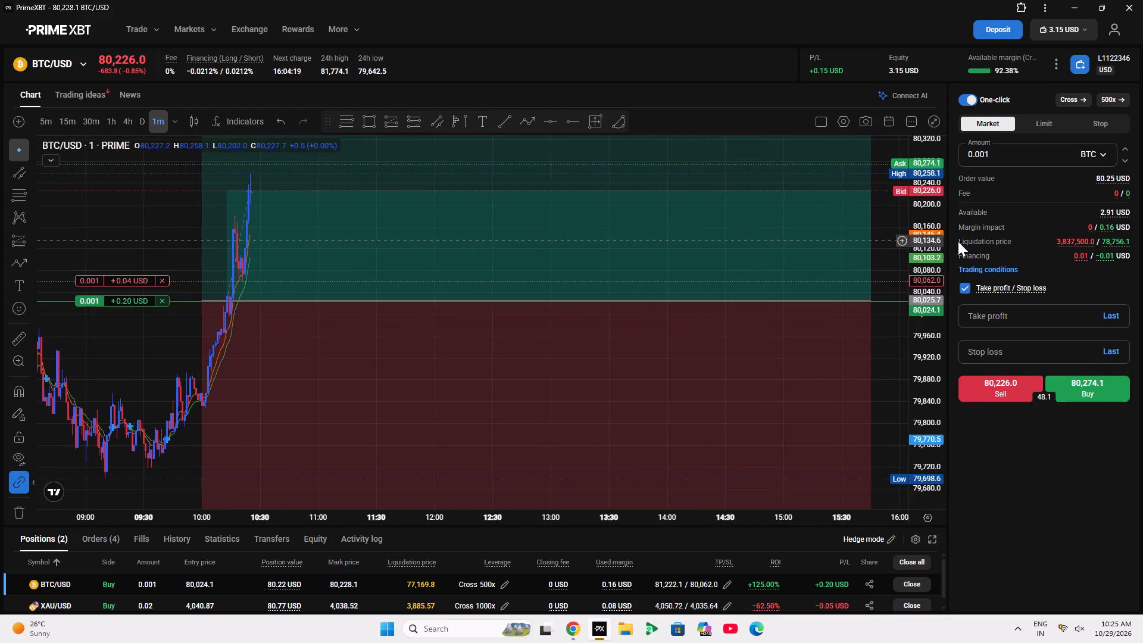
left_click_drag(958, 241, 960, 241)
left_click(627, 392)
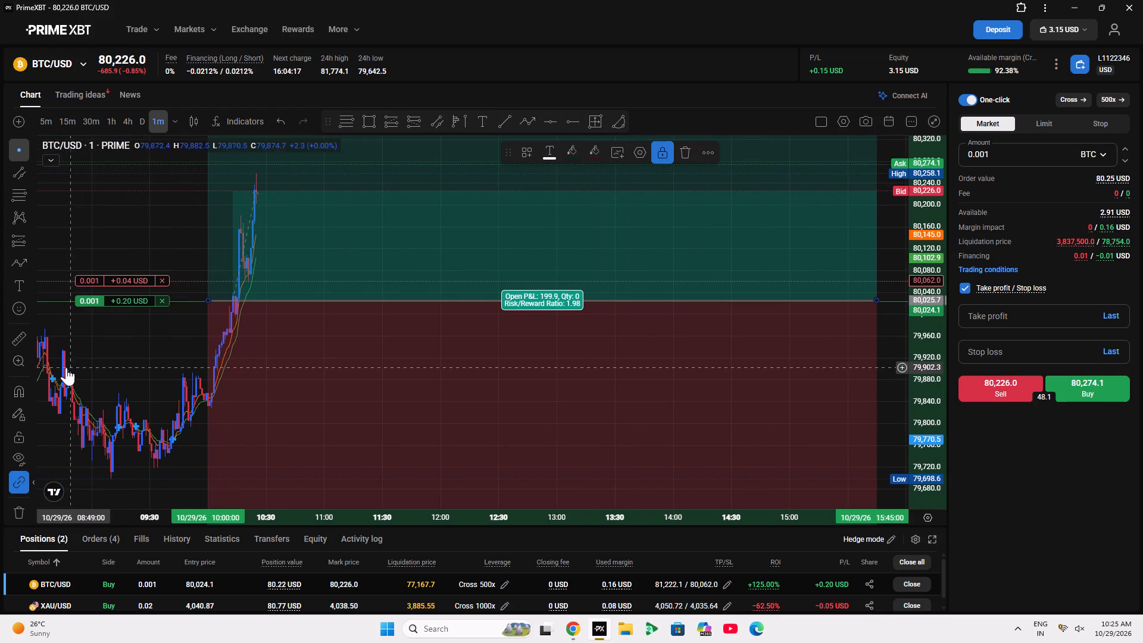
left_click(65, 367)
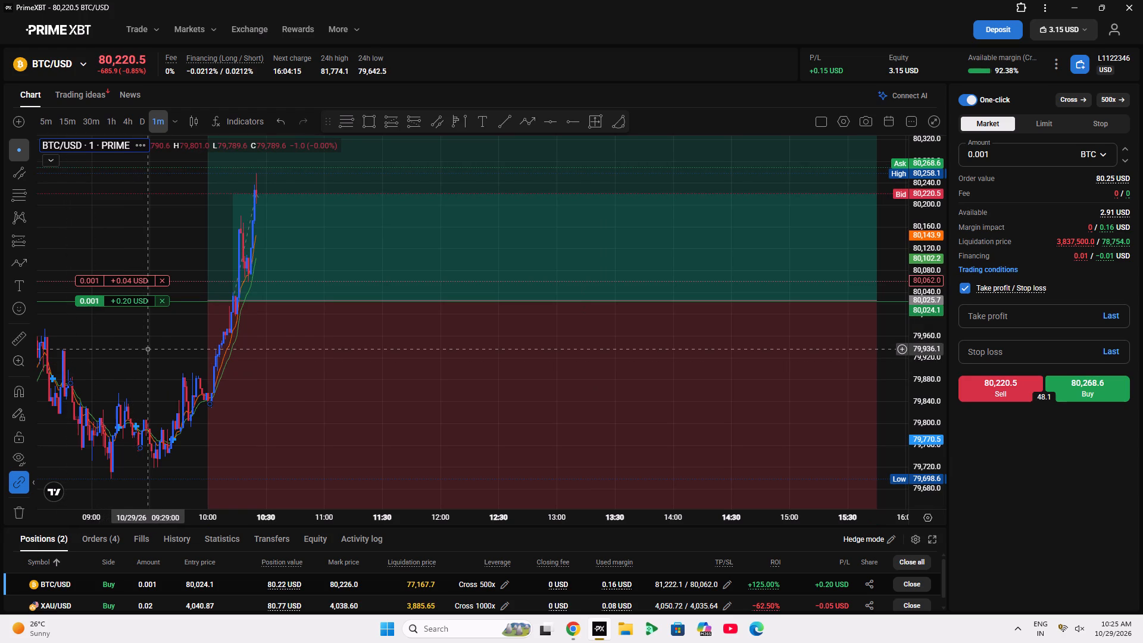
left_click(148, 349)
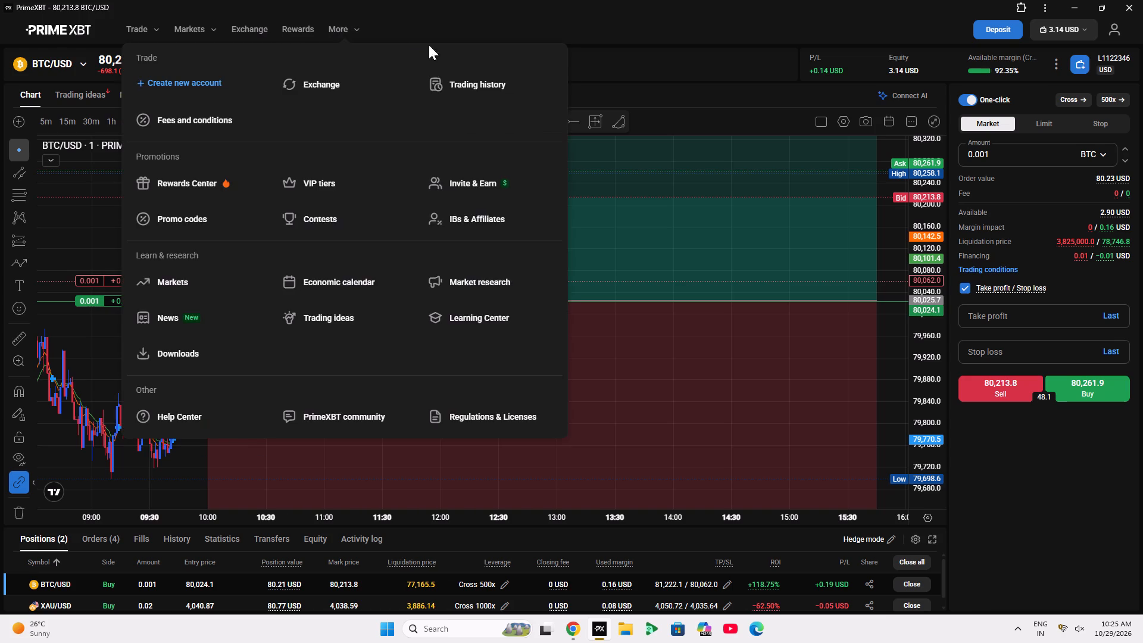
scroll(622, 68, "down", 4)
scroll(622, 68, "up", 8)
scroll(622, 68, "down", 6)
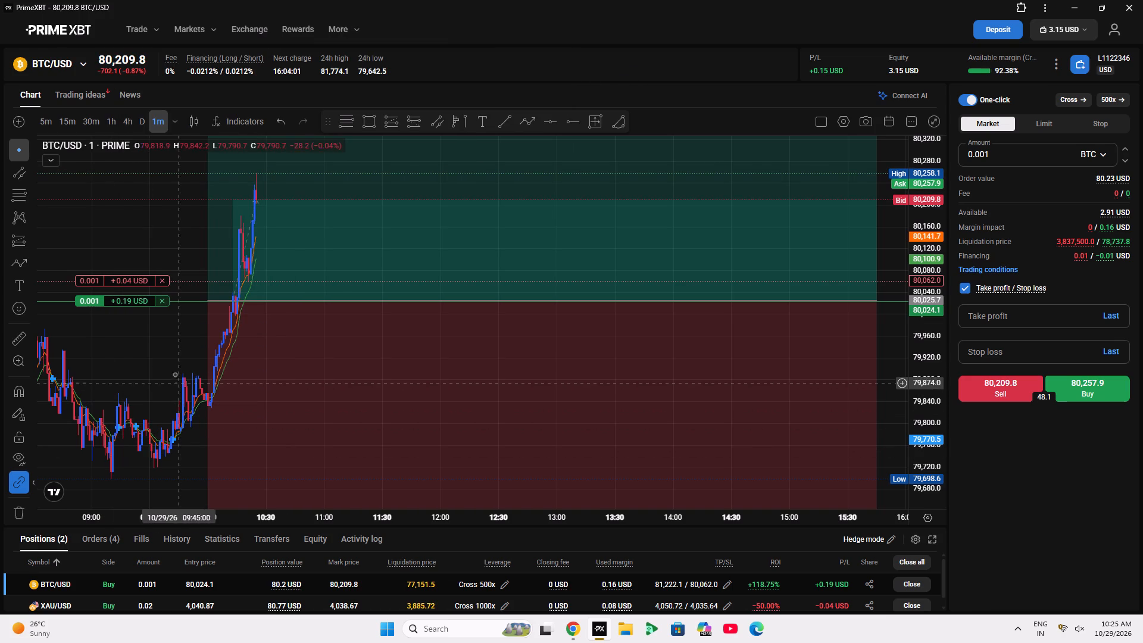
left_click_drag(155, 355, 185, 362)
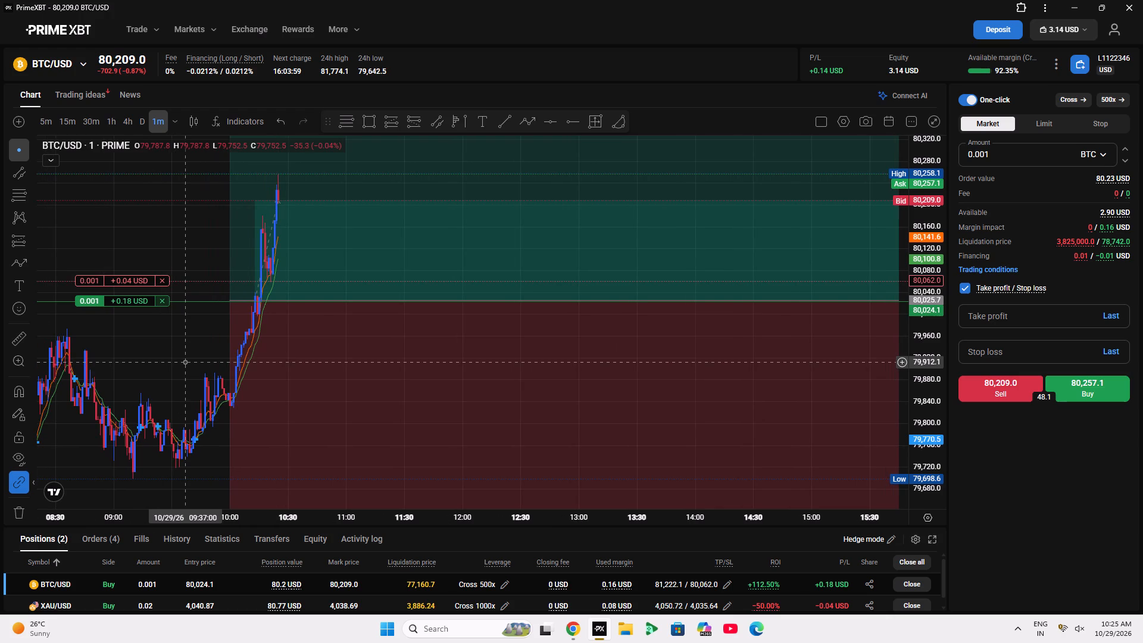
double_click(928, 314)
Review the wider BTC/USD price history against the long position drawing's target, entry and stop levels.
scroll(361, 347, "down", 4)
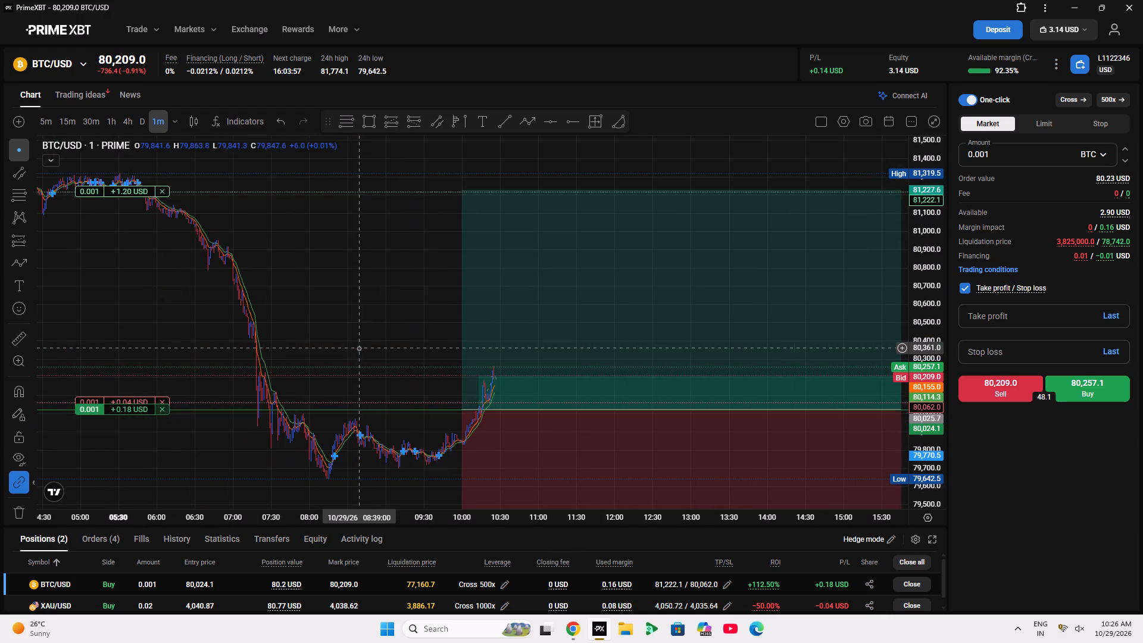
left_click_drag(441, 271, 514, 376)
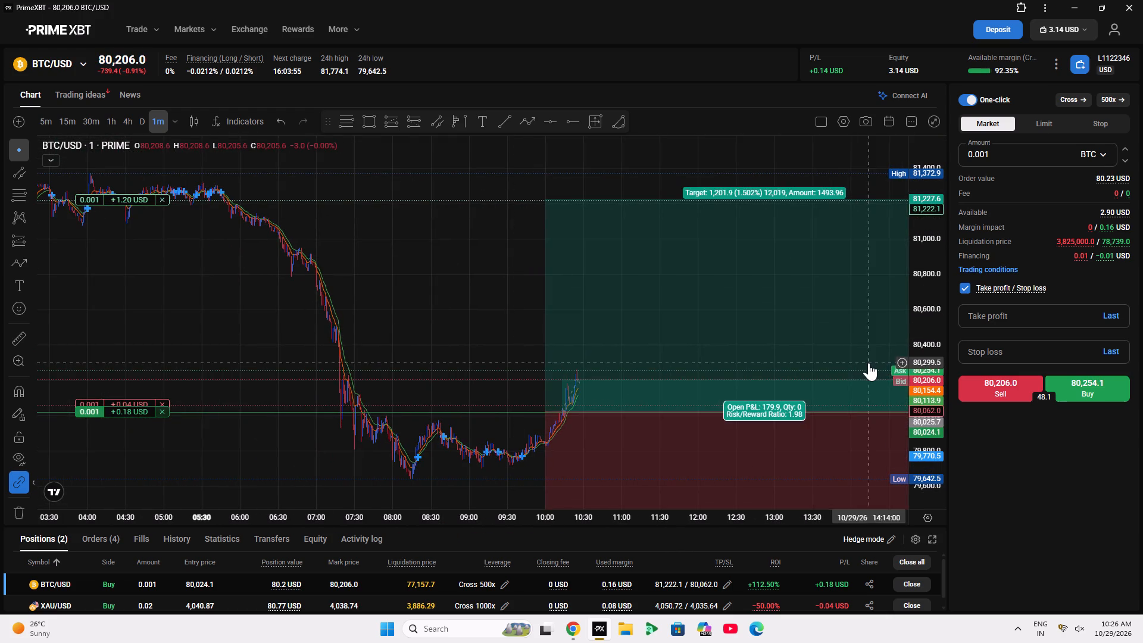
scroll(931, 365, "down", 8)
left_click_drag(708, 430, 505, 482)
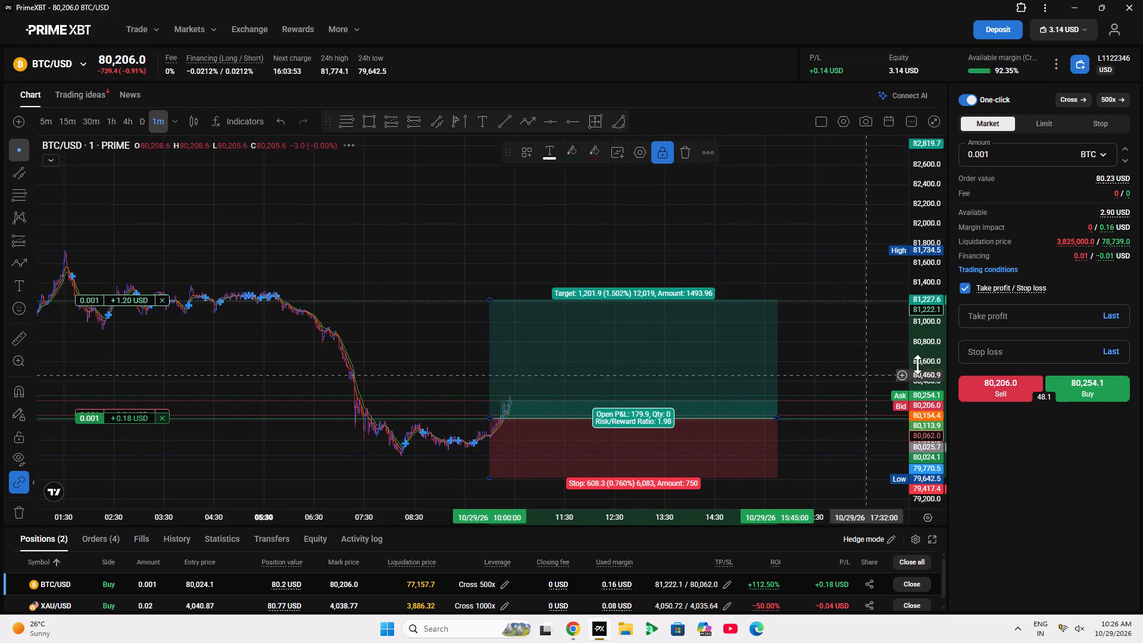
double_click(919, 364)
scroll(842, 395, "up", 6)
double_click(908, 363)
left_click(932, 358)
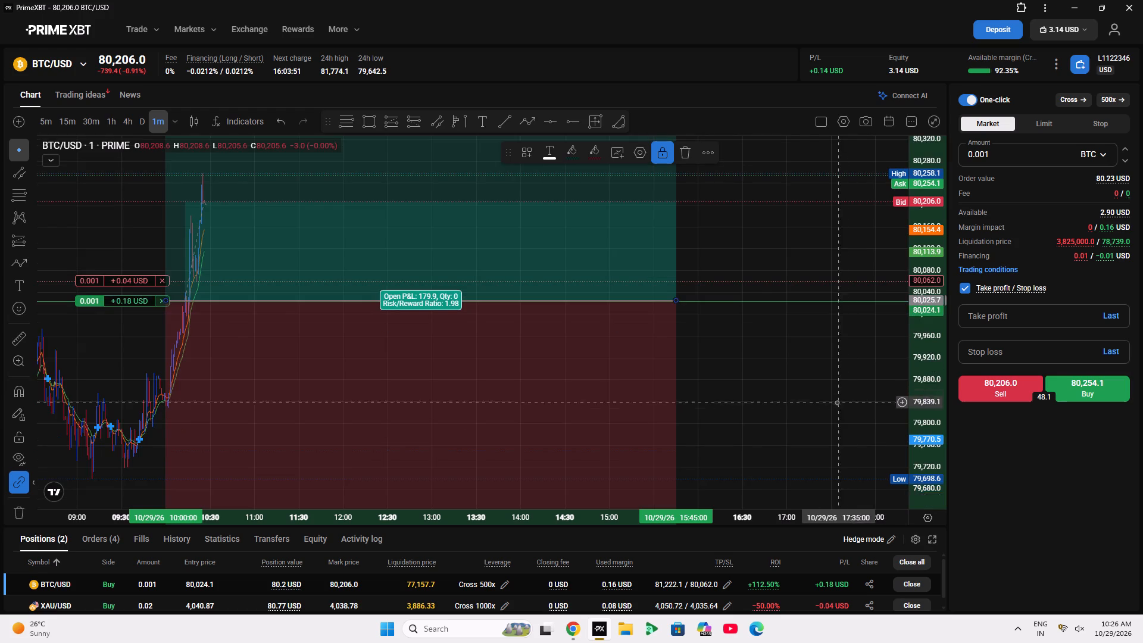
scroll(837, 402, "up", 2)
scroll(823, 414, "down", 3)
scroll(714, 412, "up", 5)
left_click_drag(723, 244, 922, 292)
scroll(804, 391, "down", 5)
left_click_drag(427, 338, 267, 290)
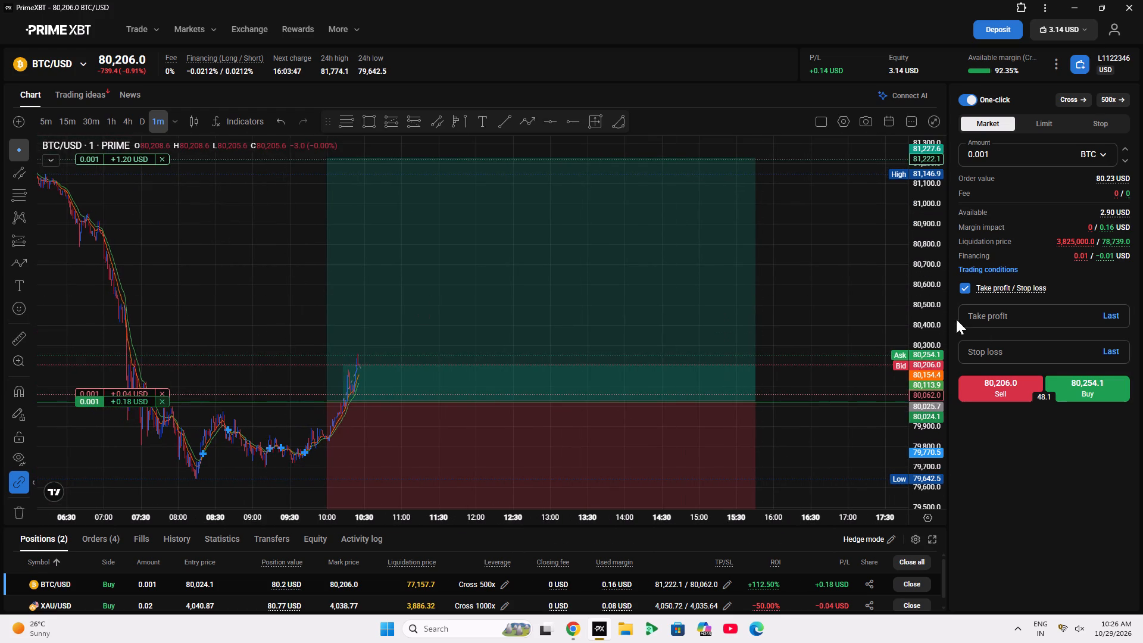
triple_click(944, 302)
triple_click(934, 296)
scroll(794, 355, "down", 4)
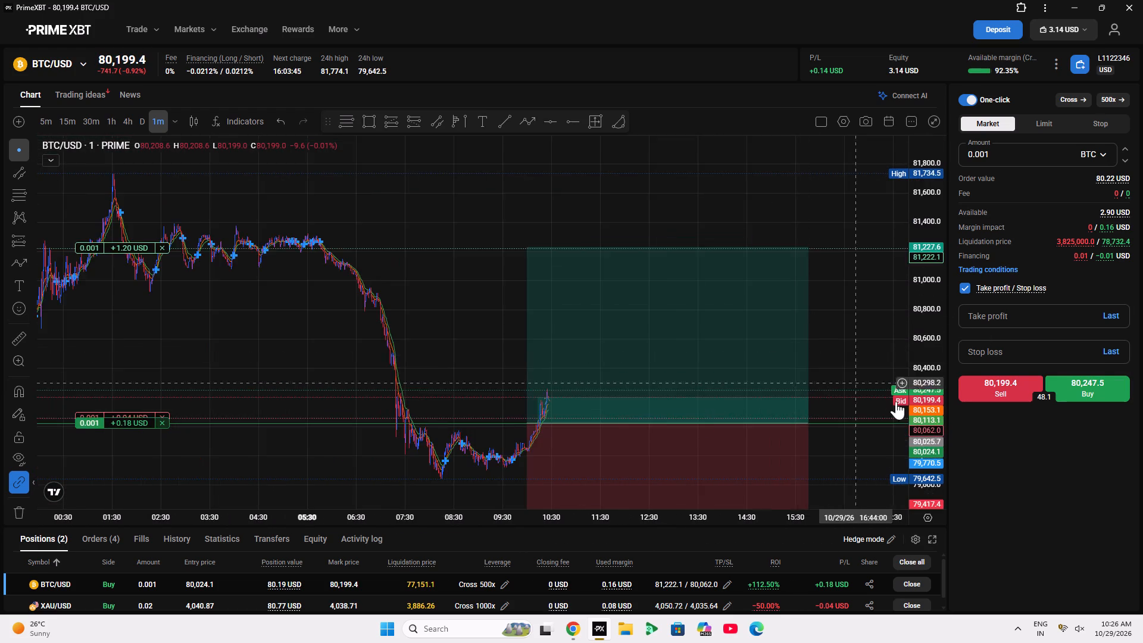
Inspect the latest BTC/USD price rise more closely in relation to the position's stop loss order.
scroll(900, 403, "up", 6)
left_click_drag(790, 442, 876, 442)
left_click_drag(873, 436, 870, 369)
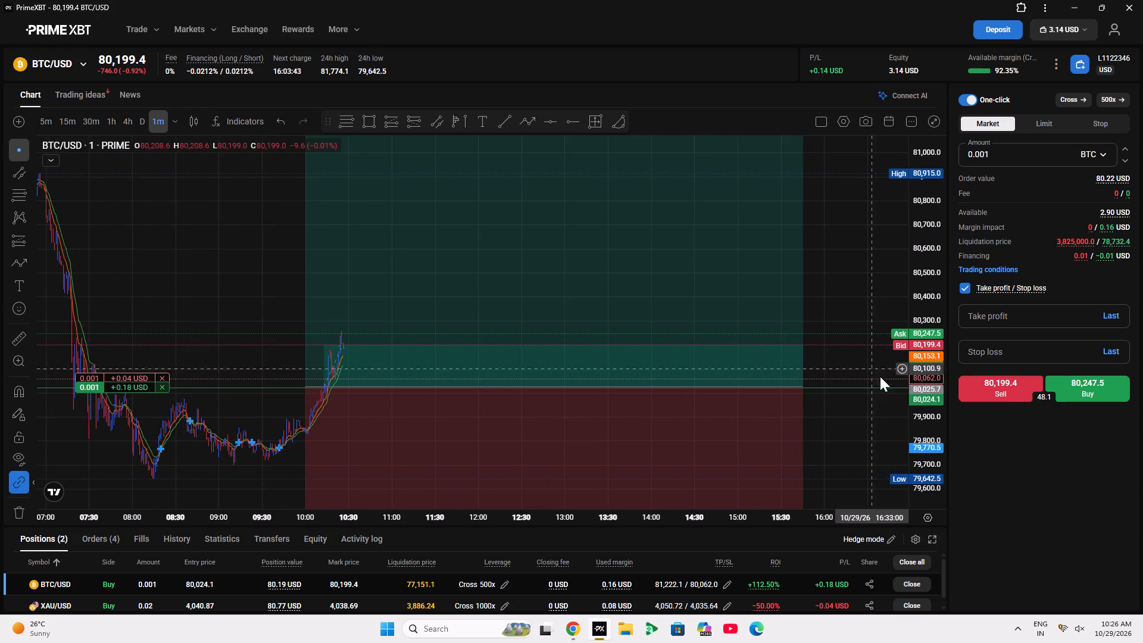
left_click_drag(914, 431, 922, 396)
left_click_drag(864, 471, 877, 384)
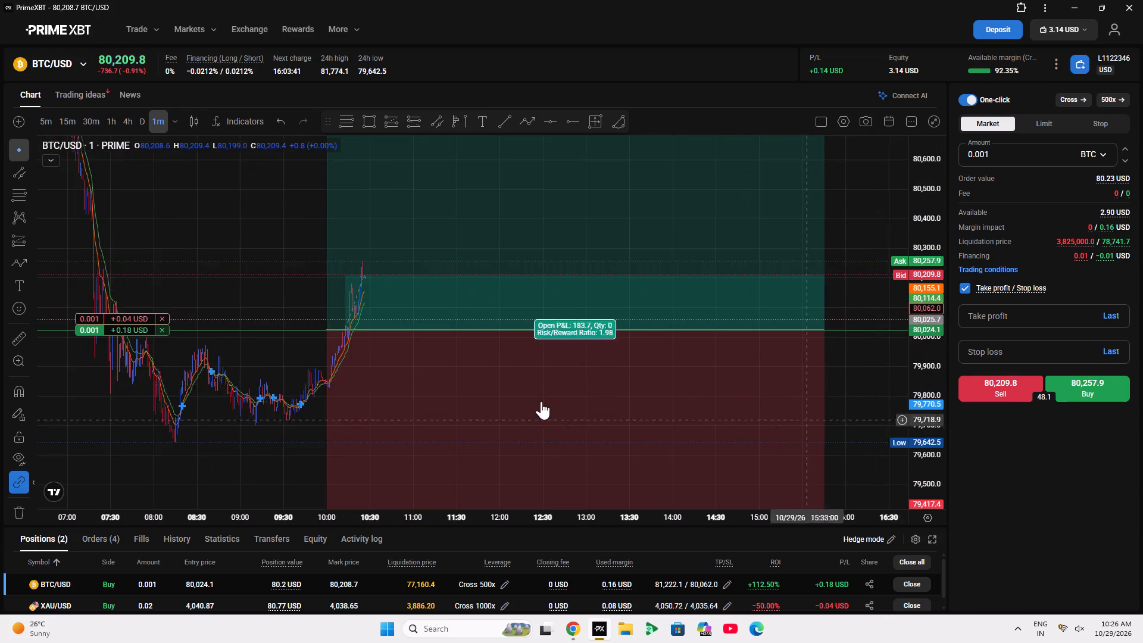
scroll(271, 348, "up", 5)
double_click(938, 253)
scroll(623, 423, "down", 4)
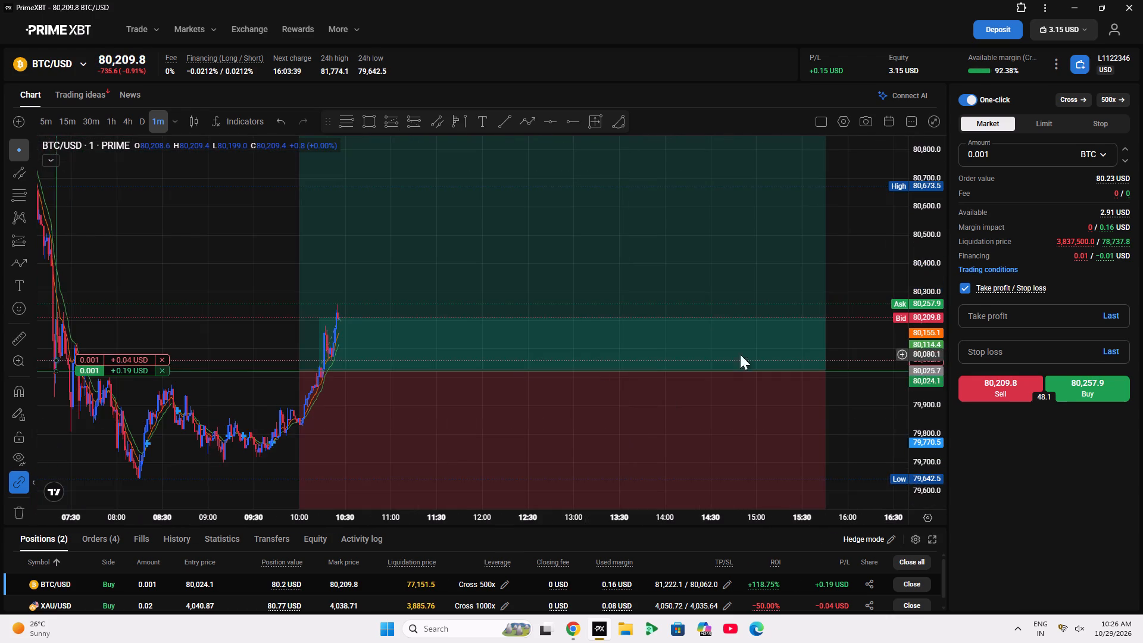
scroll(936, 382, "up", 9)
left_click_drag(818, 347, 954, 325)
left_click_drag(479, 414, 604, 301)
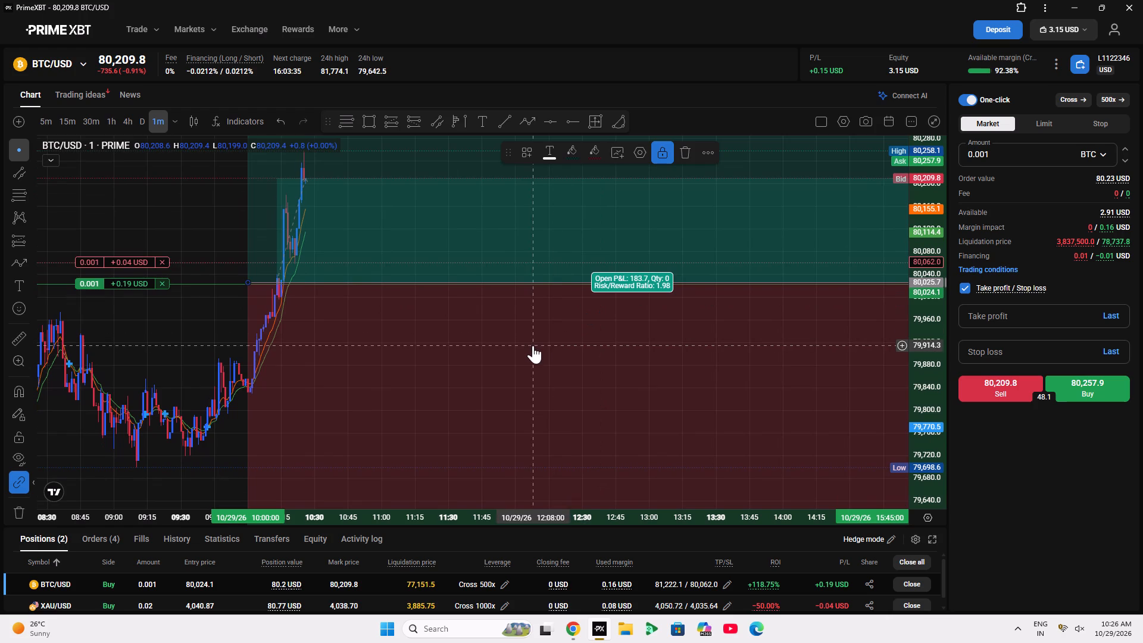
Unlock the BTC/USD long position drawing and move it to start at 10:07 with its entry level at 80,023.6.
left_click(533, 346)
left_click(189, 345)
left_click(488, 326)
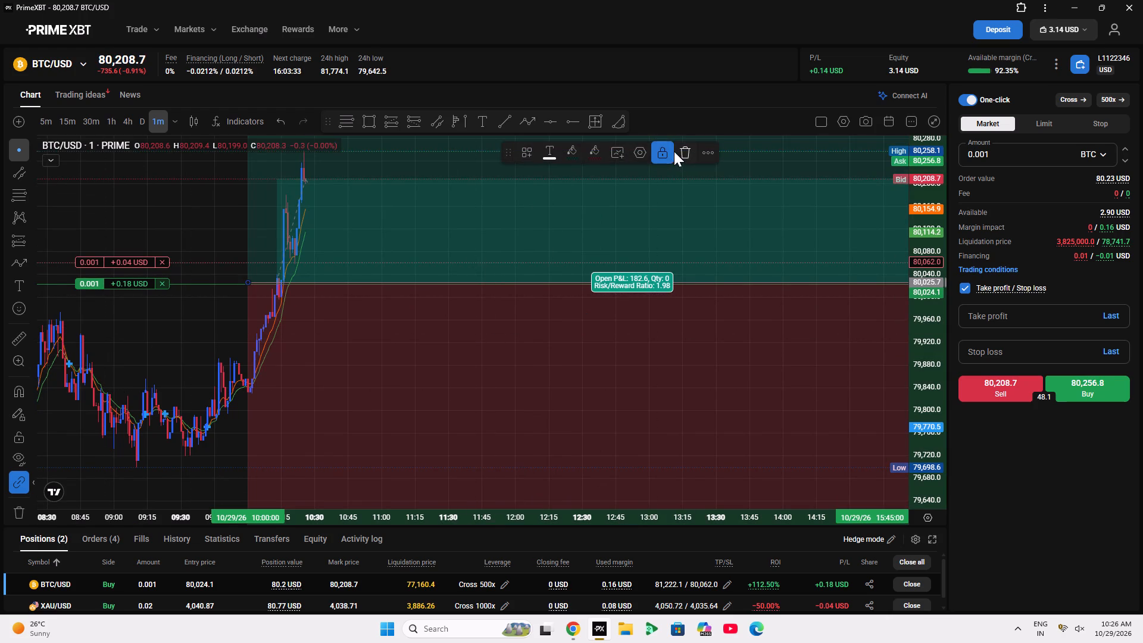
left_click(674, 151)
left_click(287, 127)
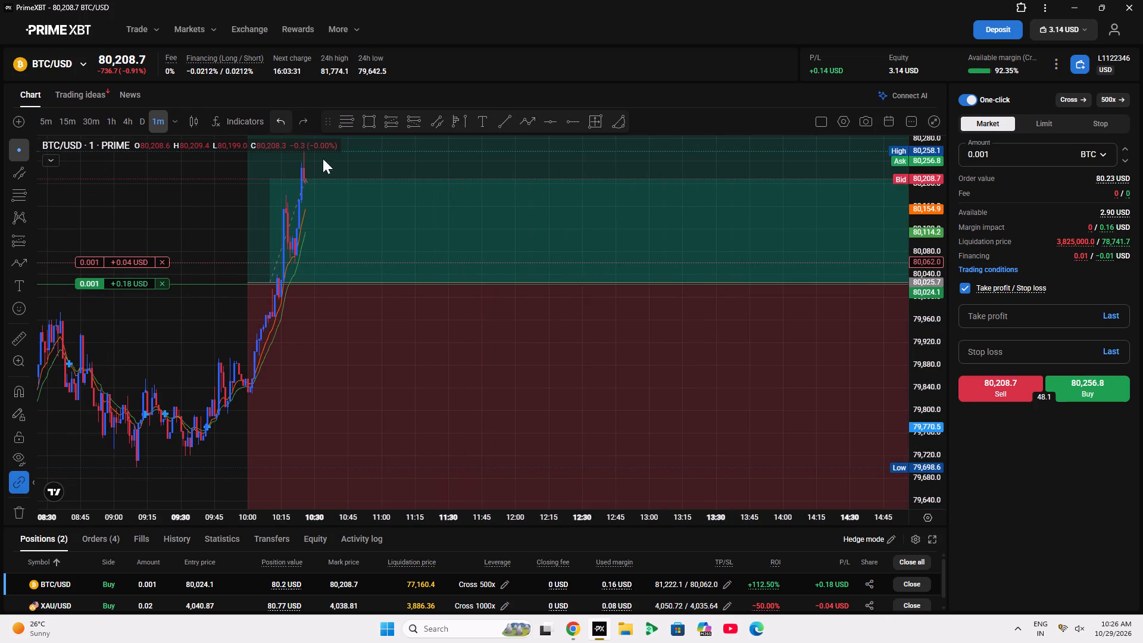
left_click(586, 220)
left_click_drag(605, 209, 599, 221)
left_click(656, 152)
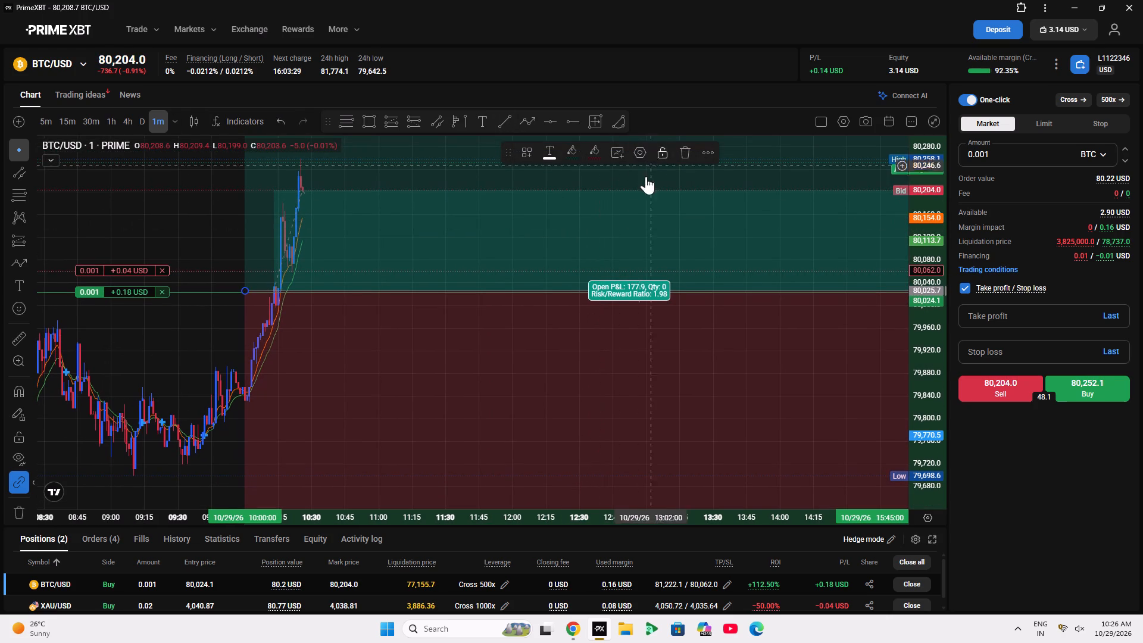
left_click_drag(626, 229, 636, 232)
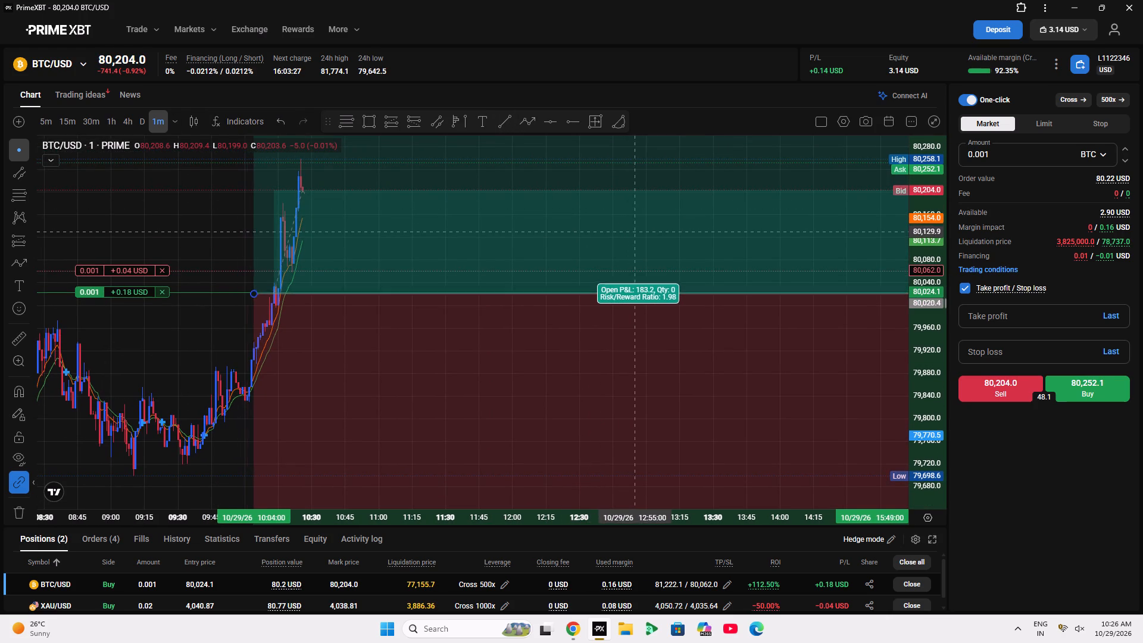
left_click_drag(636, 232, 642, 230)
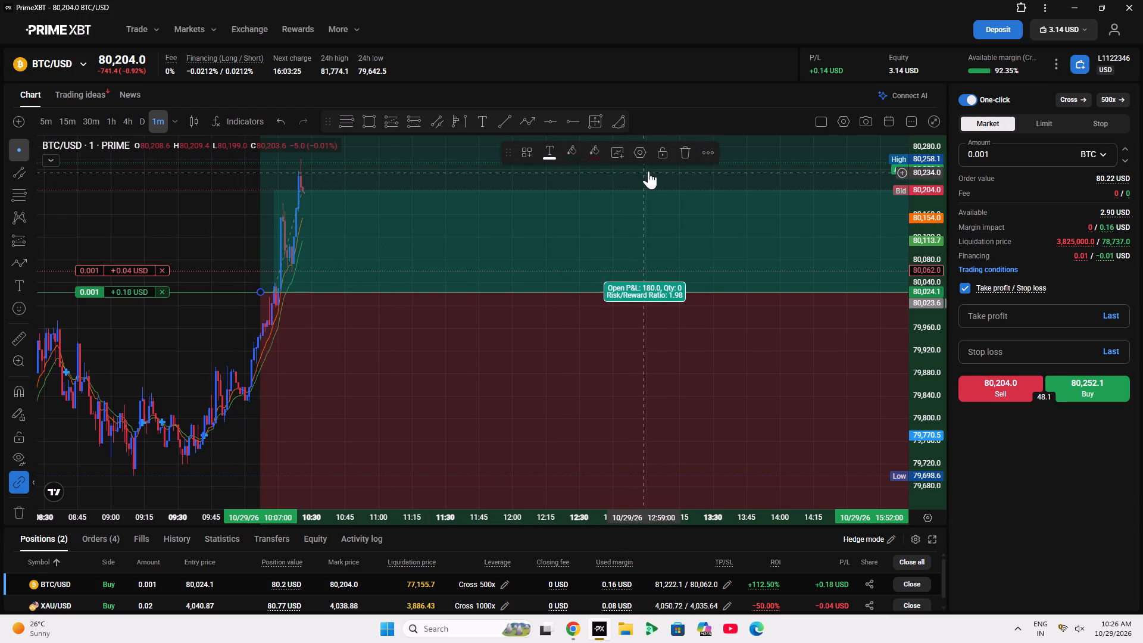
Lock the repositioned BTC/USD long position drawing.
left_click(667, 157)
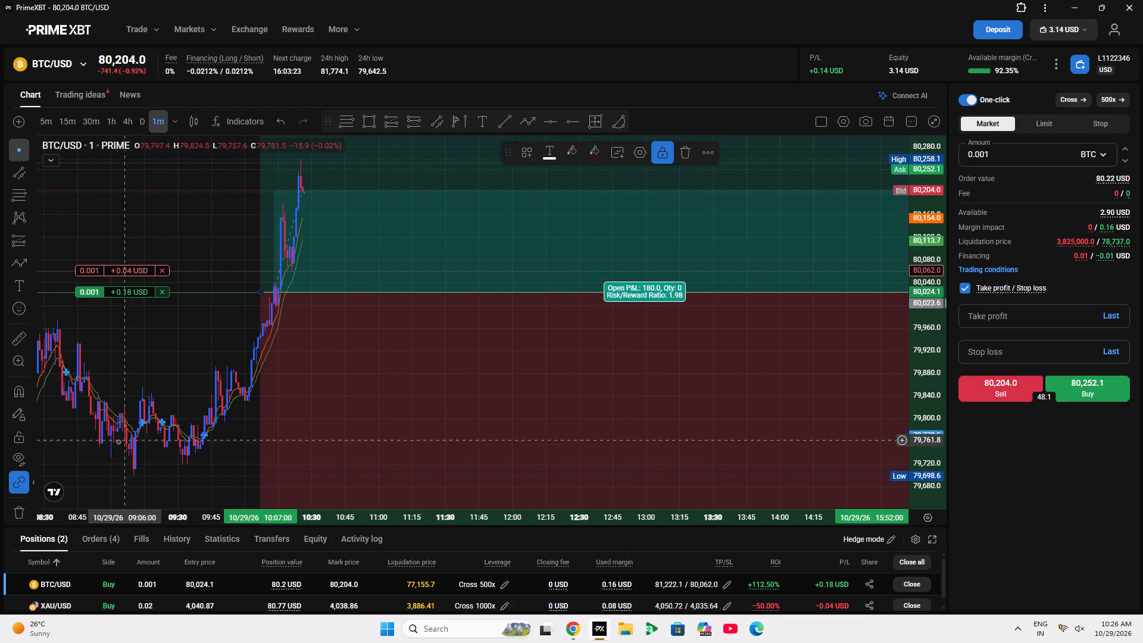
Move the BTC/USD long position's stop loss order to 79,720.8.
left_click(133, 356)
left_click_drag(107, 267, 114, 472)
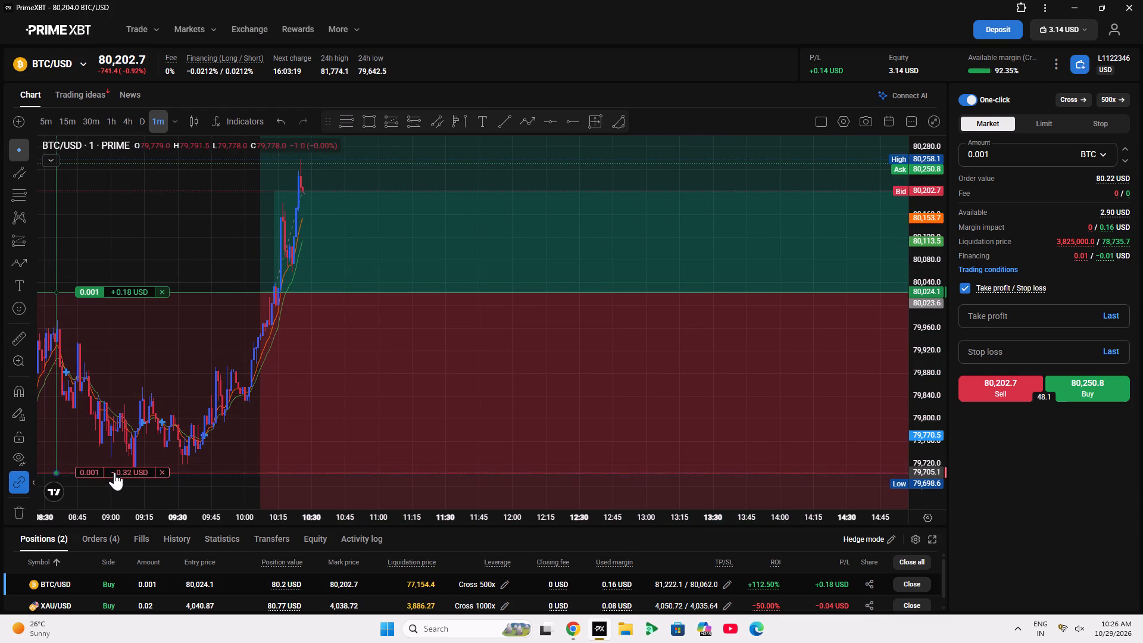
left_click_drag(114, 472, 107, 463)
Examine the wider BTC/USD price history against the position's take profit, entry and stop loss levels.
left_click_drag(159, 401, 257, 380)
double_click(935, 299)
scroll(526, 455, "down", 5)
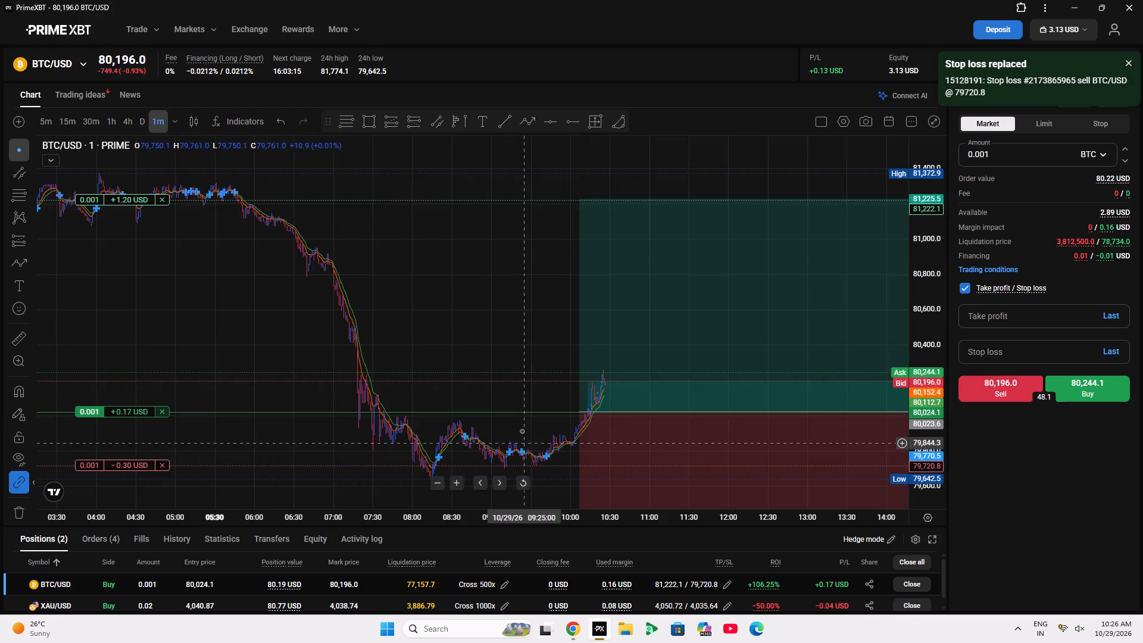
left_click_drag(536, 354, 311, 271)
left_click(250, 308)
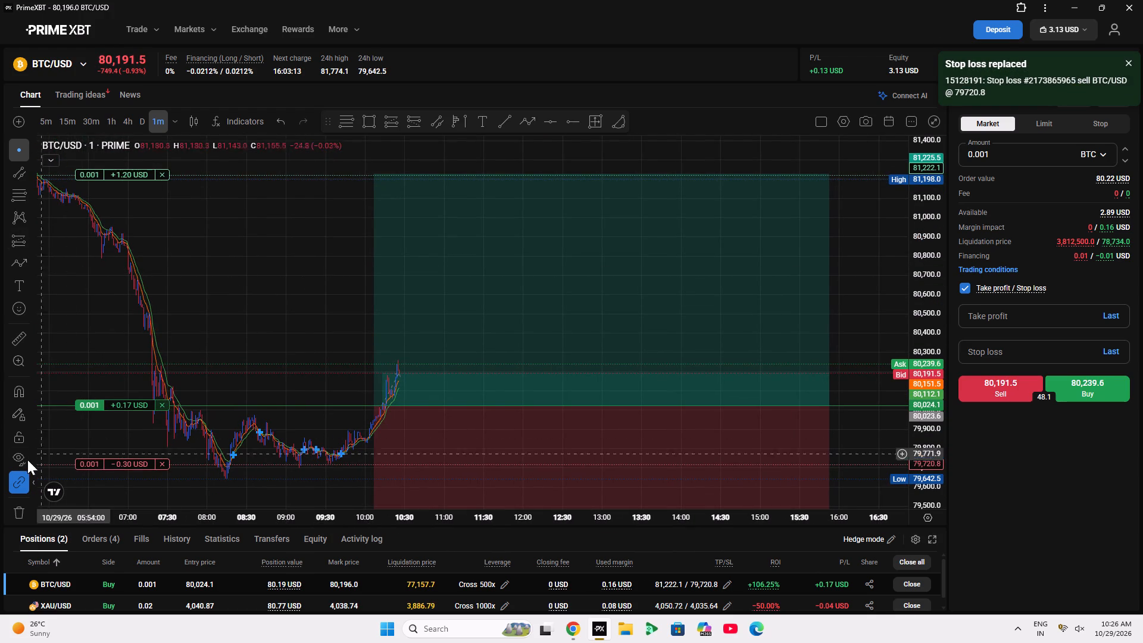
scroll(17, 456, "up", 5)
scroll(263, 0, "down", 5)
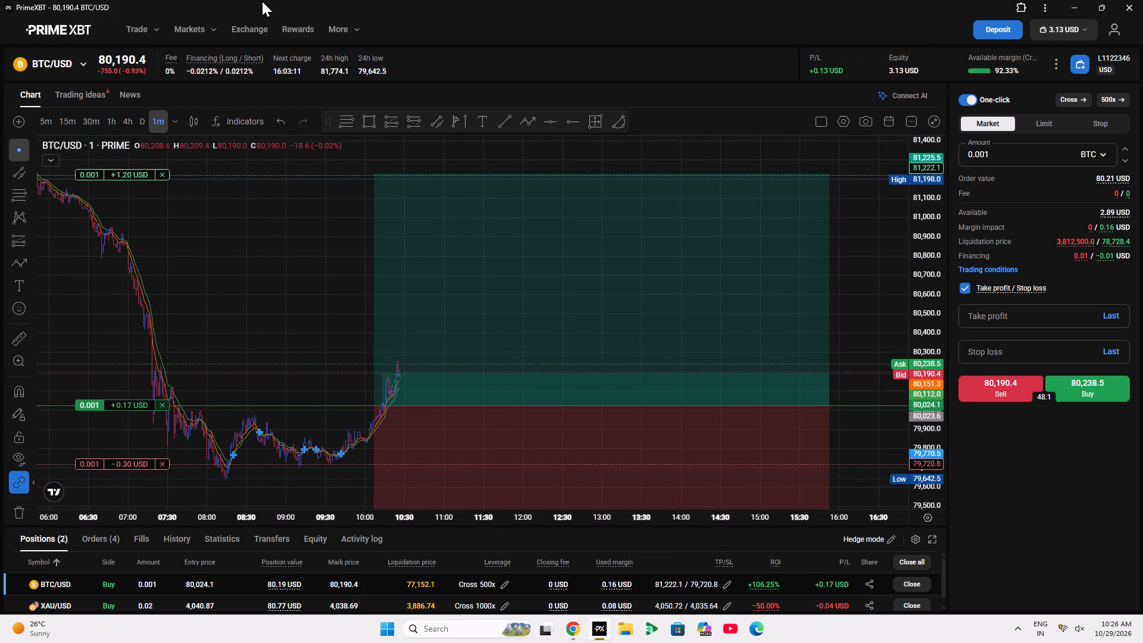
scroll(262, 1, "down", 4)
scroll(262, 1, "up", 6)
left_click_drag(314, 280, 322, 278)
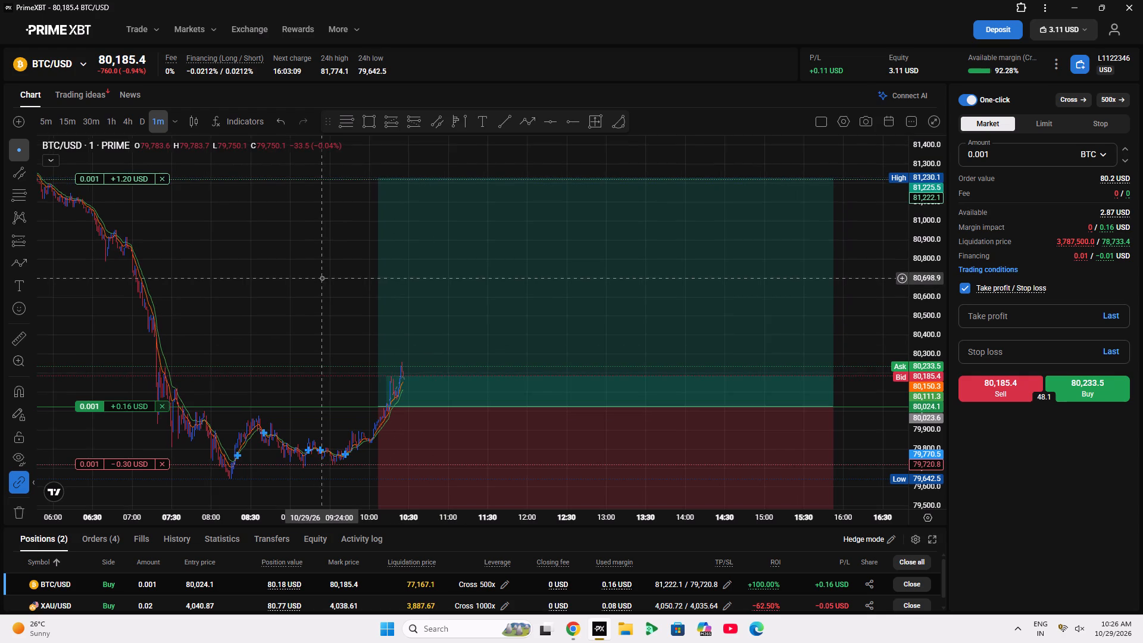
scroll(936, 395, "up", 12)
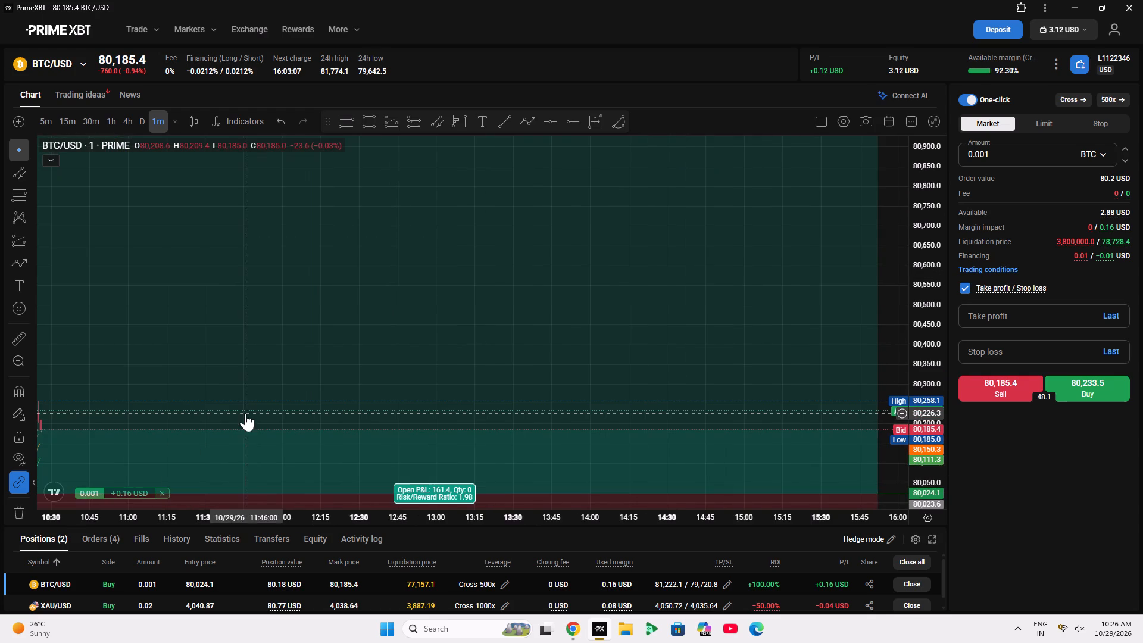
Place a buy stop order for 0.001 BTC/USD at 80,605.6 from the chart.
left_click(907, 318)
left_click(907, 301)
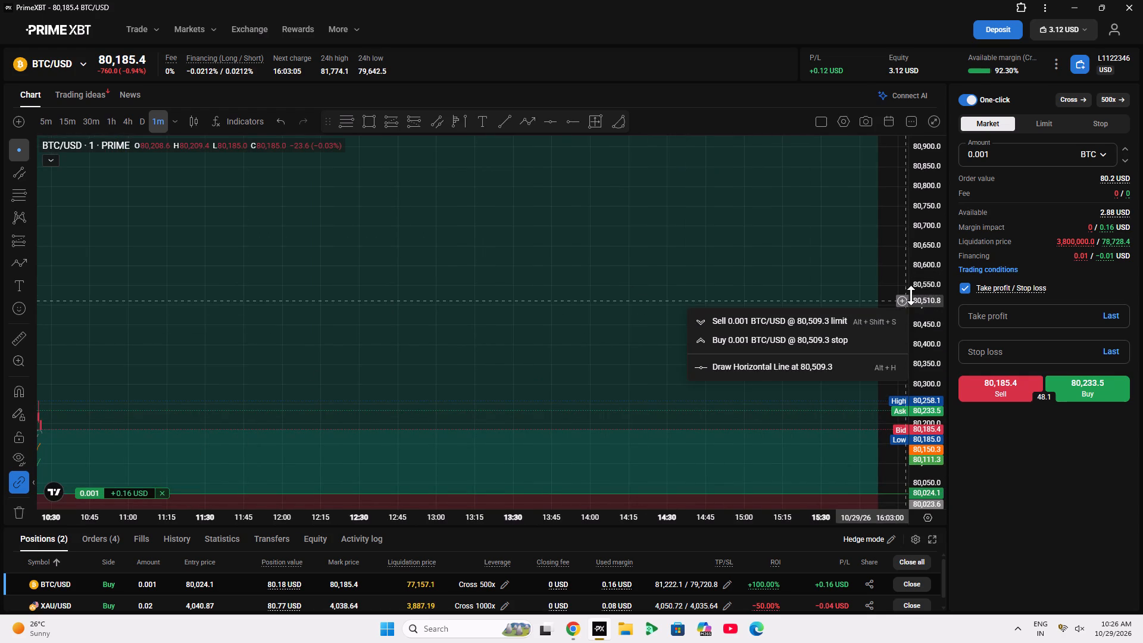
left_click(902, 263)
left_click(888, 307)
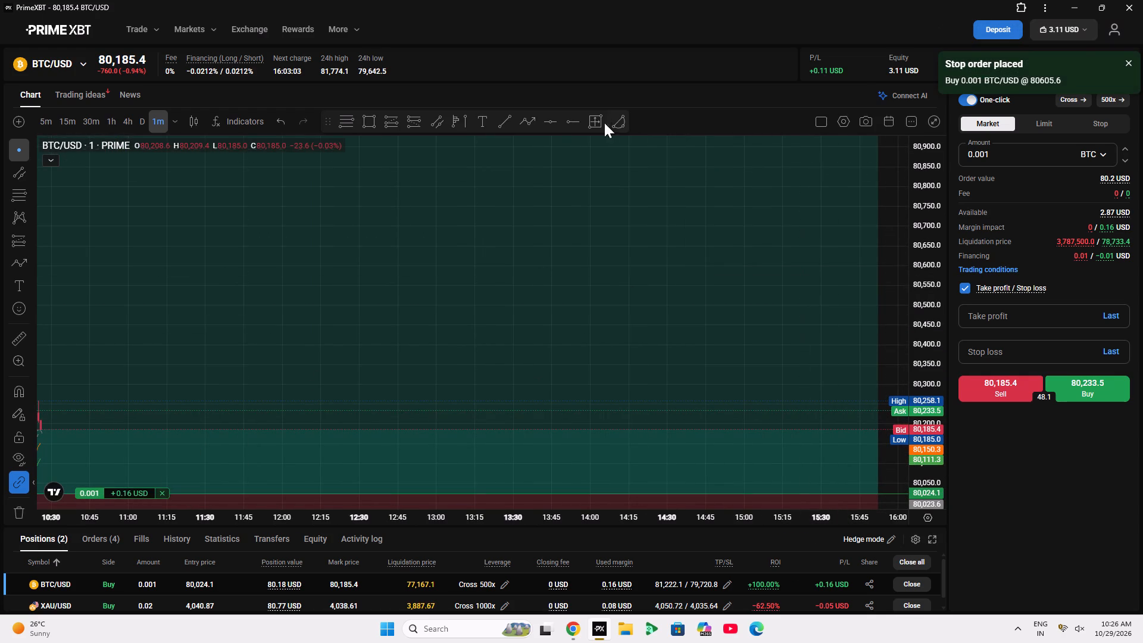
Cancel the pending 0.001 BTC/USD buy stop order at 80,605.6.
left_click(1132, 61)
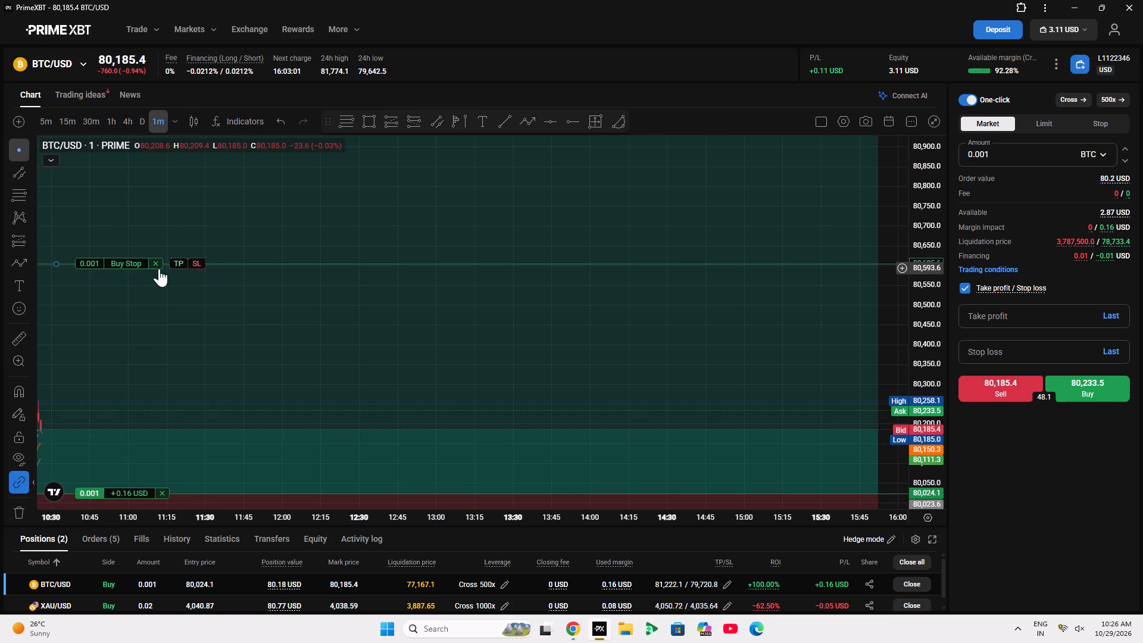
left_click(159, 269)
Switch the BTC/USD chart to the 5-minute timeframe.
scroll(175, 323, "down", 6)
left_click(288, 257)
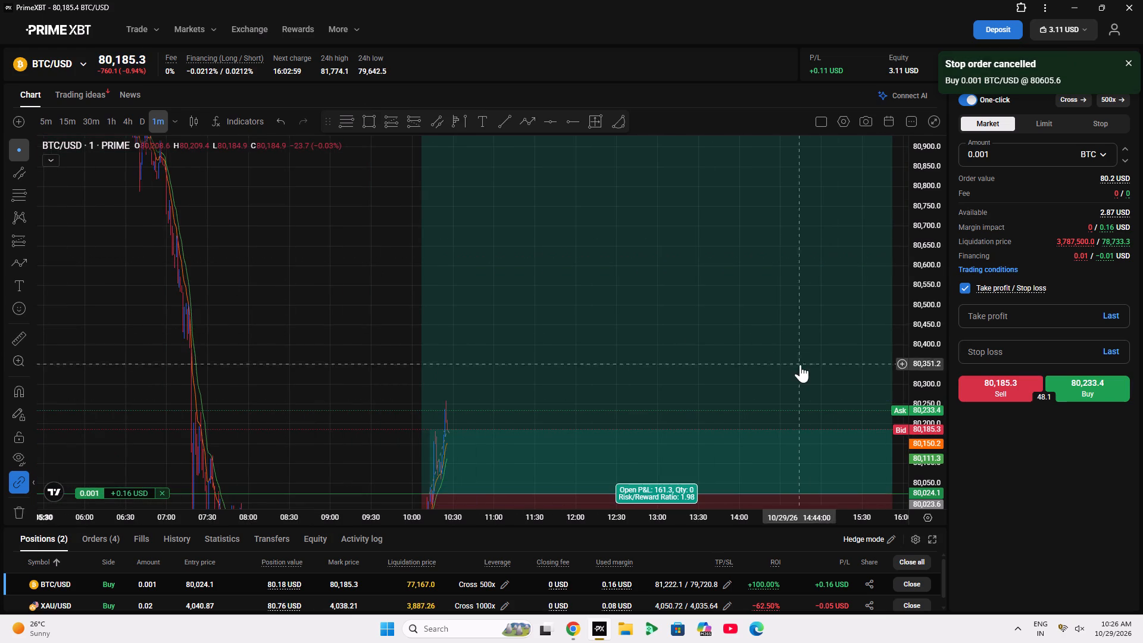
double_click(935, 316)
left_click_drag(376, 290, 348, 286)
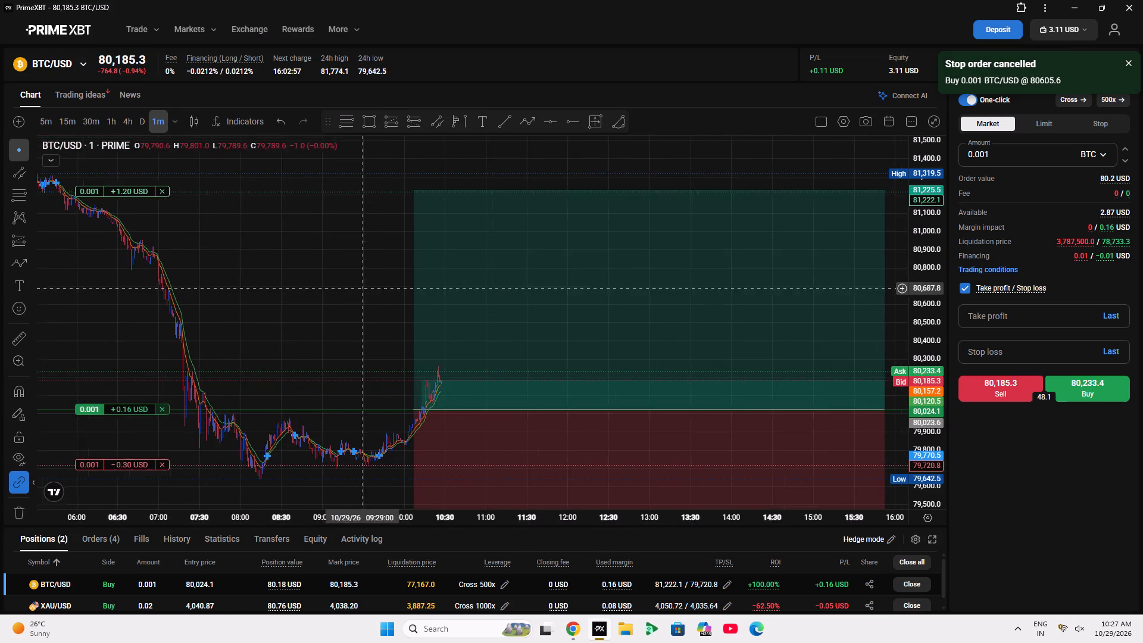
left_click_drag(348, 286, 324, 283)
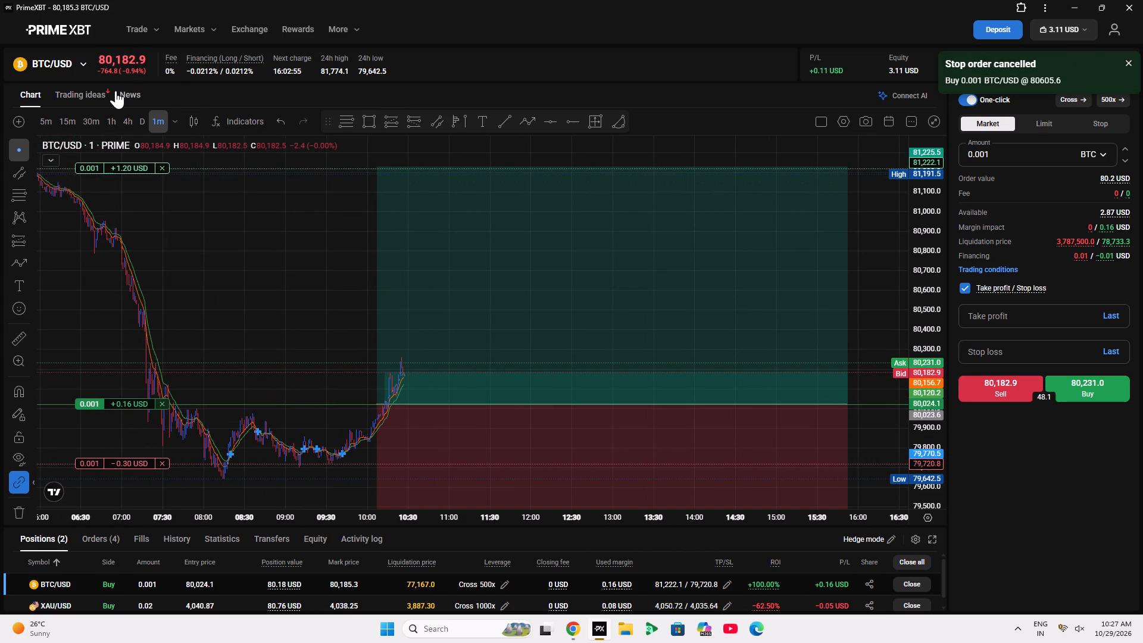
left_click(55, 114)
Unlock the BTC/USD long position drawing and raise its stop level to 79,622.2, just under the recent low.
scroll(357, 375, "up", 4)
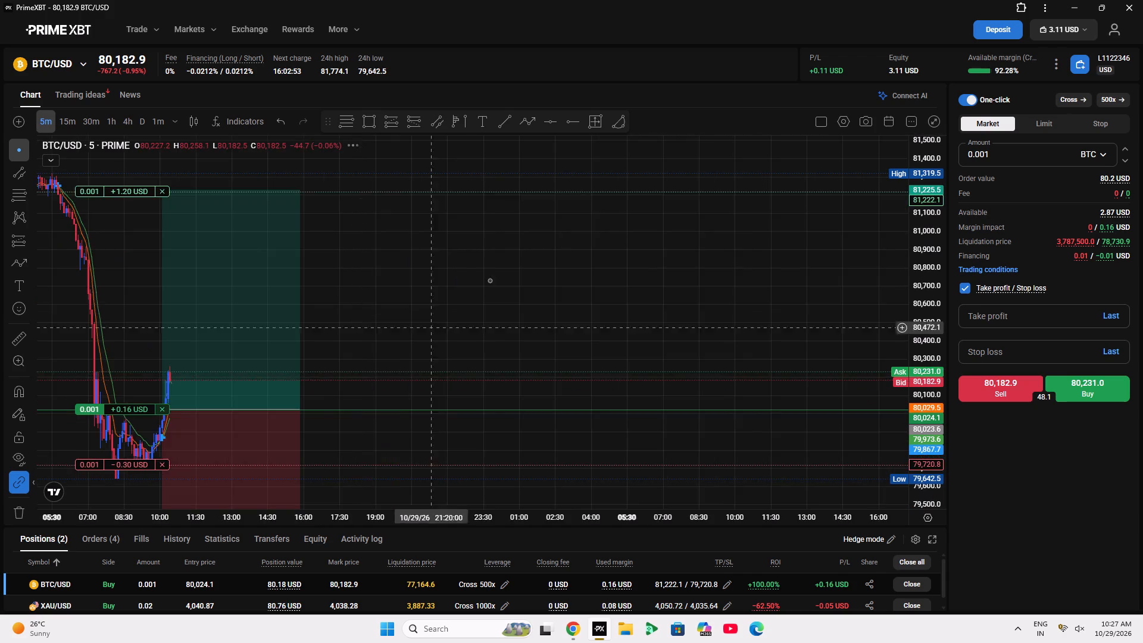
left_click_drag(491, 280, 925, 321)
scroll(615, 423, "up", 5)
left_click(678, 311)
scroll(659, 327, "up", 4)
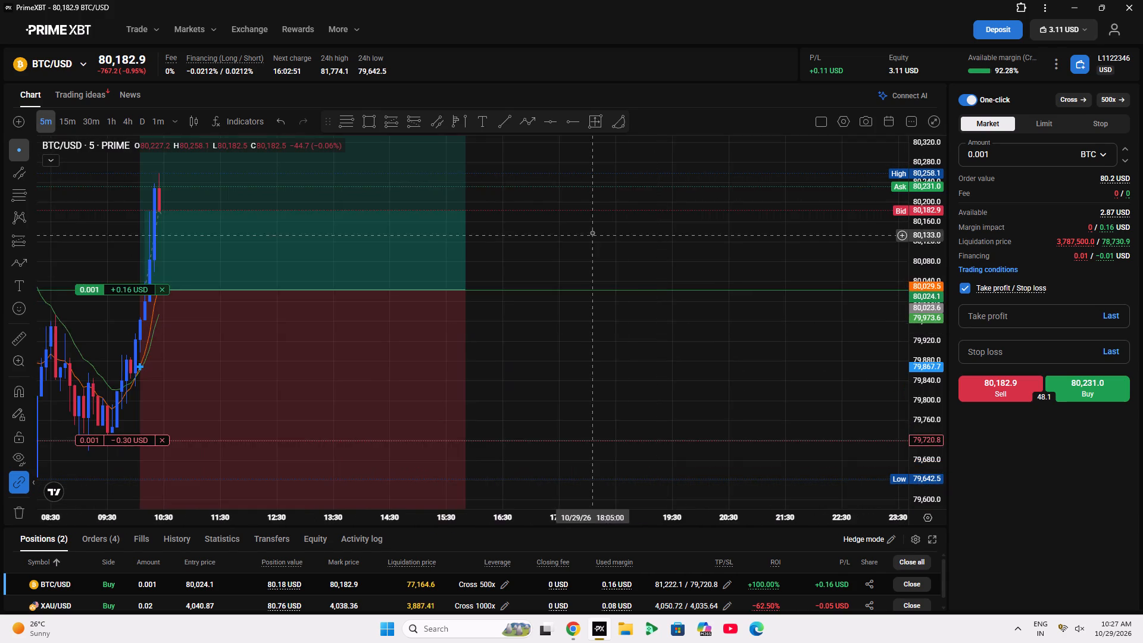
left_click_drag(592, 233, 773, 244)
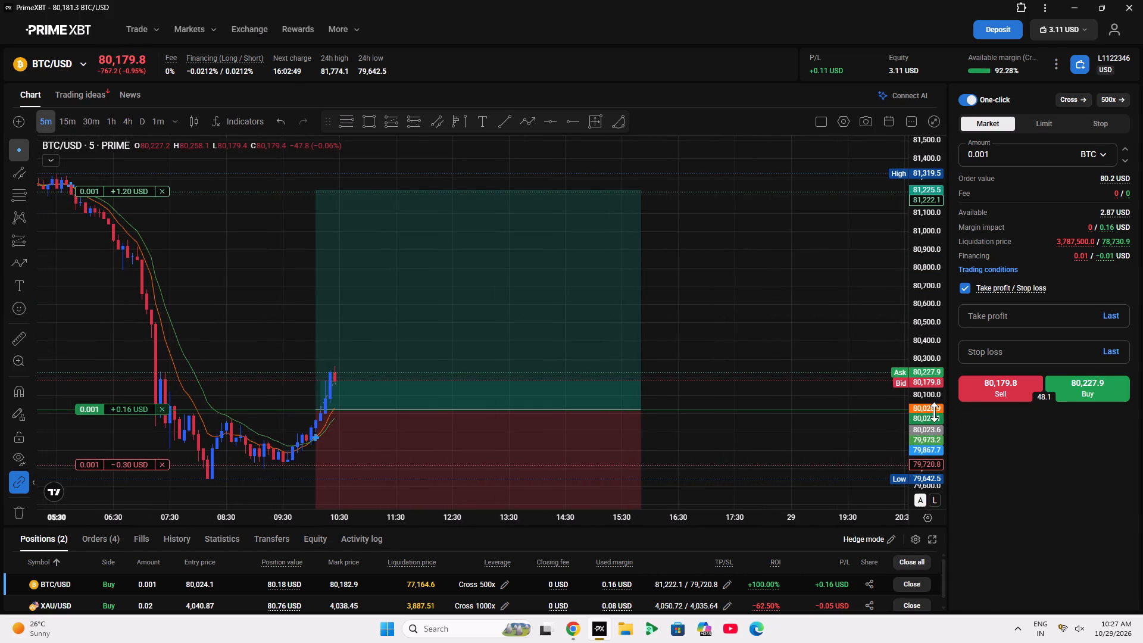
left_click_drag(933, 413, 933, 362)
left_click_drag(810, 319, 844, 157)
left_click(470, 390)
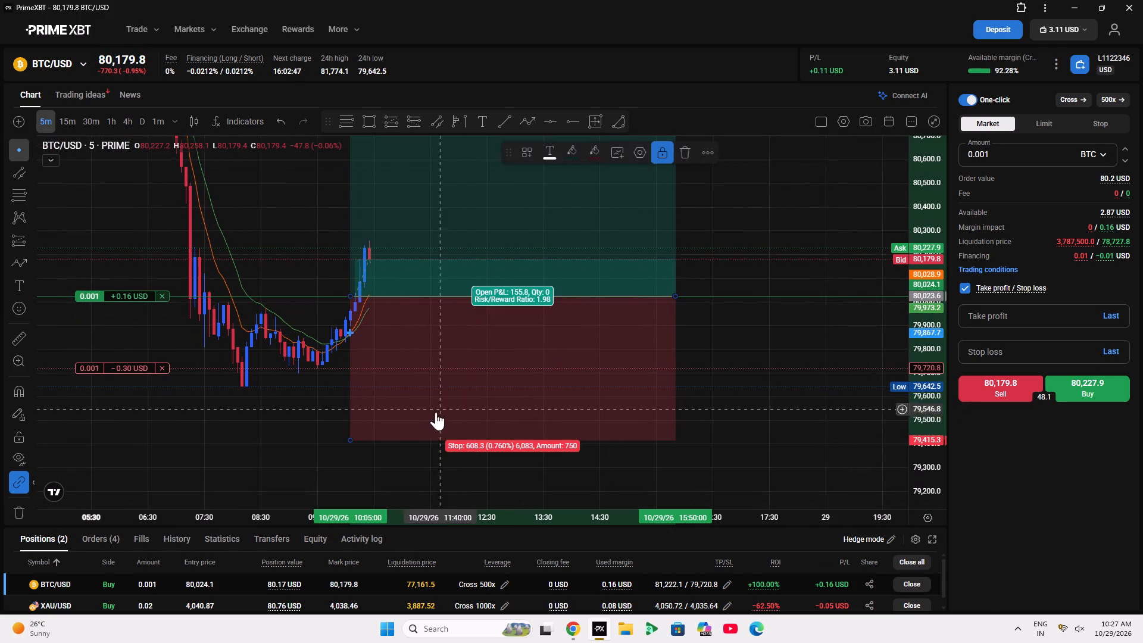
left_click(663, 155)
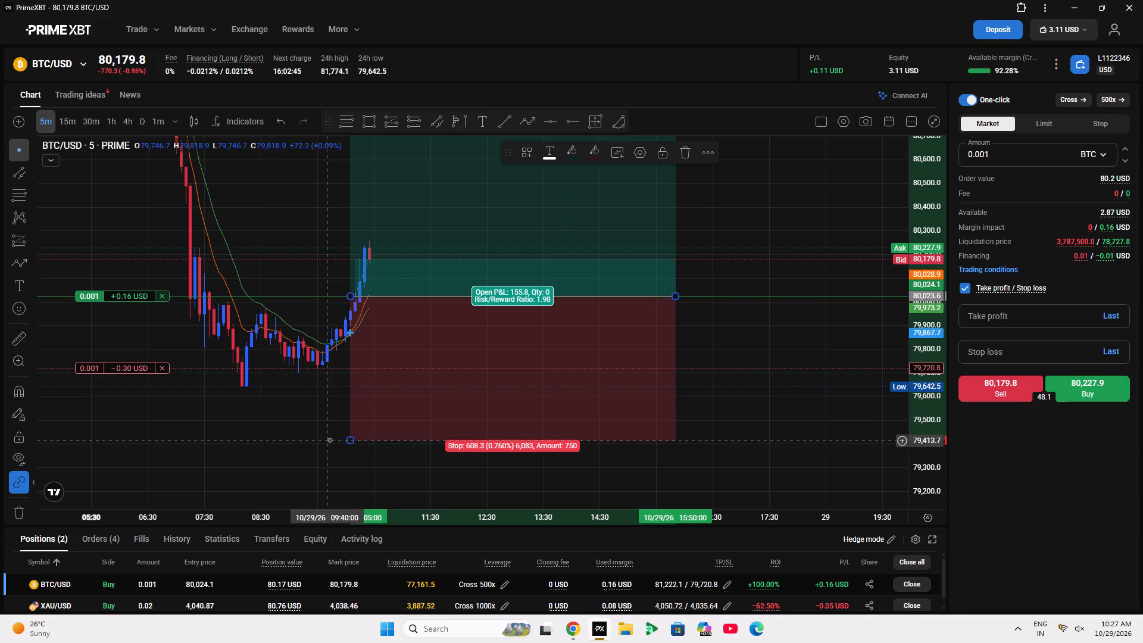
left_click_drag(351, 442, 364, 386)
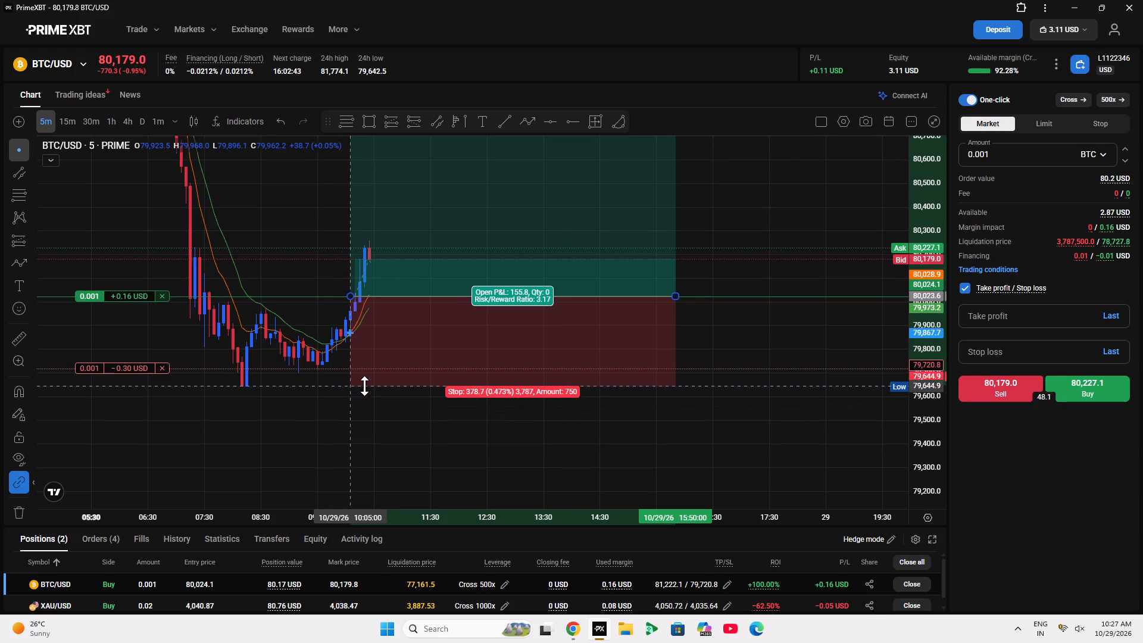
left_click_drag(364, 386, 385, 389)
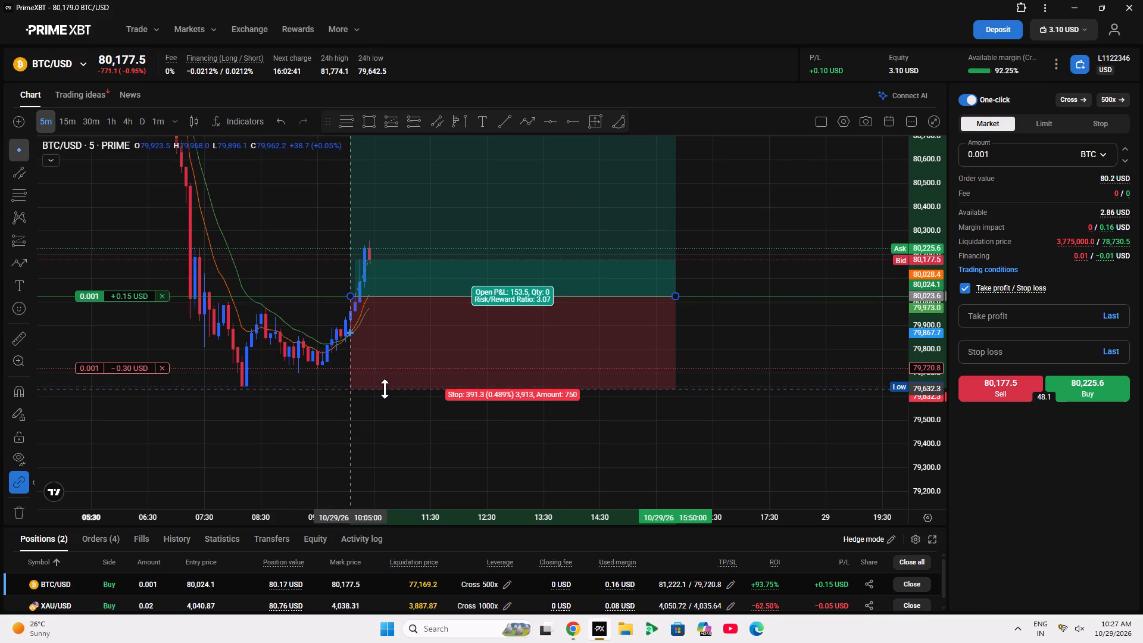
left_click_drag(385, 389, 390, 391)
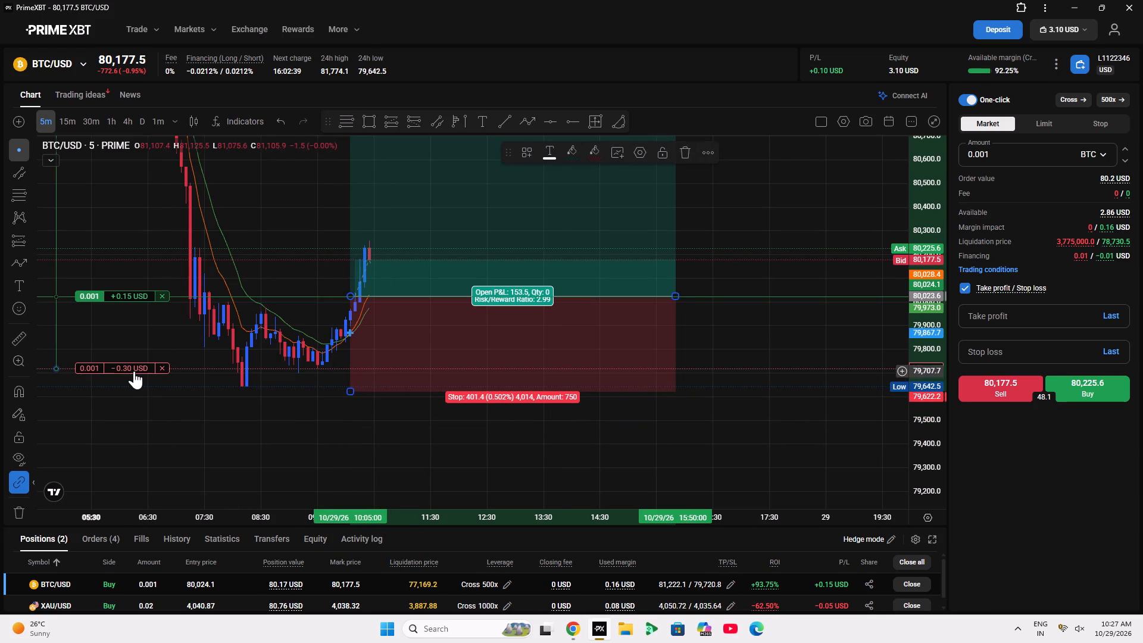
Move the BTC/USD position's stop loss order to 79,622.2 to match the drawing's stop level.
left_click_drag(134, 371, 161, 391)
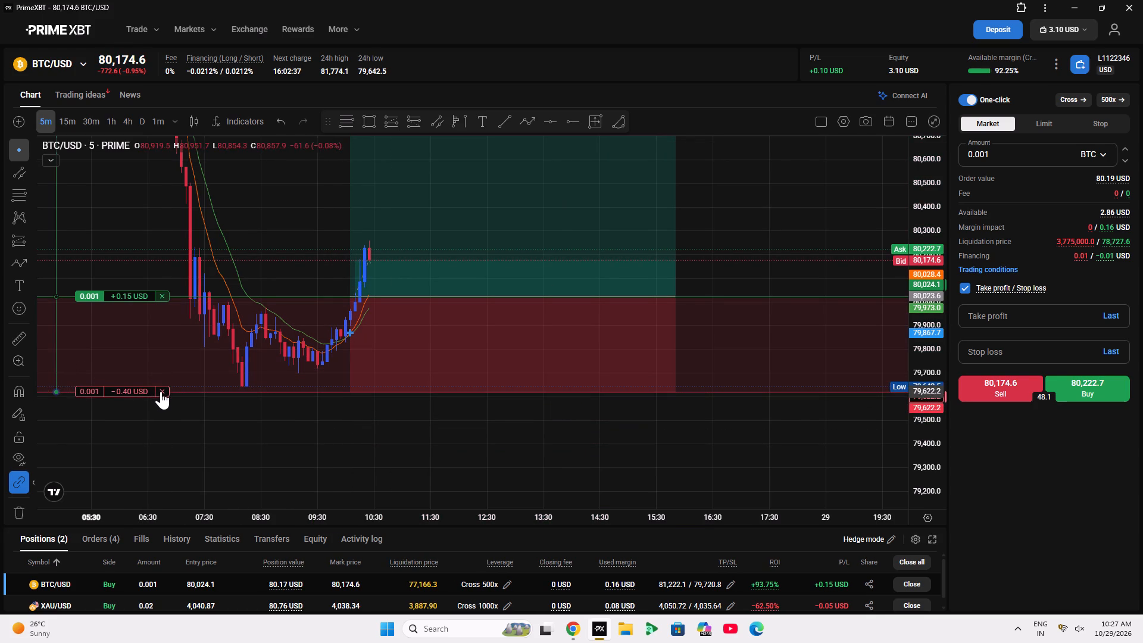
left_click_drag(161, 391, 163, 391)
Examine the 5-minute BTC/USD price history against the long position drawing and the take profit and stop loss orders.
left_click_drag(296, 398, 274, 438)
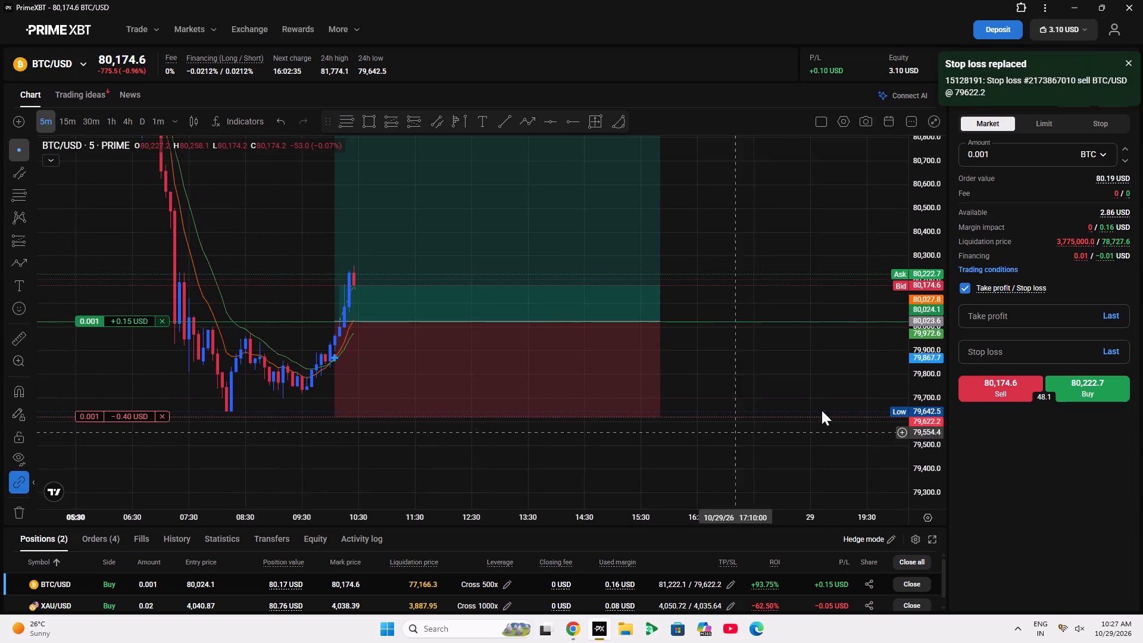
double_click(917, 372)
left_click_drag(797, 342, 717, 370)
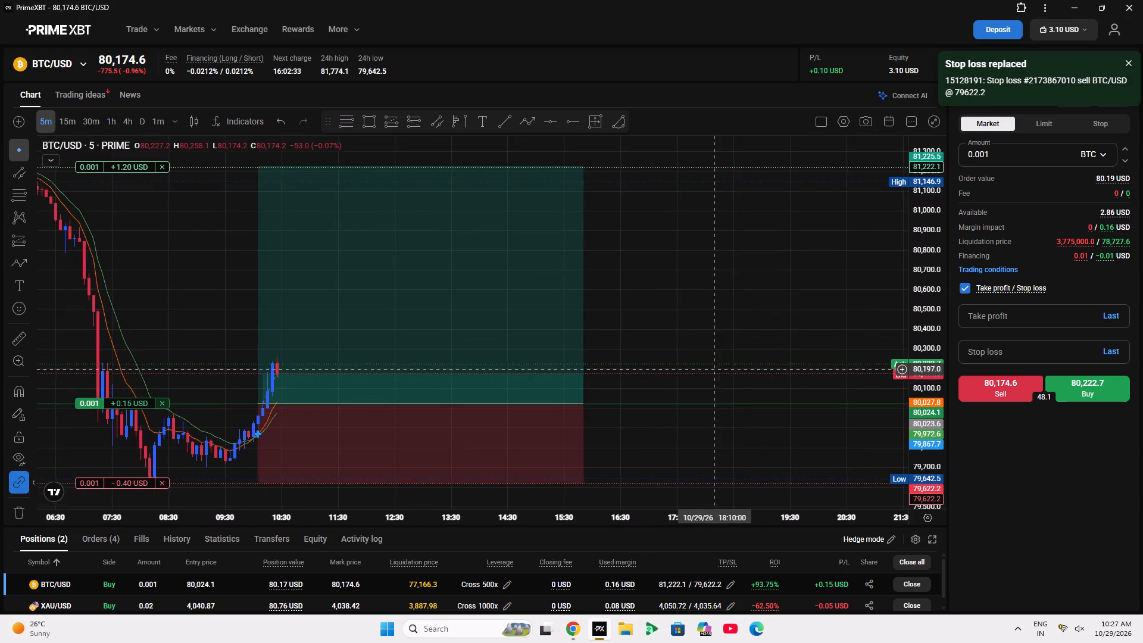
left_click_drag(717, 370, 794, 386)
scroll(807, 402, "down", 3)
scroll(925, 377, "up", 3)
left_click_drag(795, 407, 816, 310)
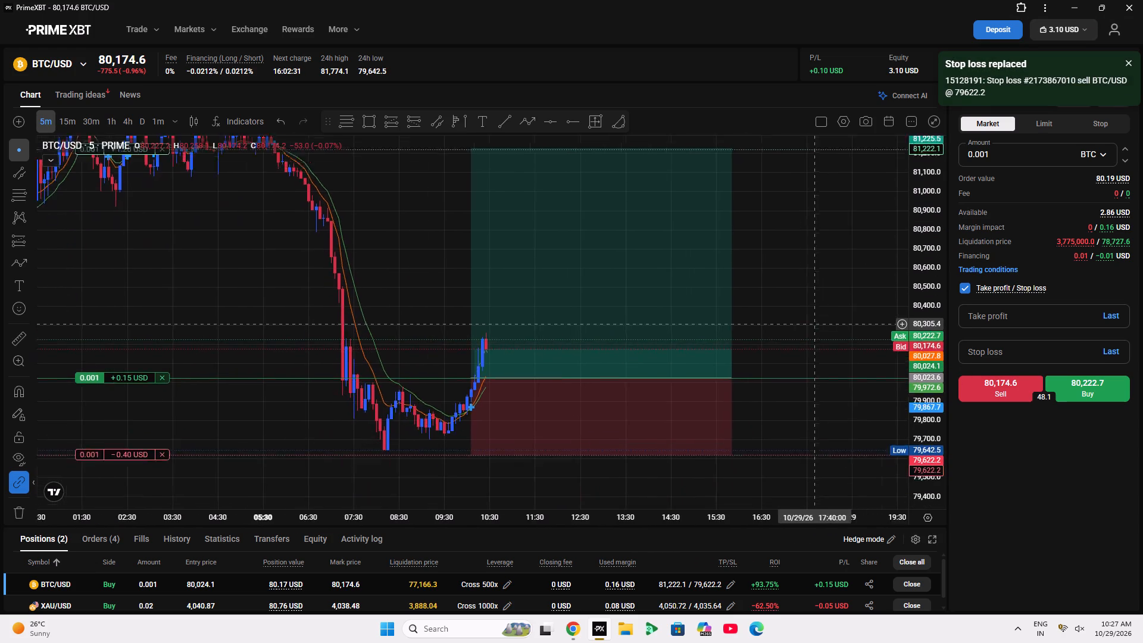
left_click_drag(816, 310, 741, 361)
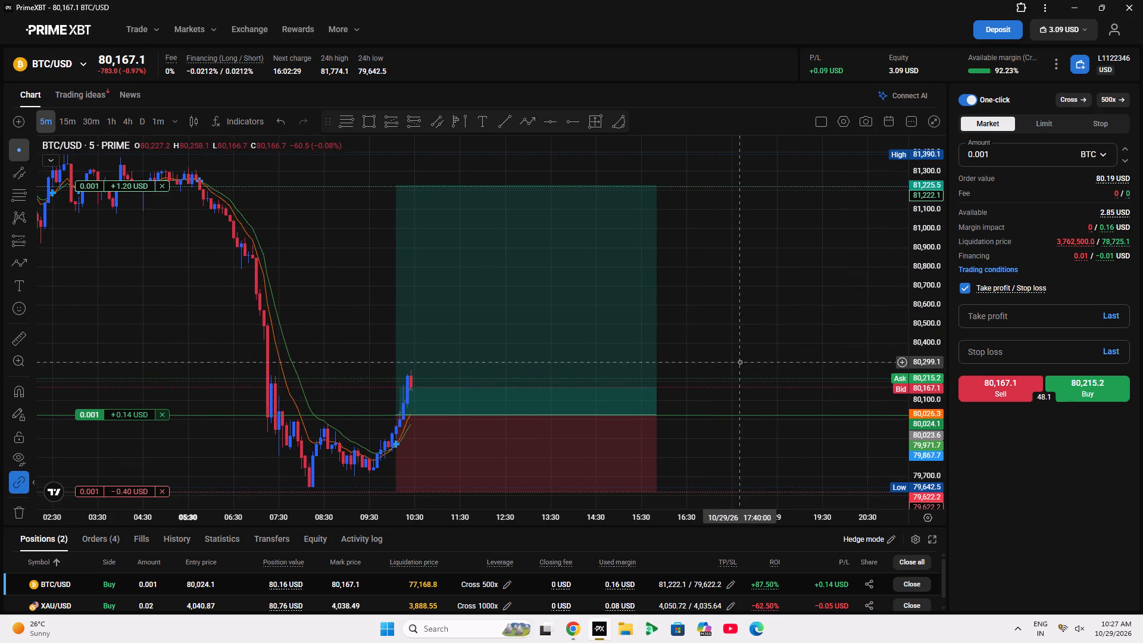
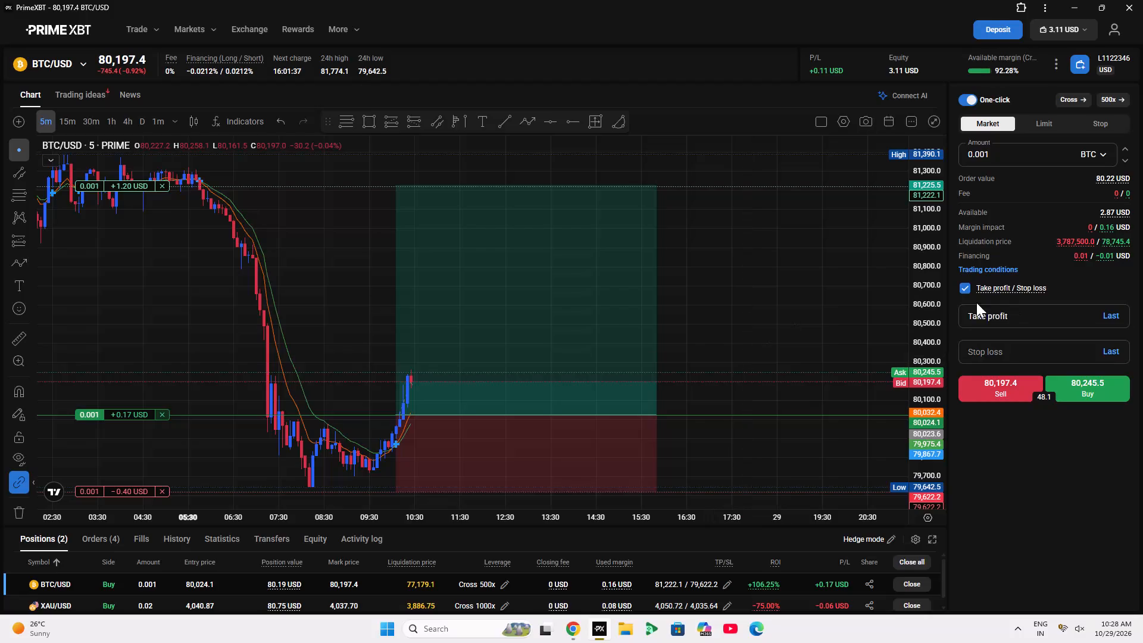
Examine the 5-minute BTC/USD price action against the long position drawing and the take profit and stop loss orders.
left_click(907, 266)
triple_click(922, 276)
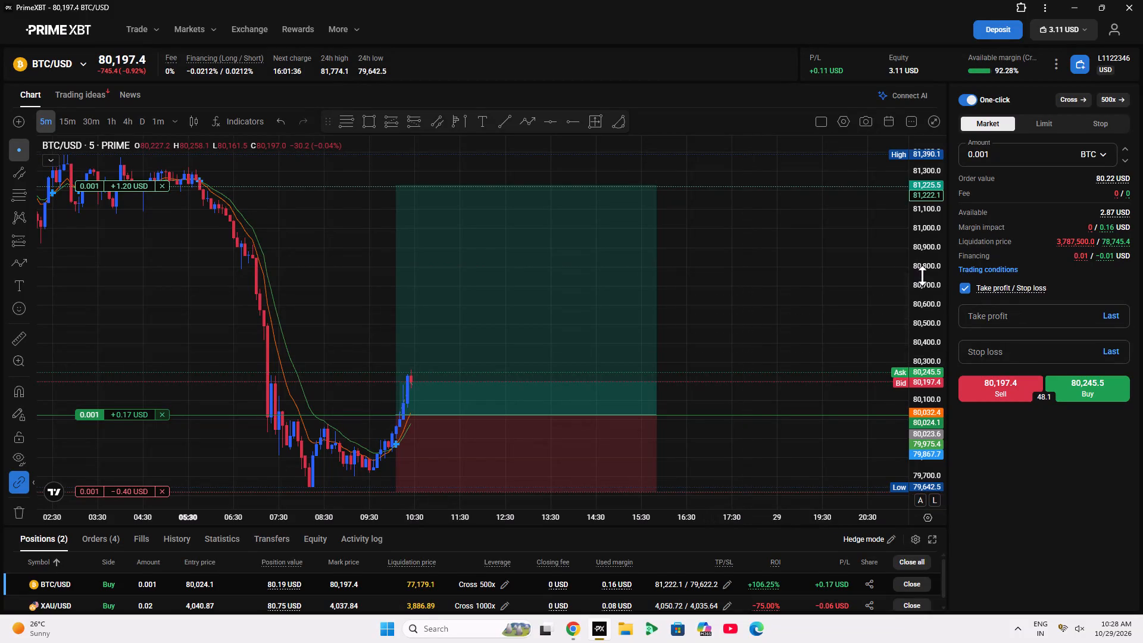
scroll(769, 370, "down", 3)
scroll(769, 370, "up", 2)
left_click_drag(769, 370, 798, 294)
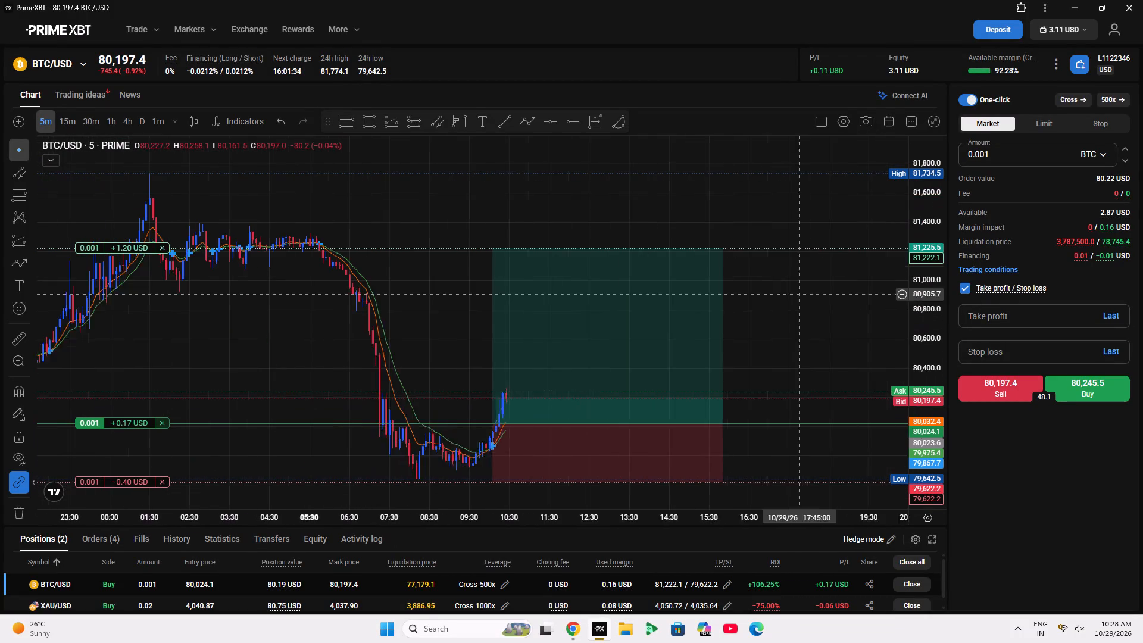
left_click_drag(798, 294, 891, 317)
scroll(932, 352, "up", 5)
left_click_drag(789, 378, 703, 333)
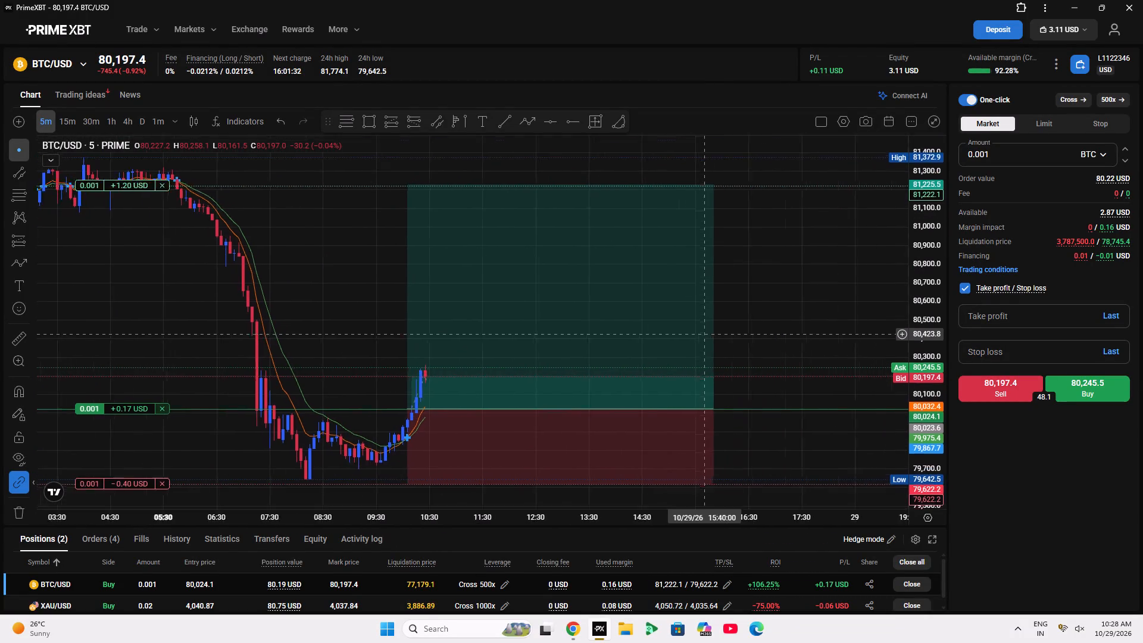
left_click_drag(703, 333, 669, 313)
scroll(692, 0, "down", 5)
left_click(423, 239)
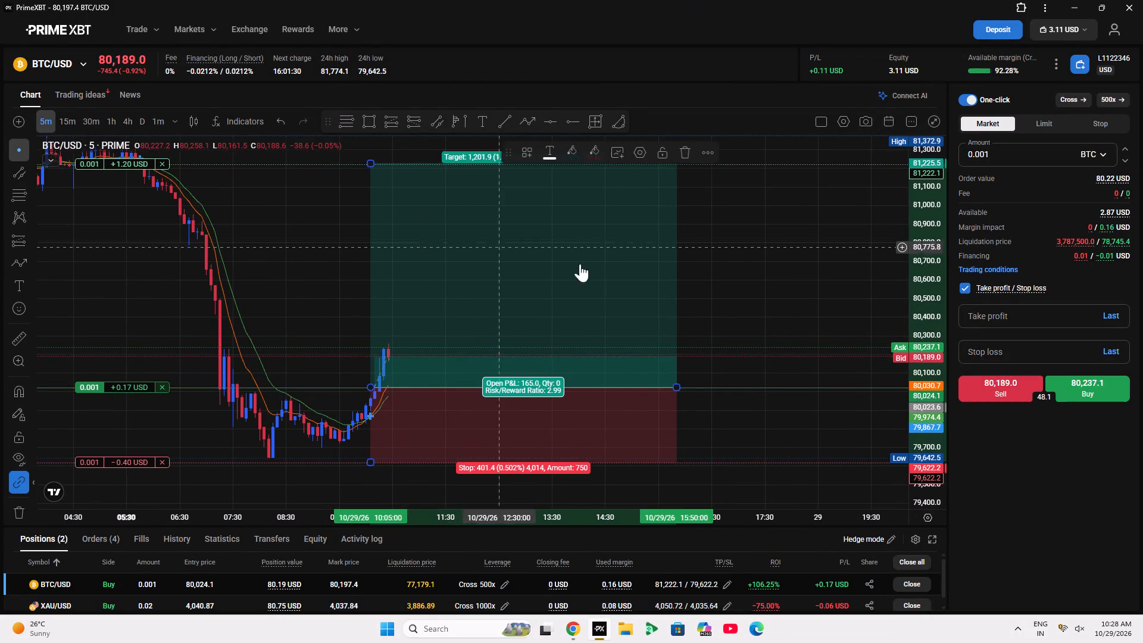
left_click(738, 252)
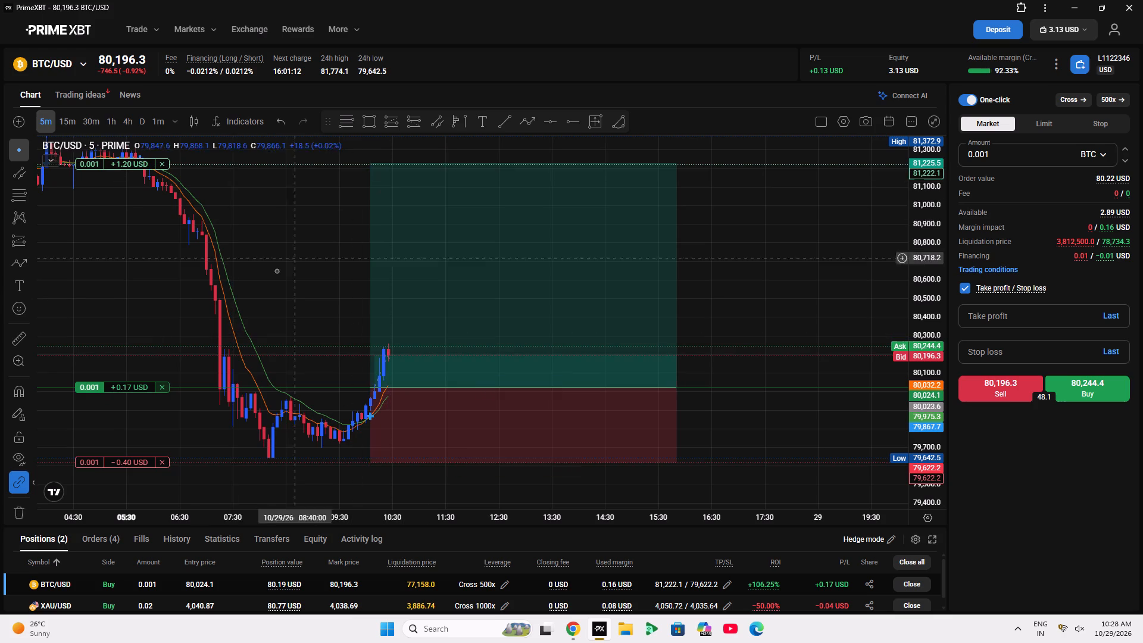
left_click_drag(257, 305, 246, 393)
Switch to the XAU/USD chart and examine the 5-minute price against its trendlines, long position drawing and orders.
left_click(70, 68)
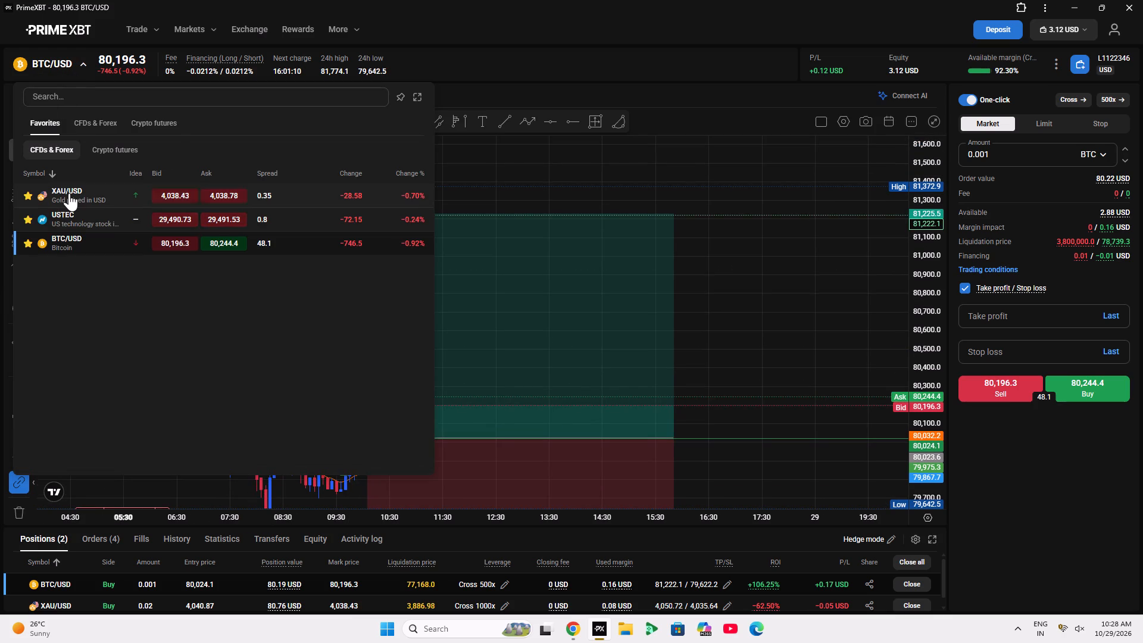
left_click(73, 191)
scroll(747, 0, "down", 4)
left_click(674, 242)
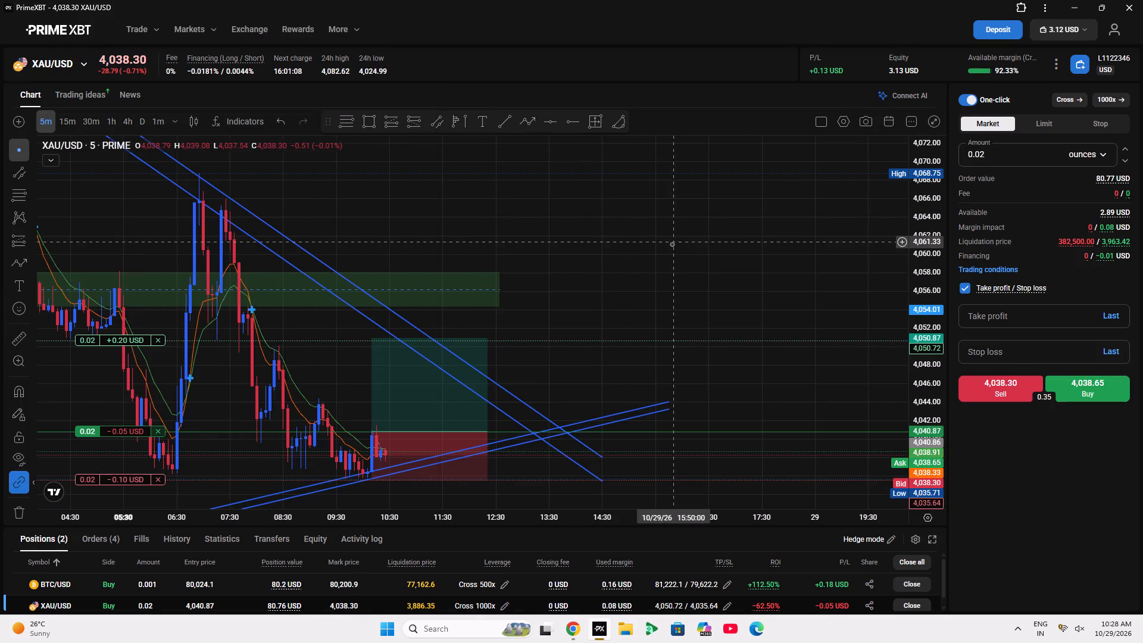
double_click(931, 417)
left_click_drag(827, 408, 965, 393)
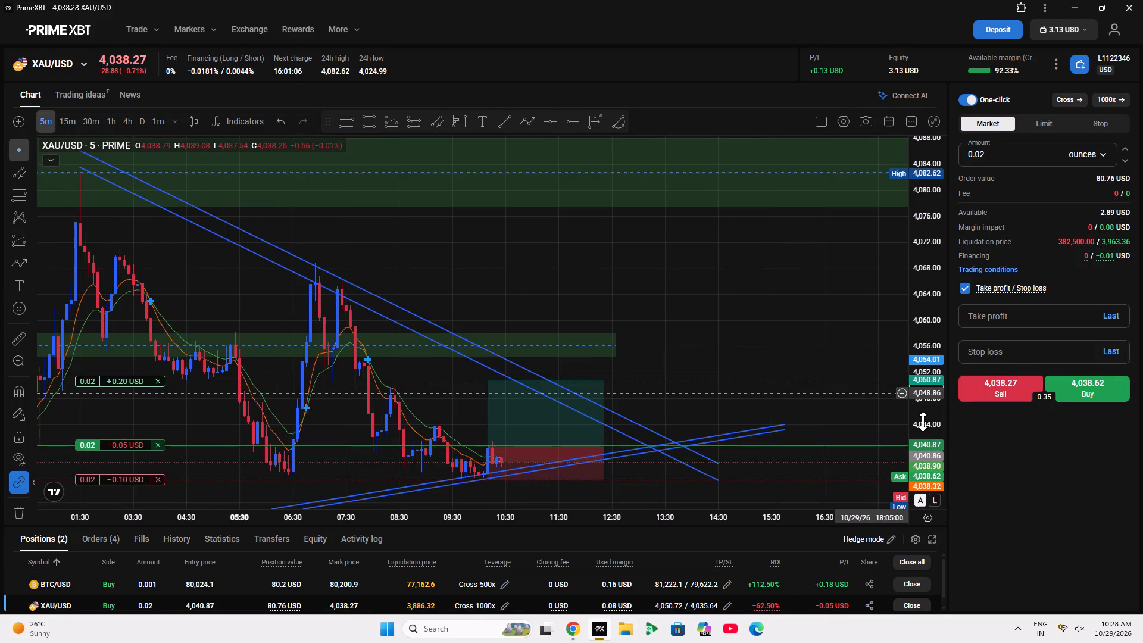
scroll(935, 452, "up", 2)
scroll(872, 457, "up", 2)
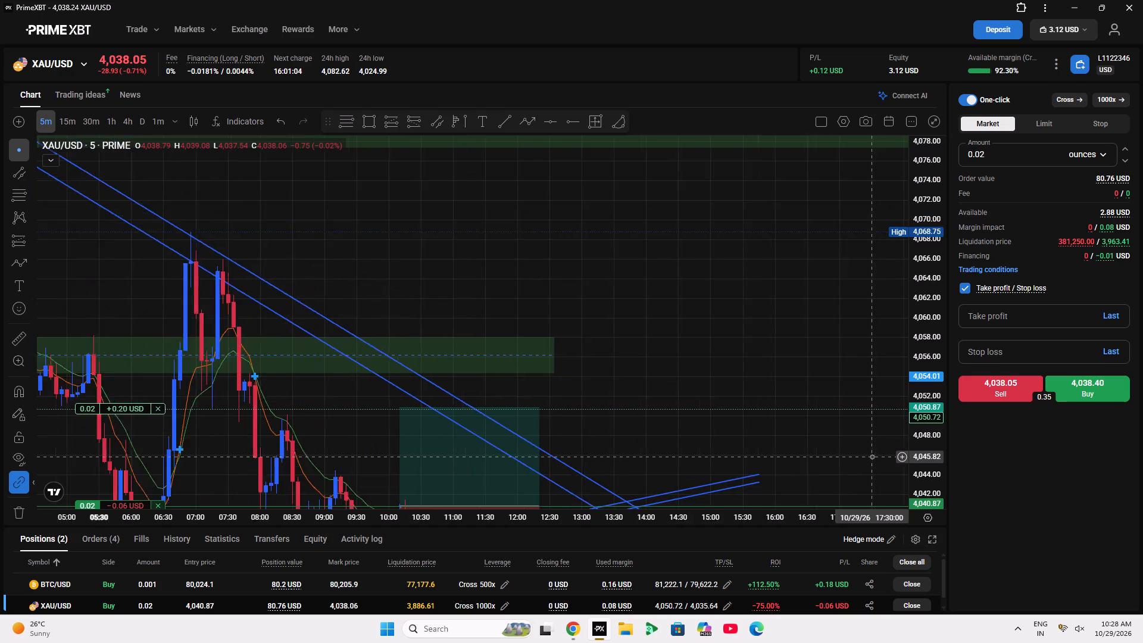
scroll(872, 457, "up", 1)
left_click_drag(761, 367, 759, 194)
double_click(935, 405)
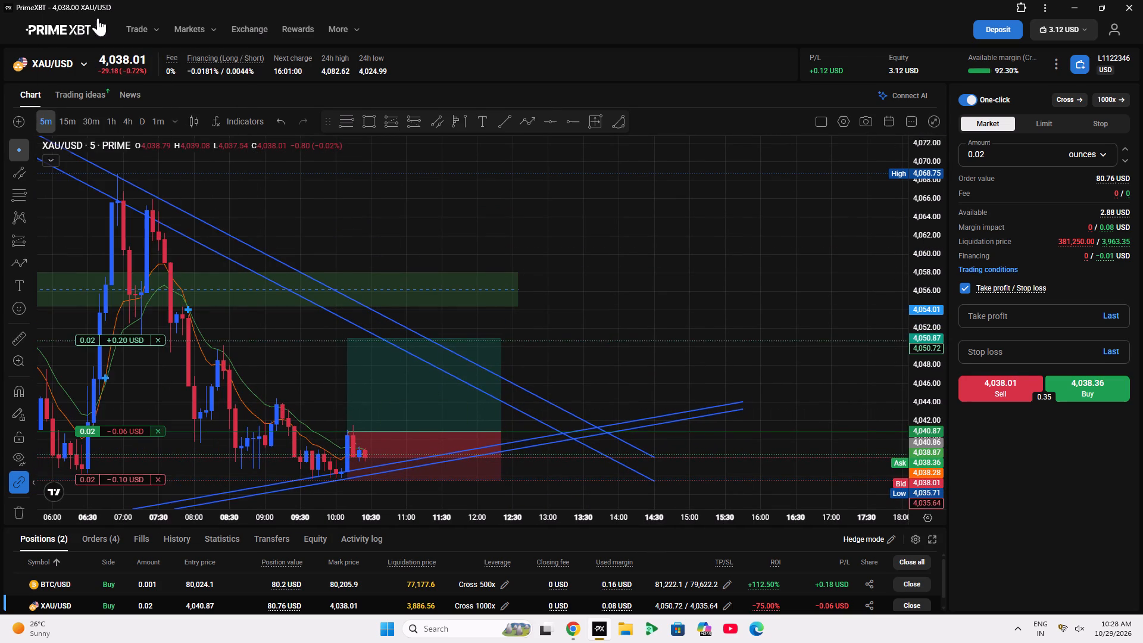
left_click(325, 184)
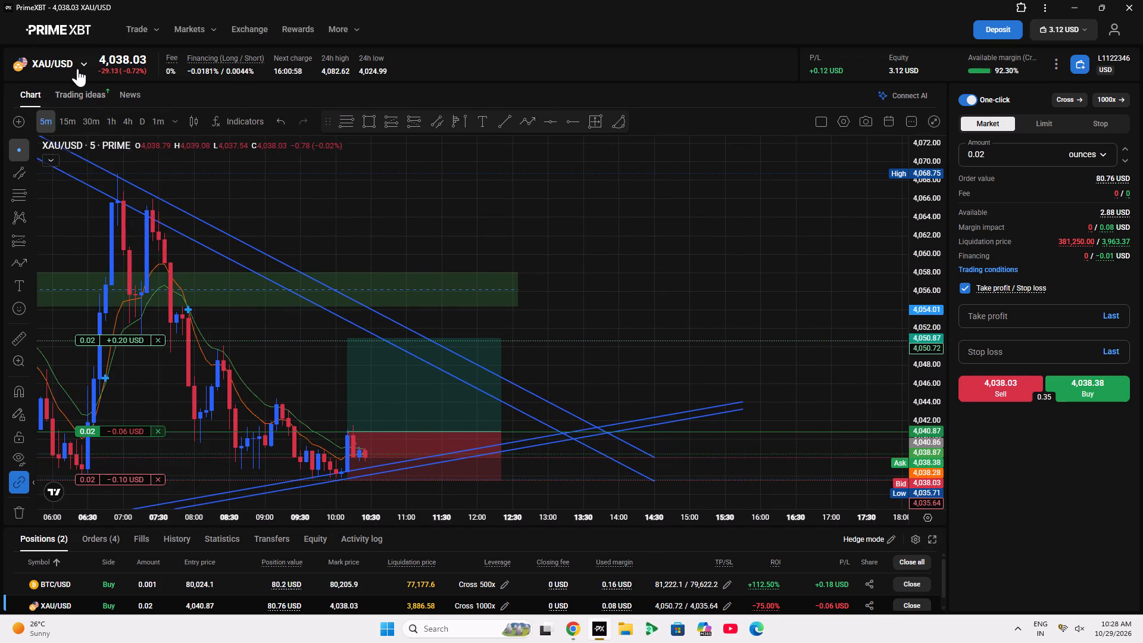
Switch the chart back to BTC/USD from the favorites.
left_click(74, 67)
left_click(104, 231)
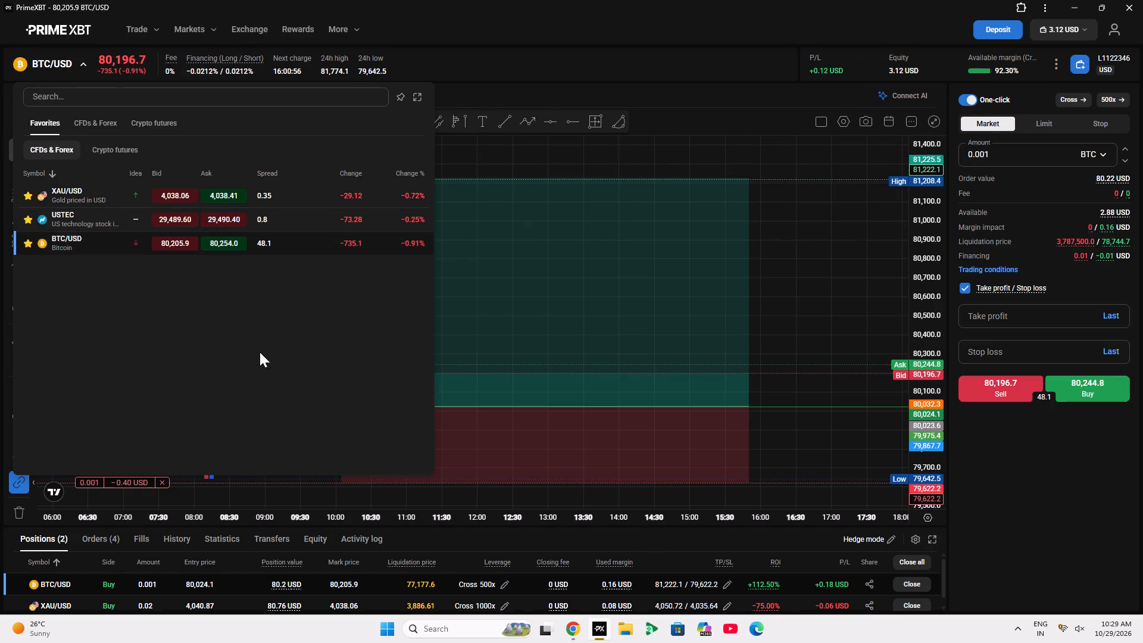
left_click(816, 300)
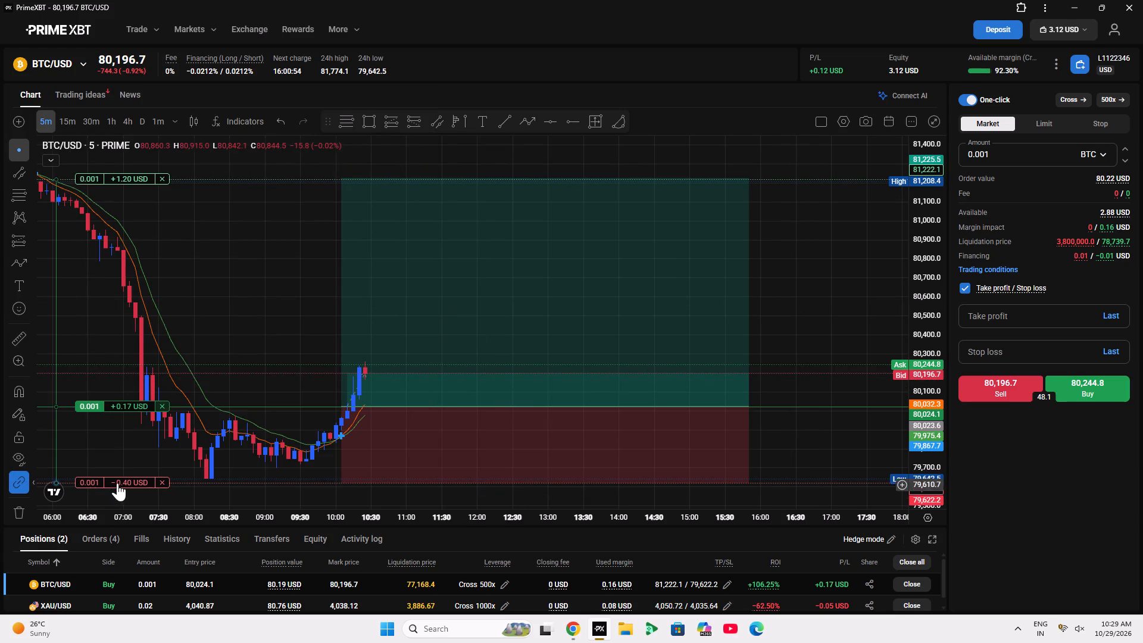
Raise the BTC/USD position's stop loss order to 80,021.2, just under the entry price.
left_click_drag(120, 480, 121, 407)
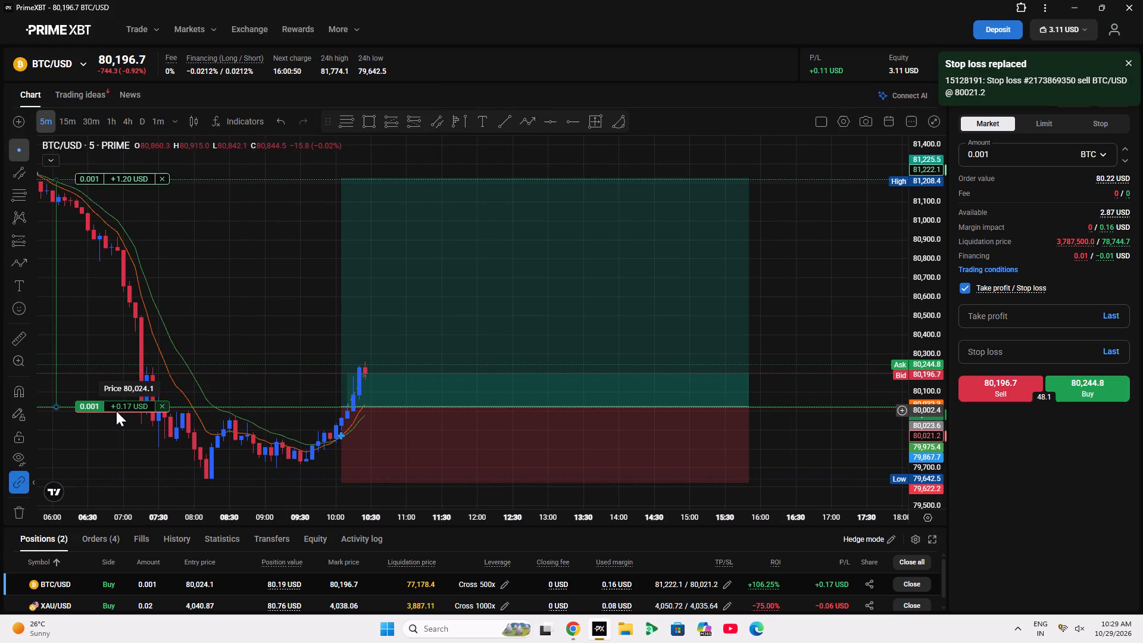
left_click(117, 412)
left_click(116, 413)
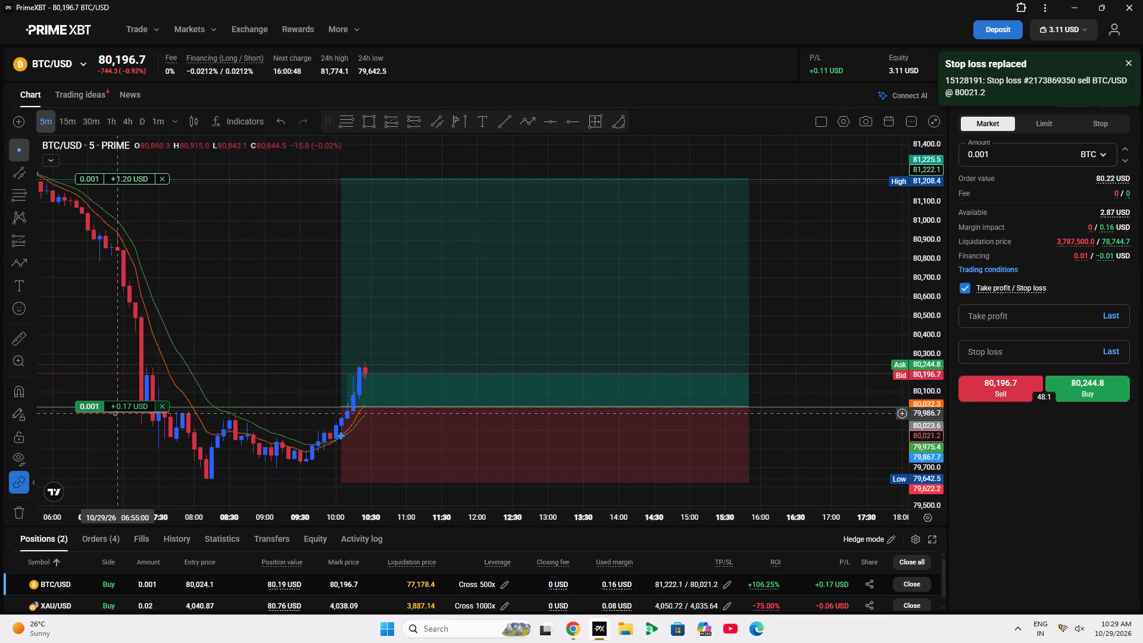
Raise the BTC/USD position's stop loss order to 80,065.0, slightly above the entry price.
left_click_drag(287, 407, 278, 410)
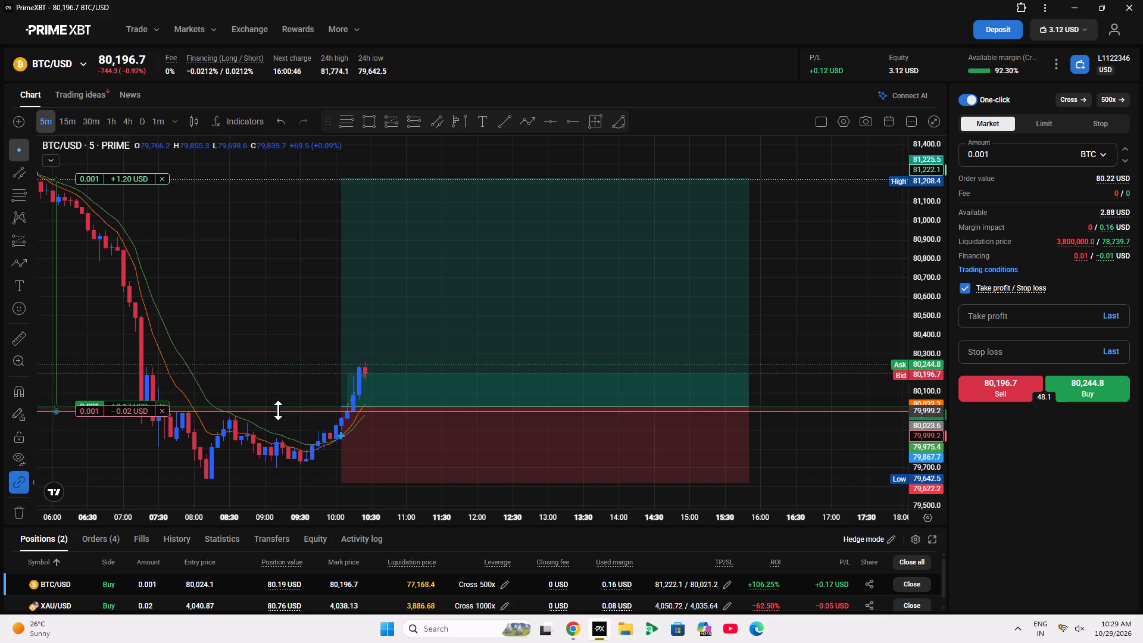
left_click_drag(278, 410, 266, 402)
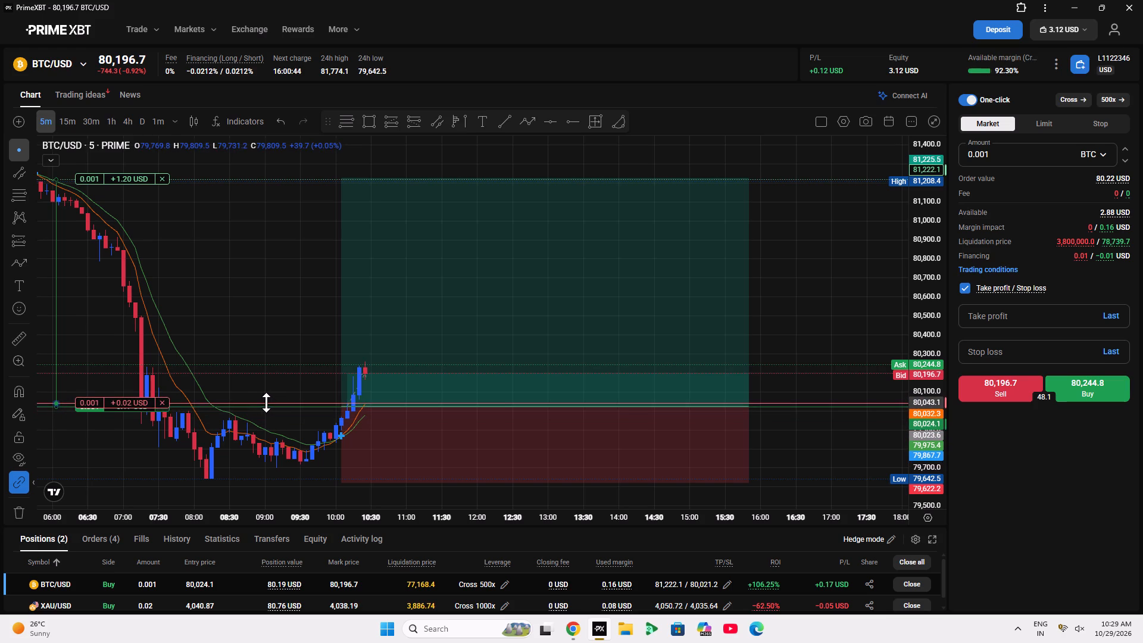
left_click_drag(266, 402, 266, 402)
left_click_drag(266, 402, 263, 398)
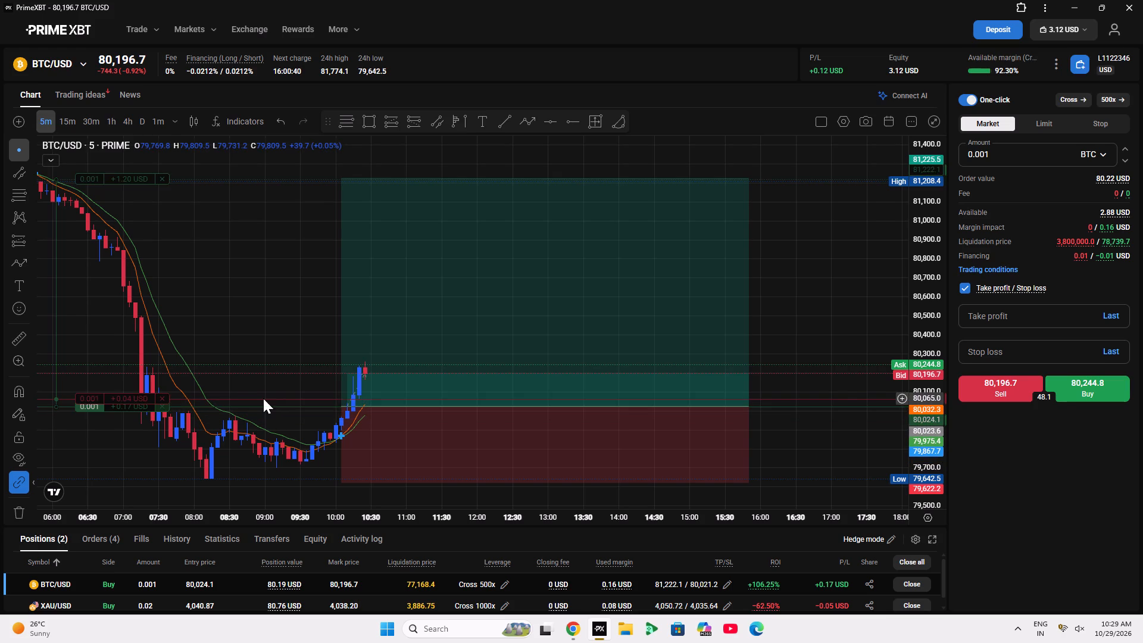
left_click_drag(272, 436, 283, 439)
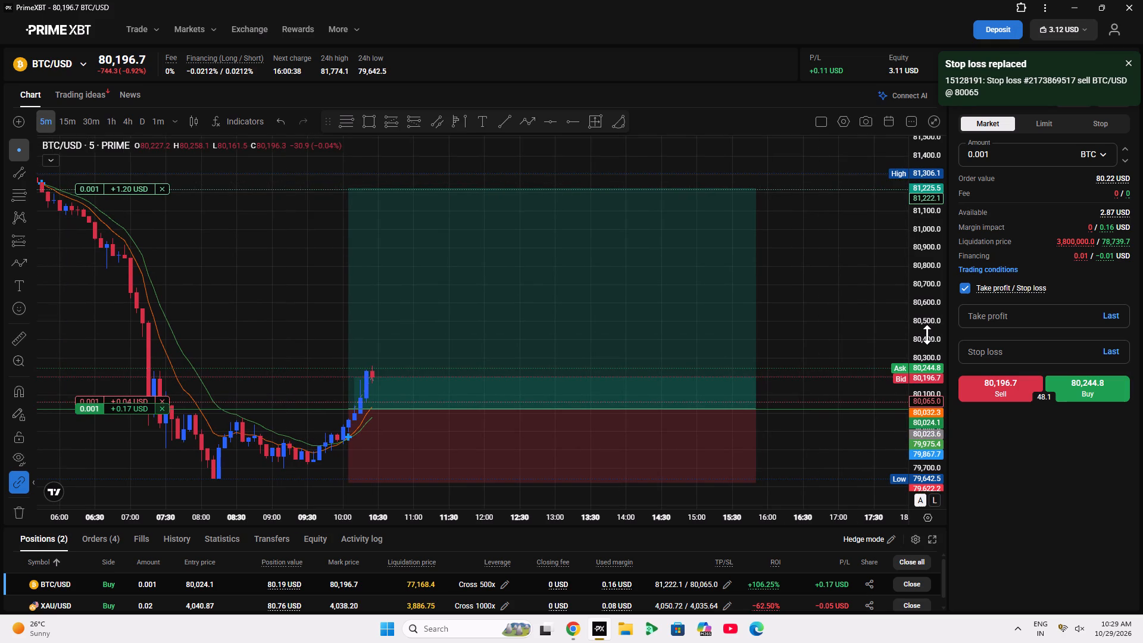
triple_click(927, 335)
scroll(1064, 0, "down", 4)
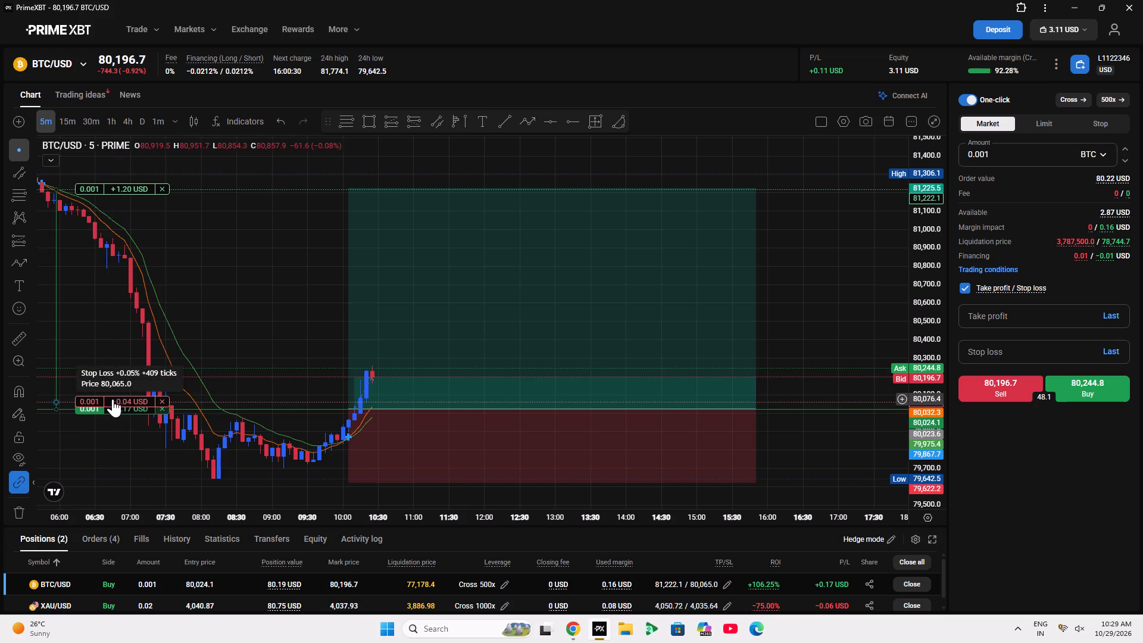
Switch the BTC/USD chart to the 1-minute timeframe.
left_click(148, 125)
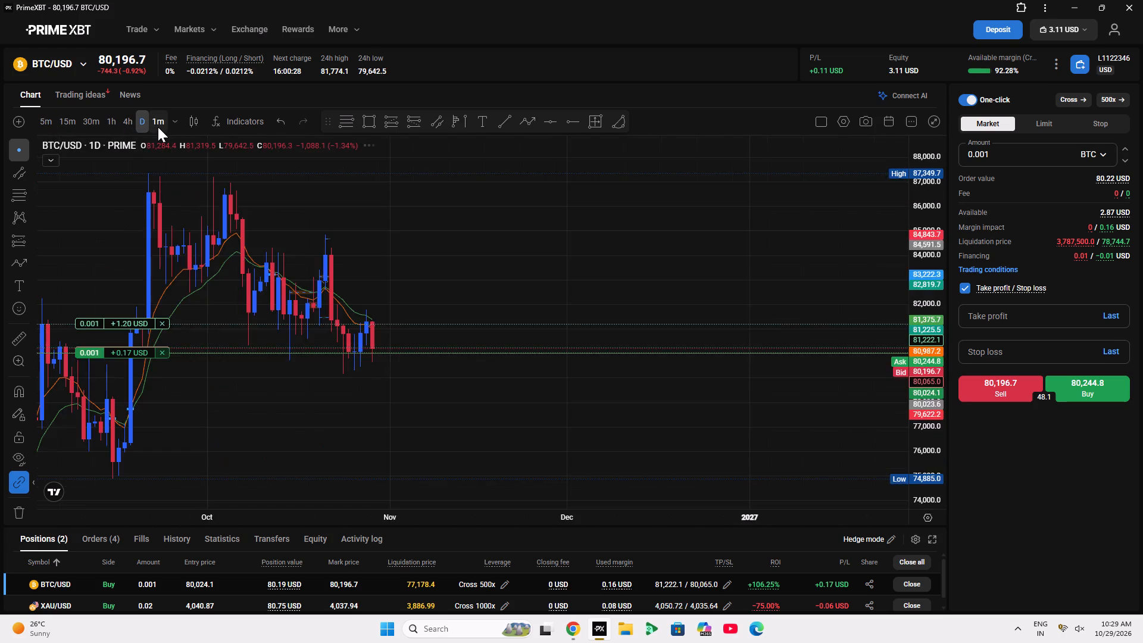
left_click(158, 127)
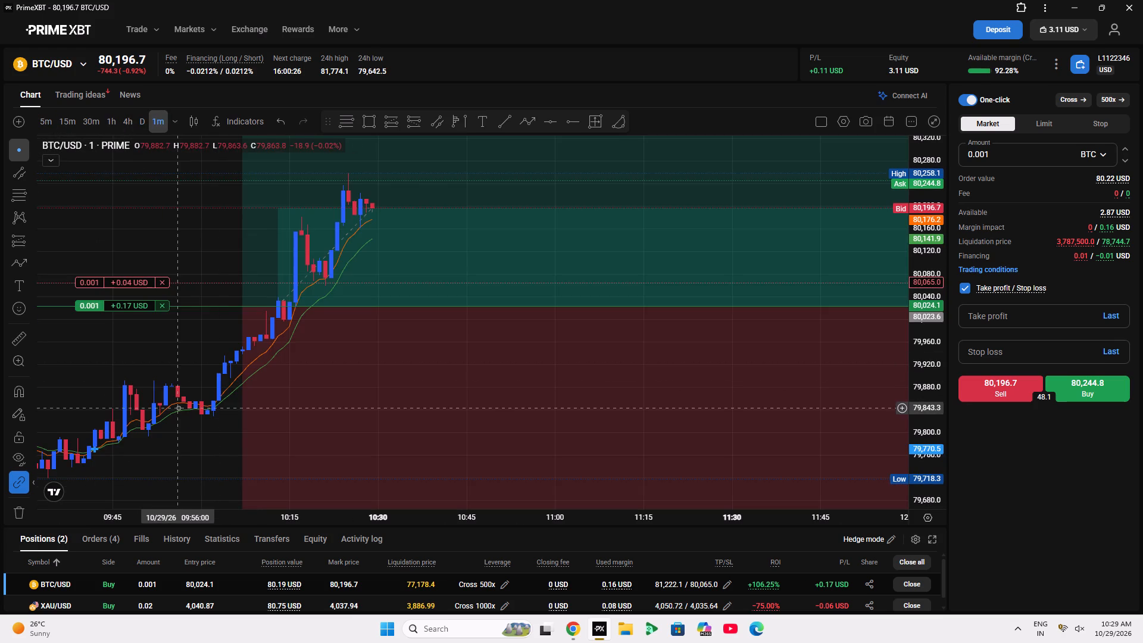
Move the BTC/USD position's stop loss order to 79,821.6, just under the last 1-minute swing low before the rally.
left_click_drag(178, 409, 212, 418)
scroll(212, 418, "down", 5)
left_click_drag(377, 363, 133, 454)
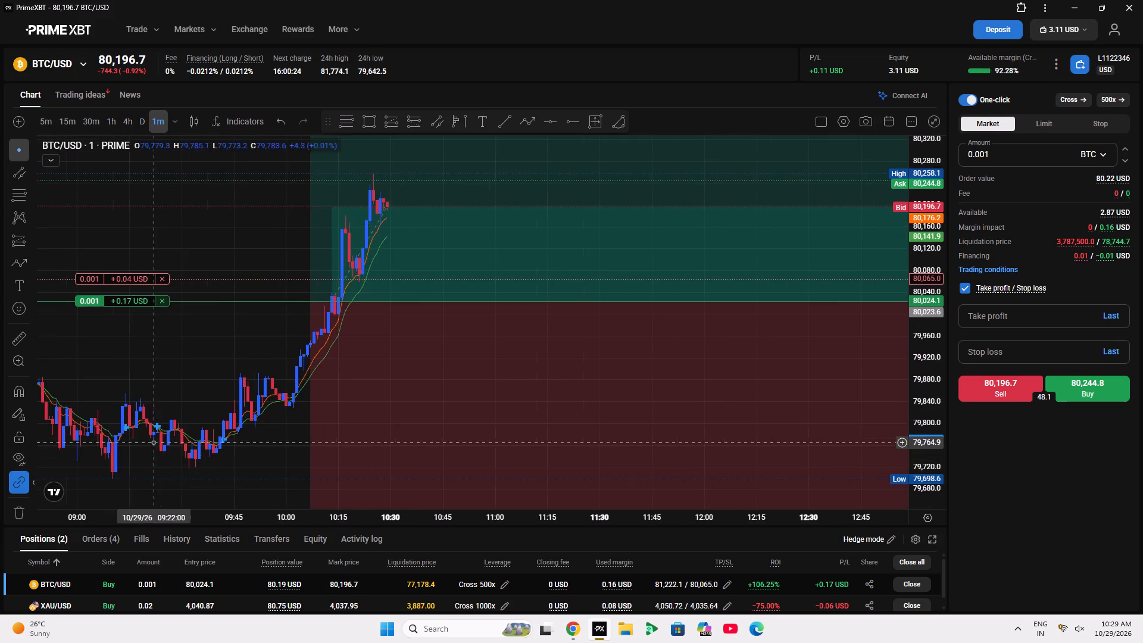
scroll(154, 442, "down", 5)
left_click_drag(471, 329, 156, 203)
left_click_drag(123, 276, 129, 333)
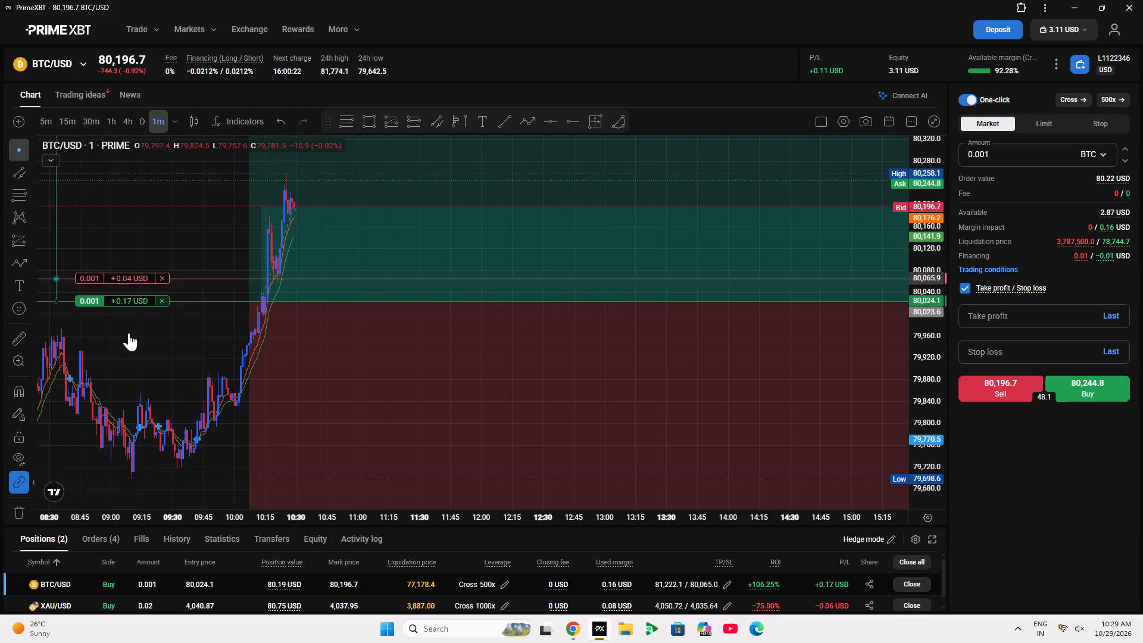
left_click_drag(129, 333, 171, 409)
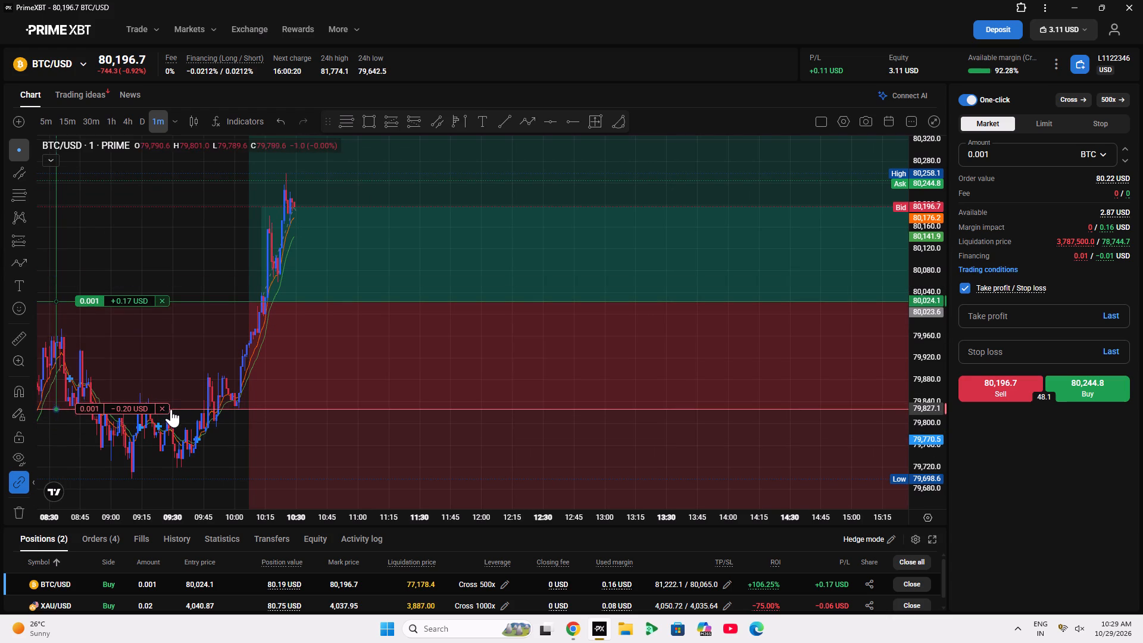
left_click_drag(171, 409, 217, 360)
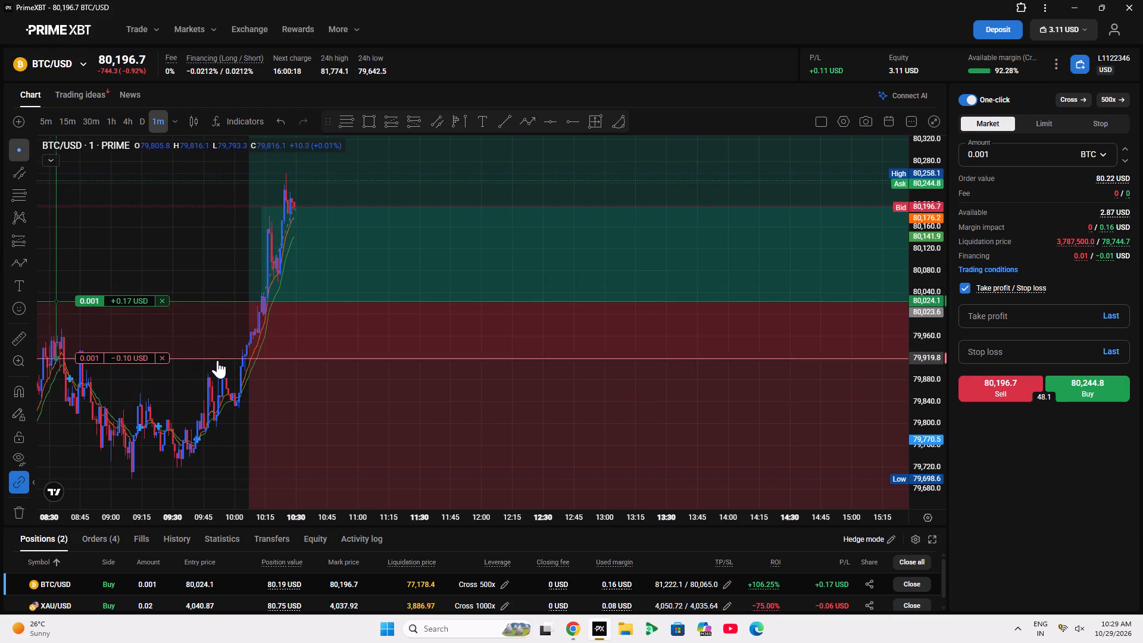
left_click_drag(217, 360, 217, 370)
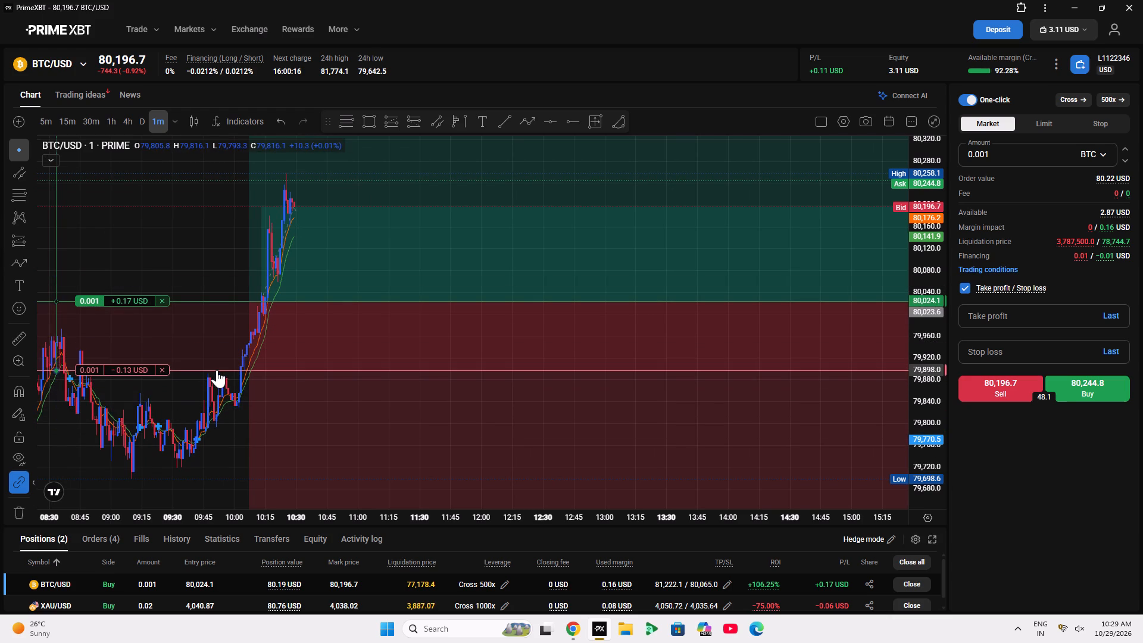
left_click_drag(217, 370, 238, 410)
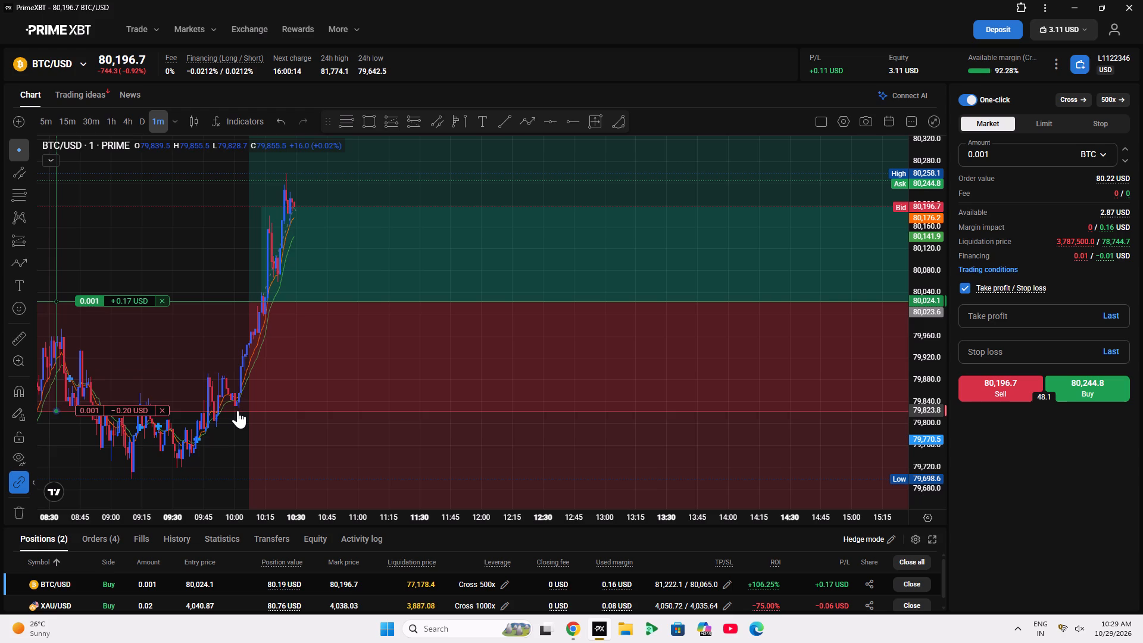
left_click_drag(238, 410, 248, 414)
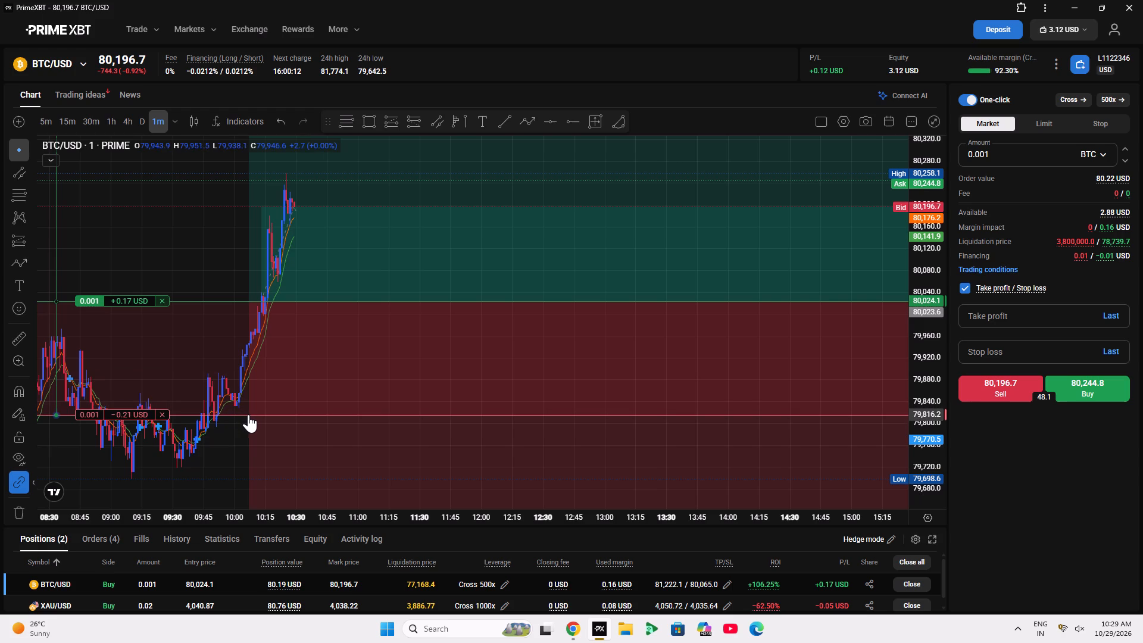
left_click_drag(248, 414, 240, 411)
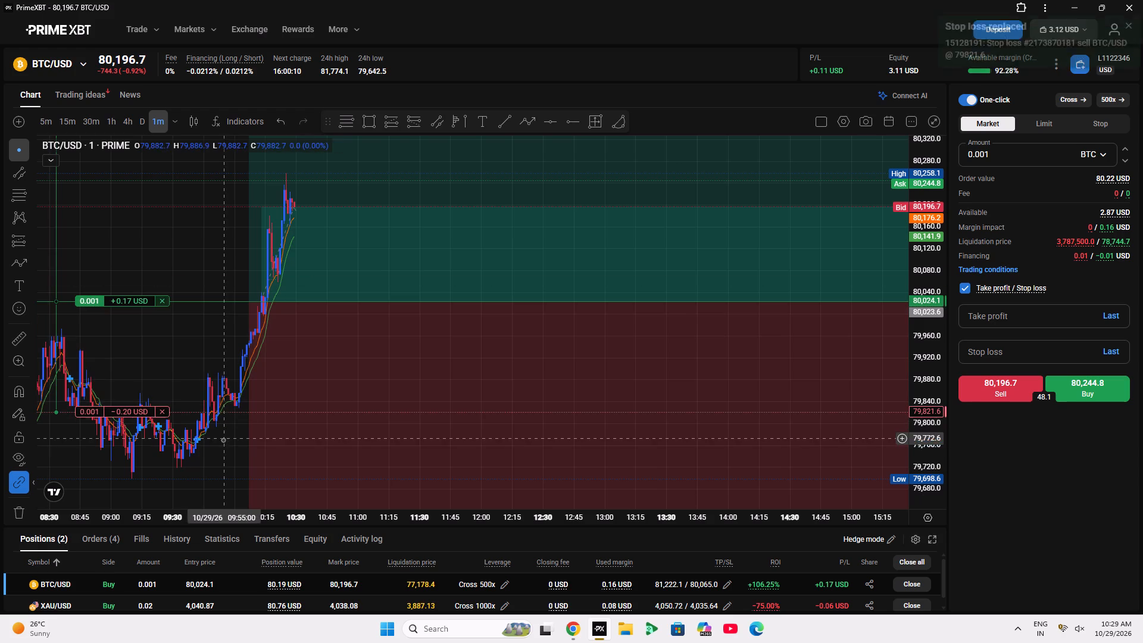
double_click(214, 447)
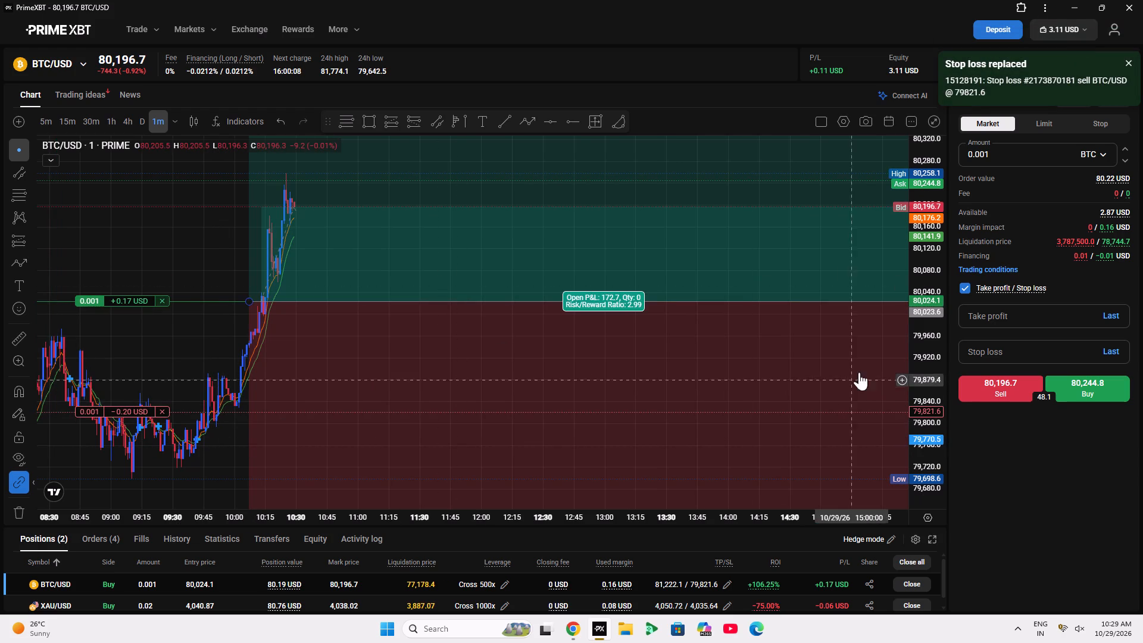
Return the BTC/USD chart to the 5-minute timeframe and examine the wider price history against the position's orders.
double_click(934, 345)
scroll(577, 394, "down", 10)
left_click_drag(589, 311, 345, 292)
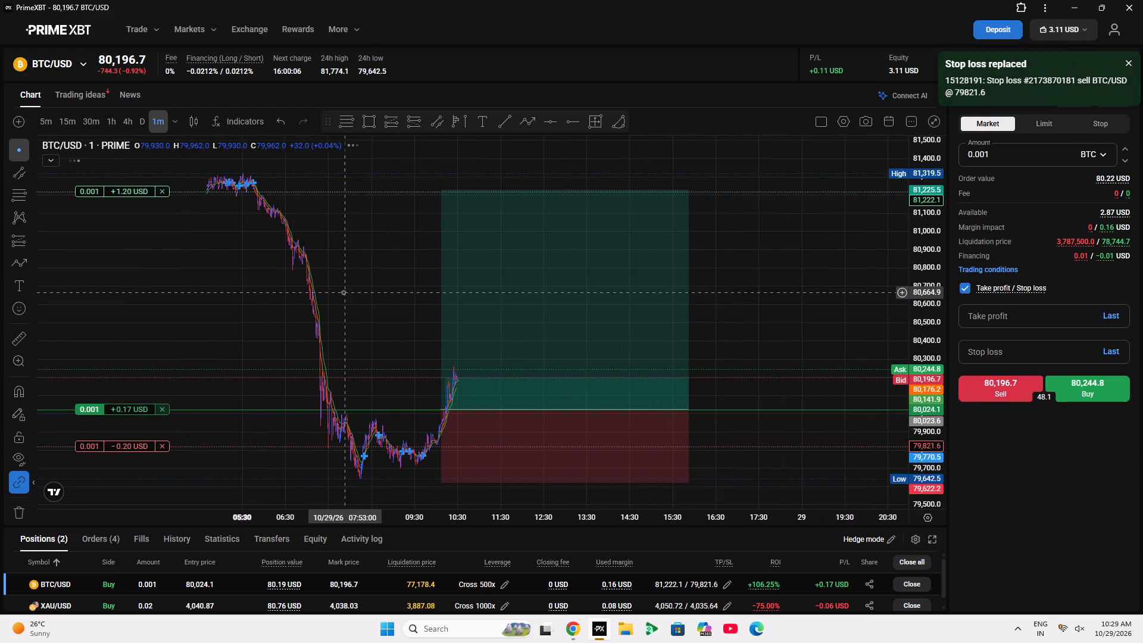
left_click(101, 286)
left_click(45, 125)
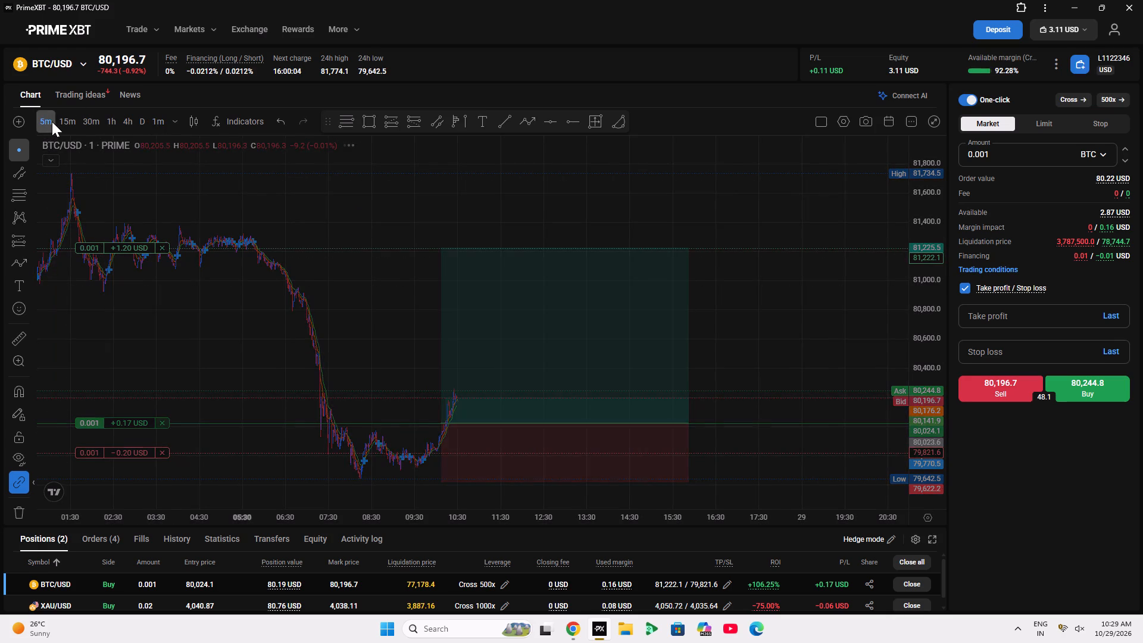
scroll(492, 367, "up", 5)
left_click_drag(432, 319, 912, 323)
left_click(950, 351)
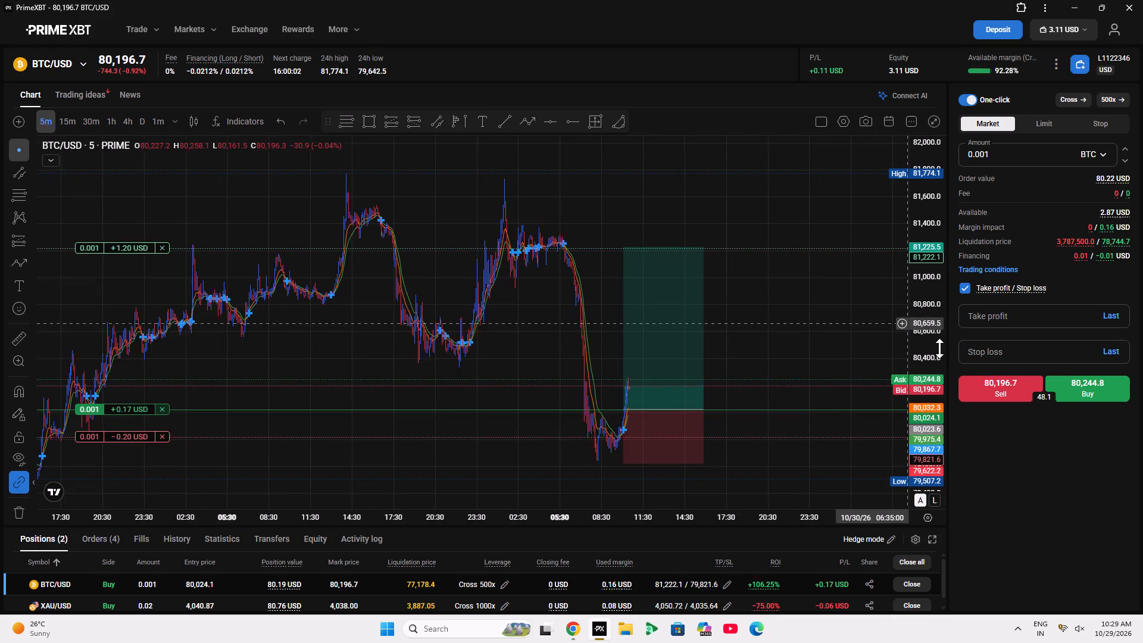
double_click(935, 345)
scroll(544, 460, "up", 11)
left_click_drag(554, 239, 875, 311)
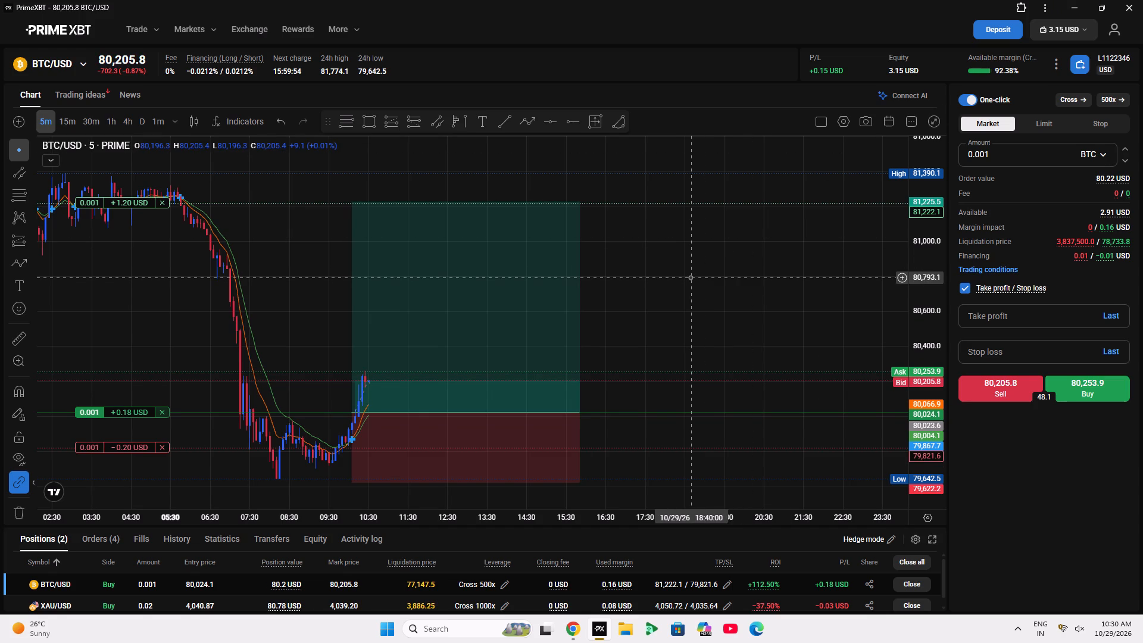
Close the PrimeXBT window and the browser window with the TradingView gold chart.
left_click(1142, 0)
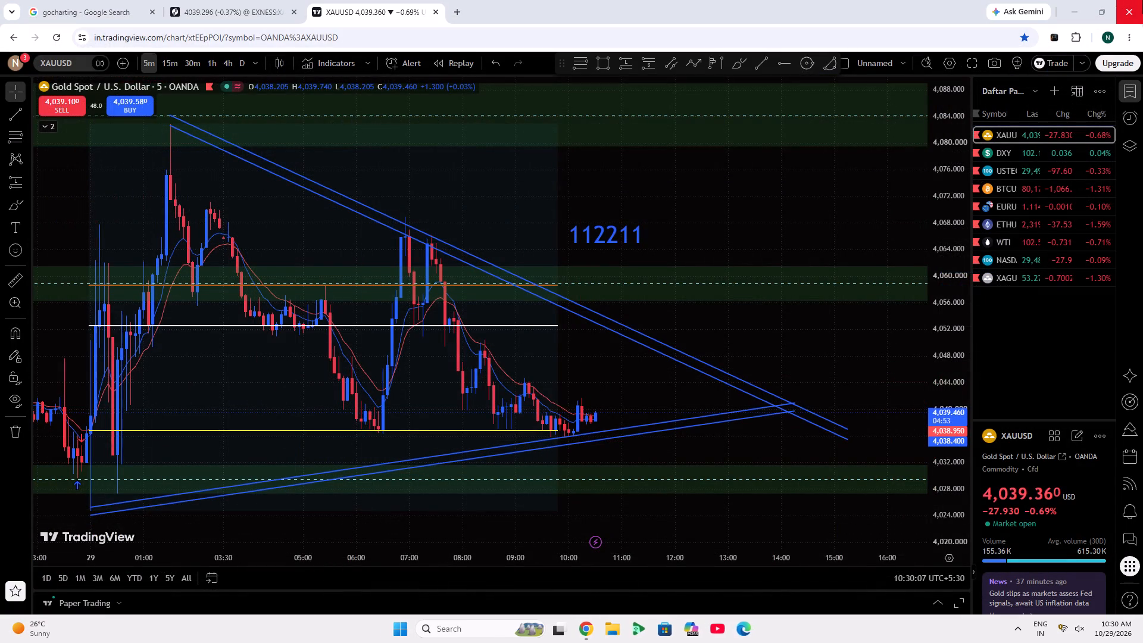
triple_click(1142, 0)
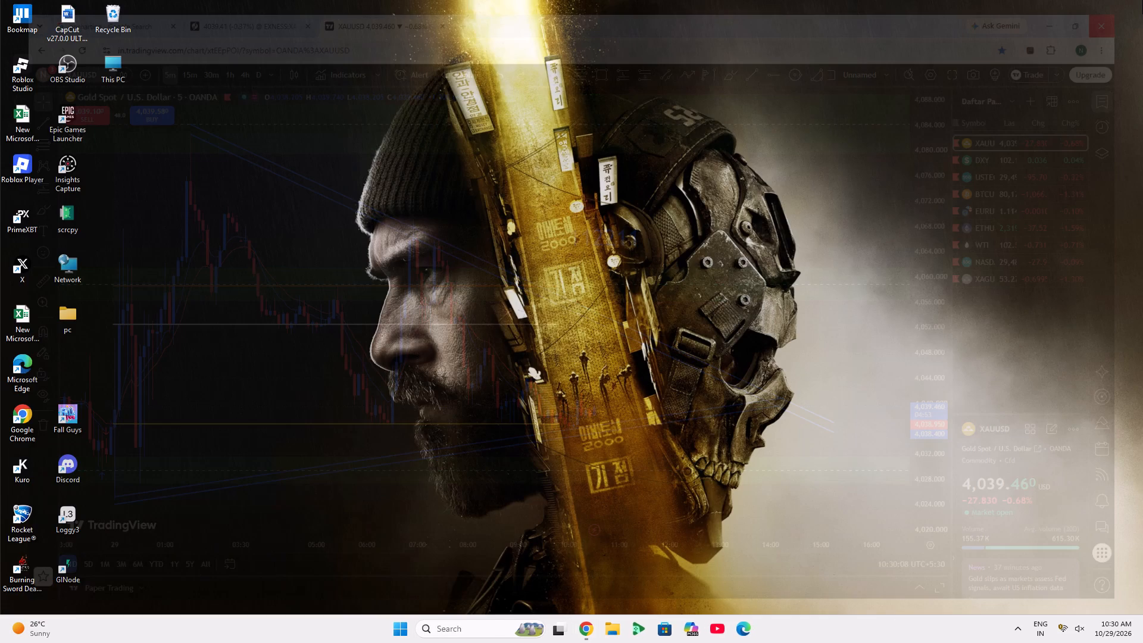
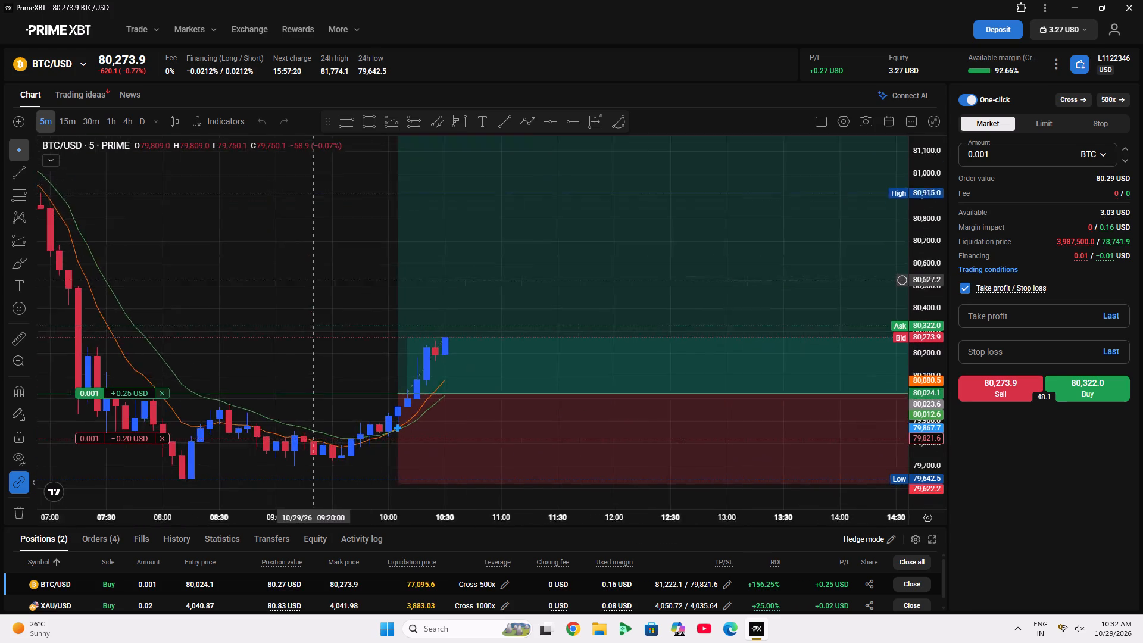
Move the BTC/USD position's stop loss order up to 80,060.2, just above the entry price.
left_click_drag(295, 283, 208, 307)
scroll(210, 313, "down", 5)
left_click_drag(386, 320, 142, 307)
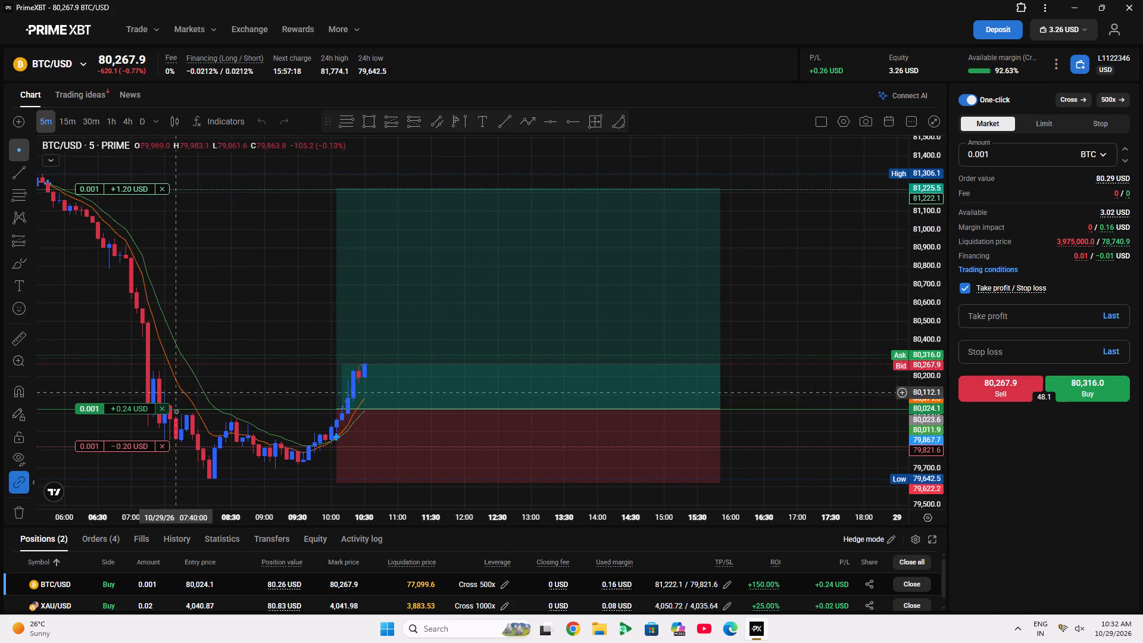
left_click_drag(140, 449, 124, 404)
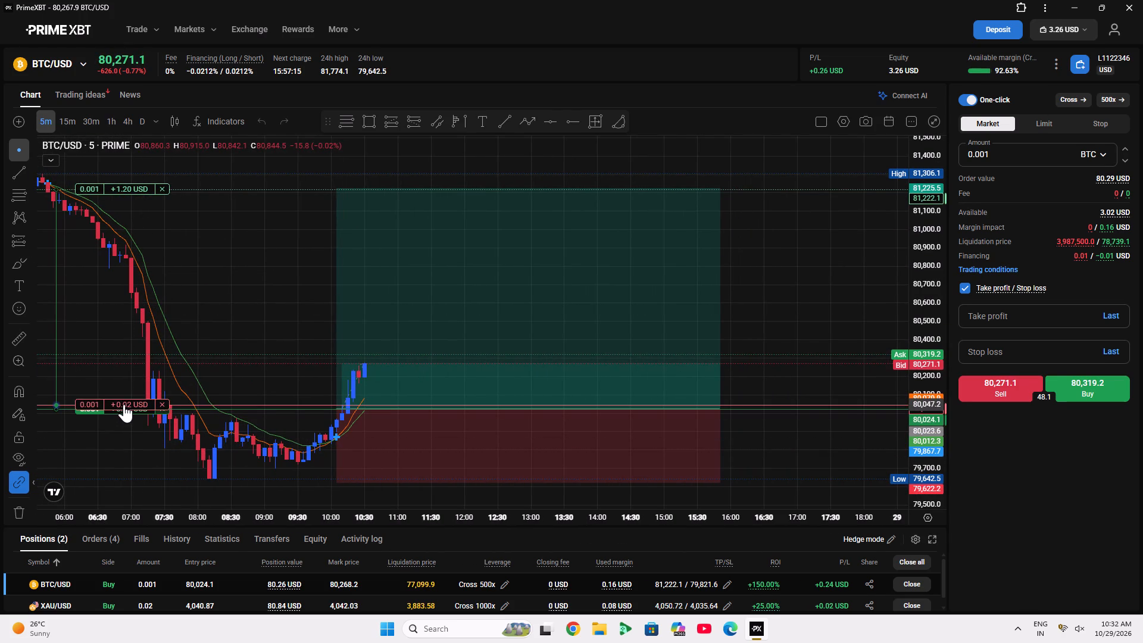
left_click_drag(124, 404, 125, 402)
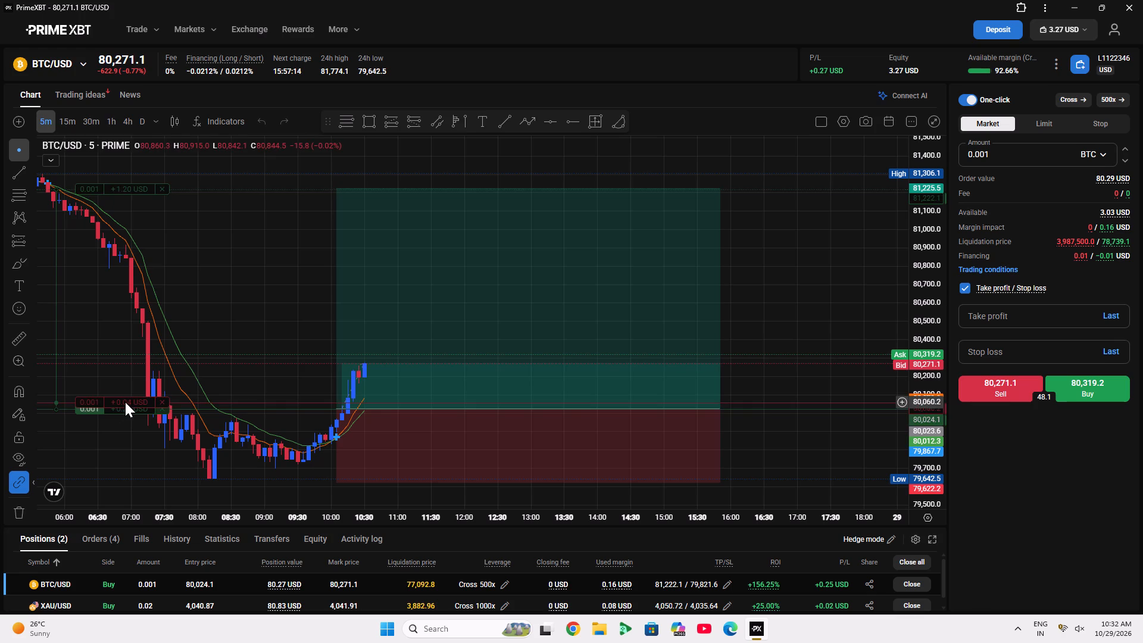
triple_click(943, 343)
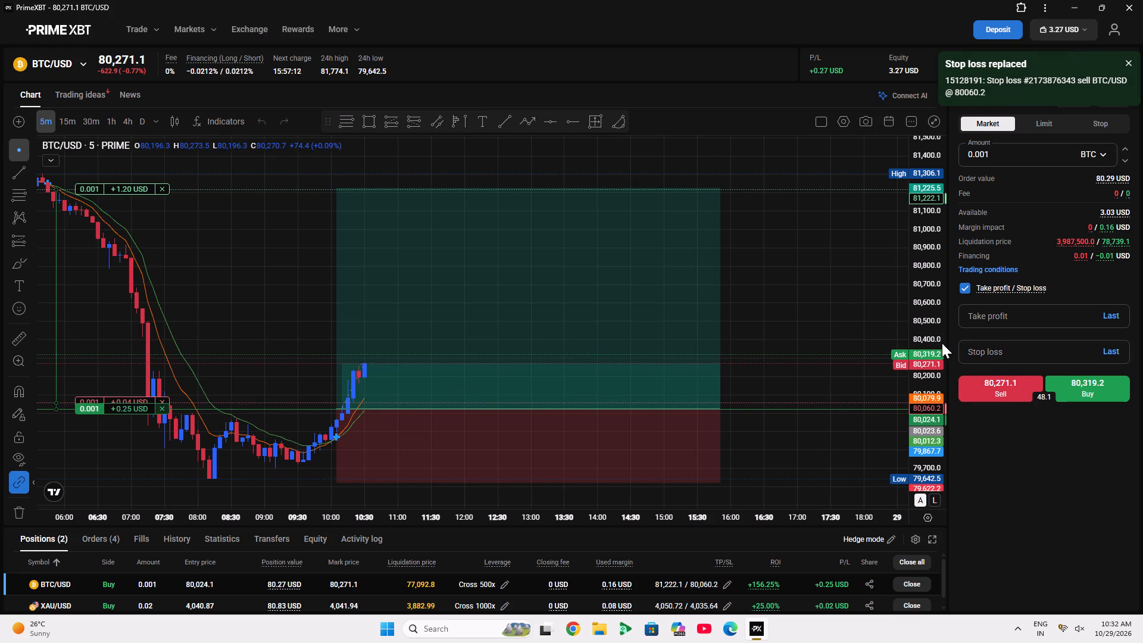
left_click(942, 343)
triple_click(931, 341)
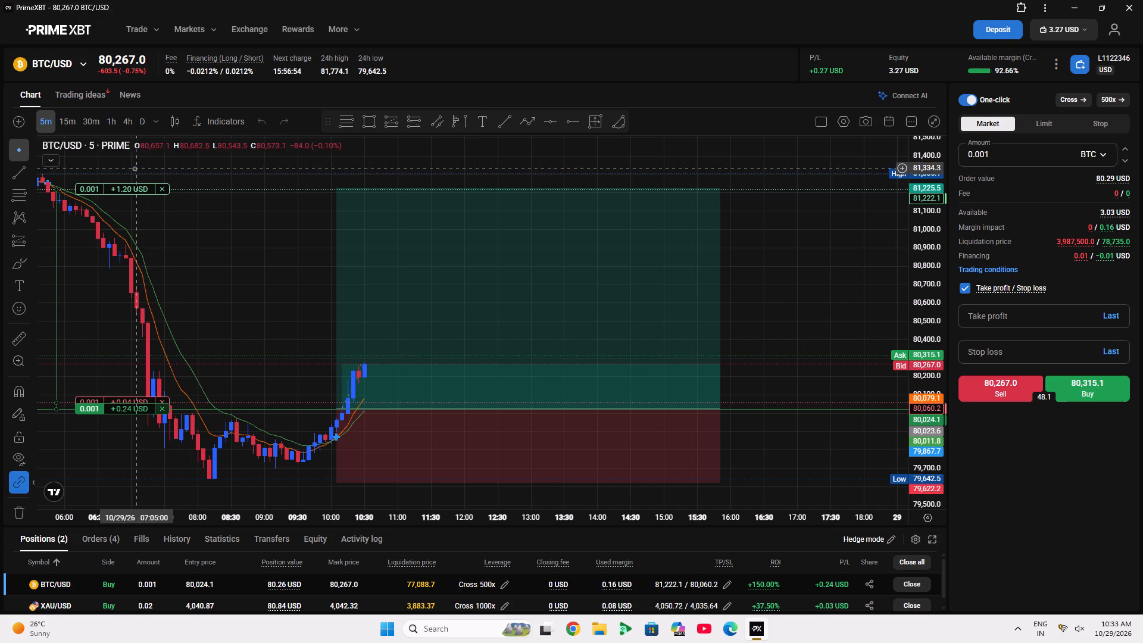
Lower the BTC/USD position's take profit order to 81,062.
left_click_drag(117, 188, 130, 224)
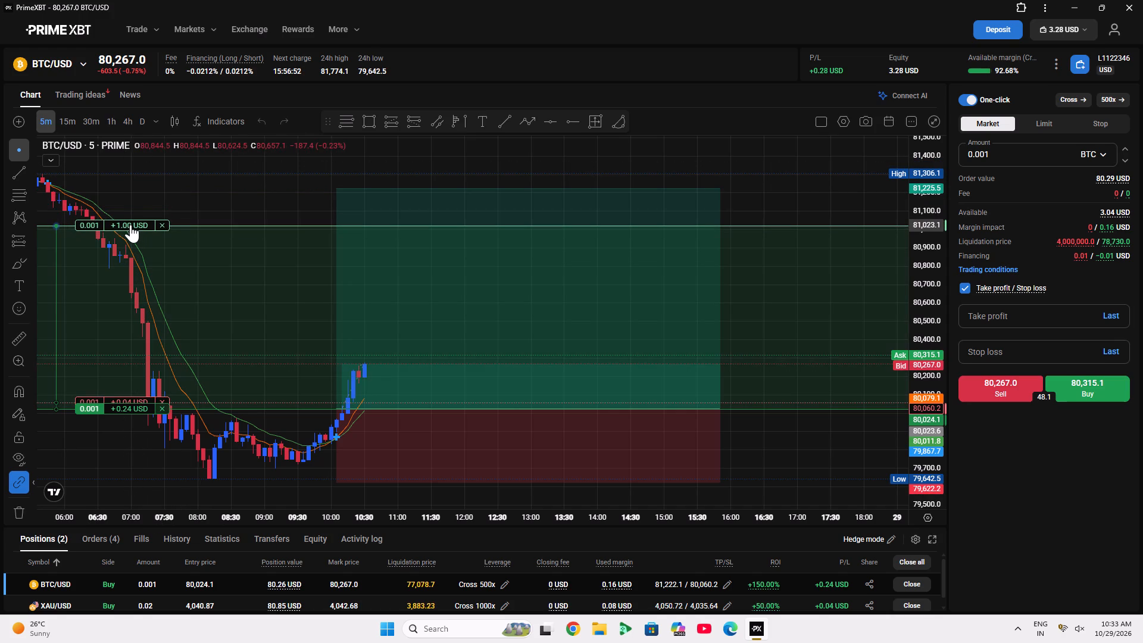
left_click_drag(130, 224, 111, 218)
Lower the target edge of the long position drawing to about 81,097.6, near the take profit order.
left_click(345, 243)
left_click_drag(339, 188, 356, 211)
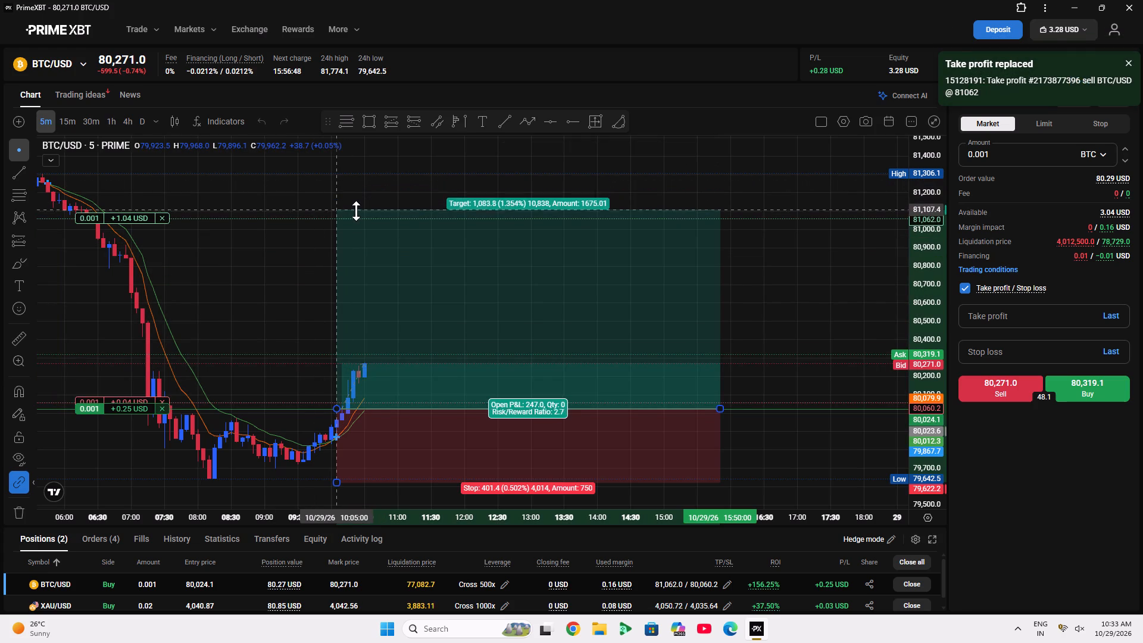
left_click_drag(356, 211, 357, 211)
left_click(254, 273)
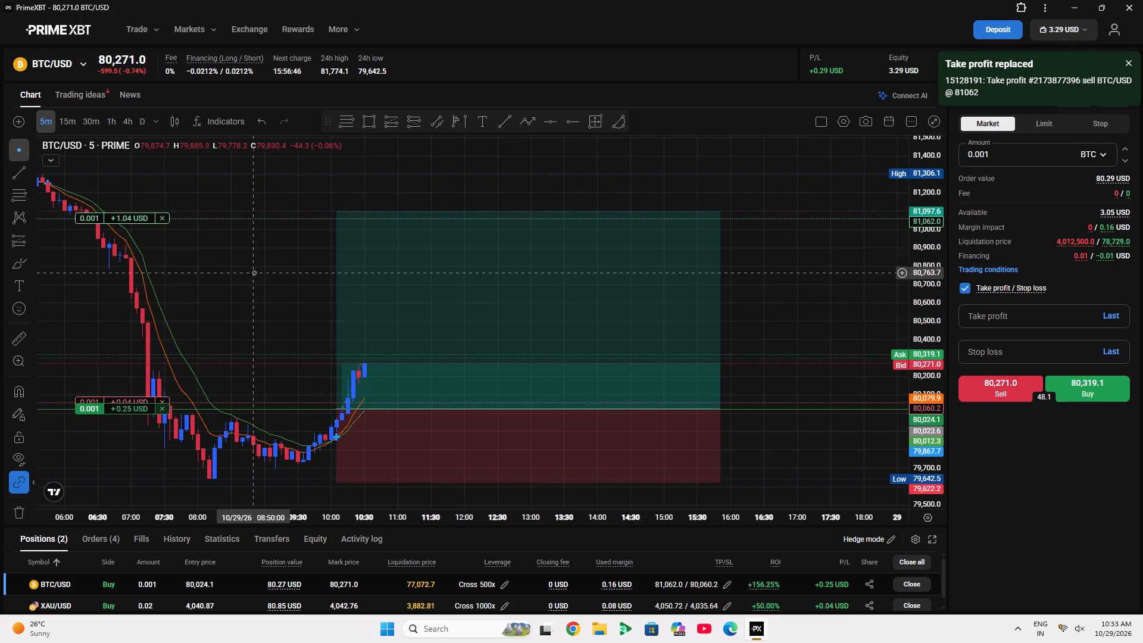
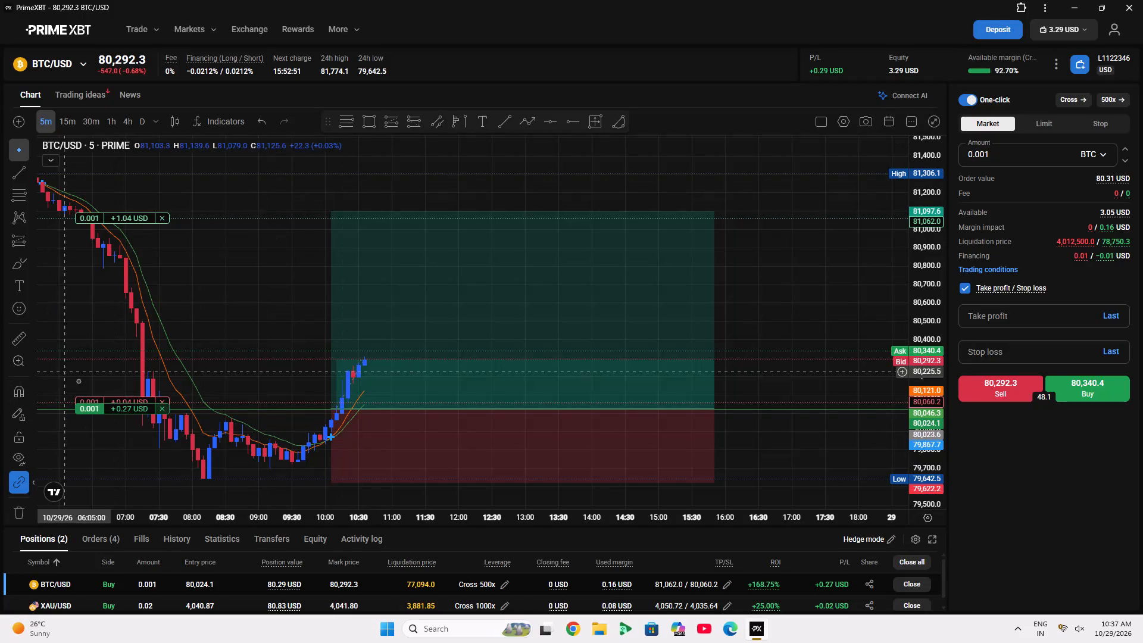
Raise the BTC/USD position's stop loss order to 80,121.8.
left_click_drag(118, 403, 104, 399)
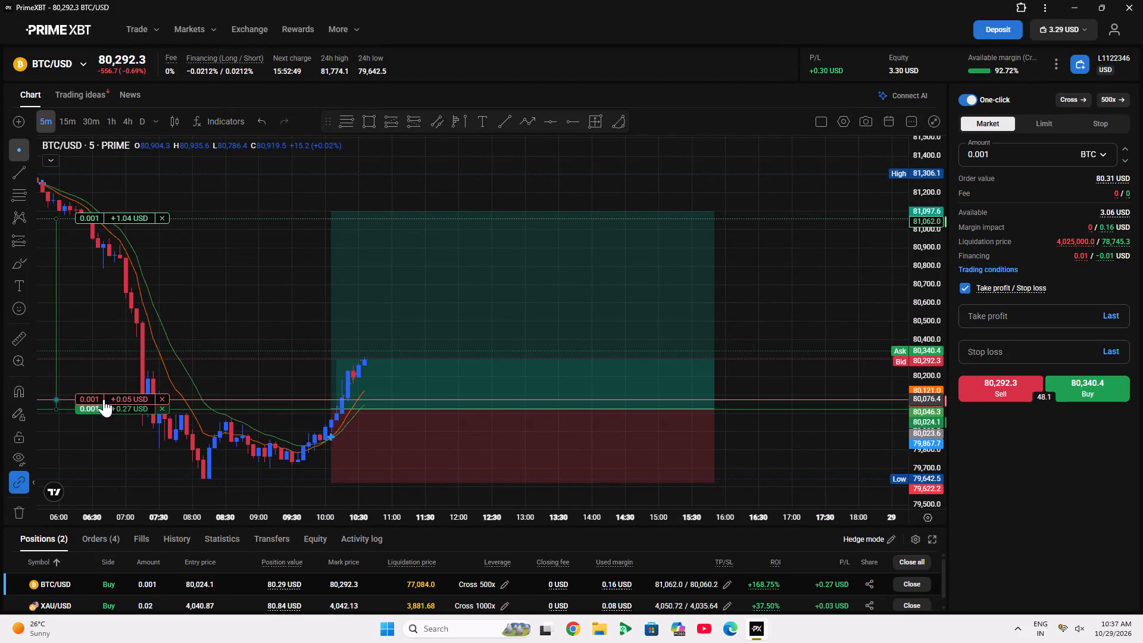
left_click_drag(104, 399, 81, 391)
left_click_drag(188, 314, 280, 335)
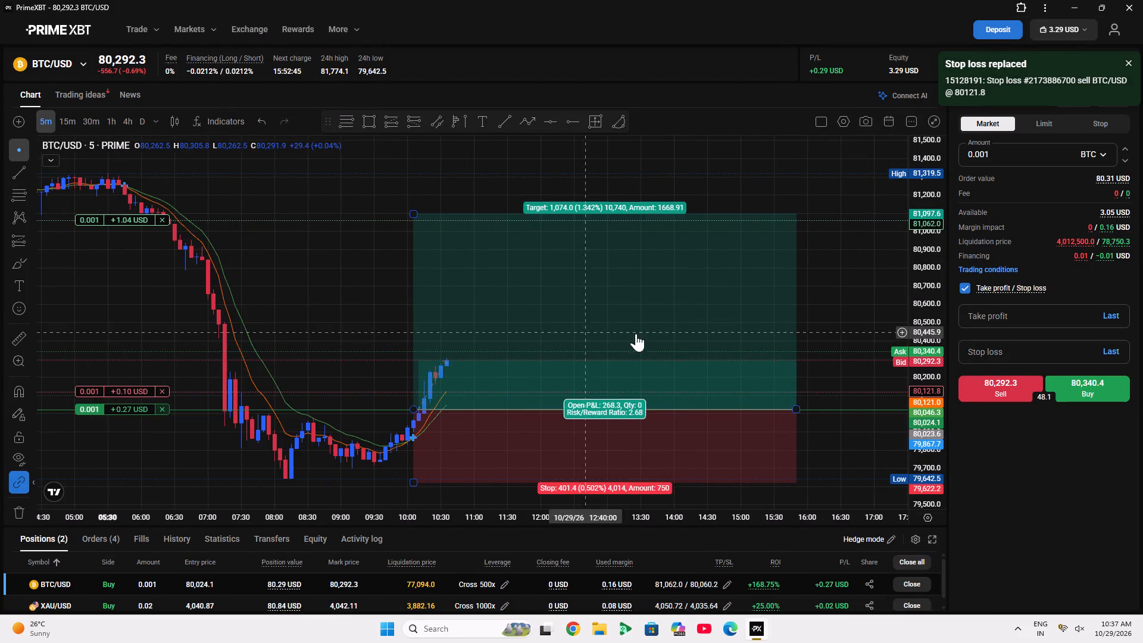
Move the BTC/USD position's stop loss order back down to 80,060.3, just above the entry price.
triple_click(938, 388)
left_click(938, 388)
left_click_drag(313, 333, 259, 321)
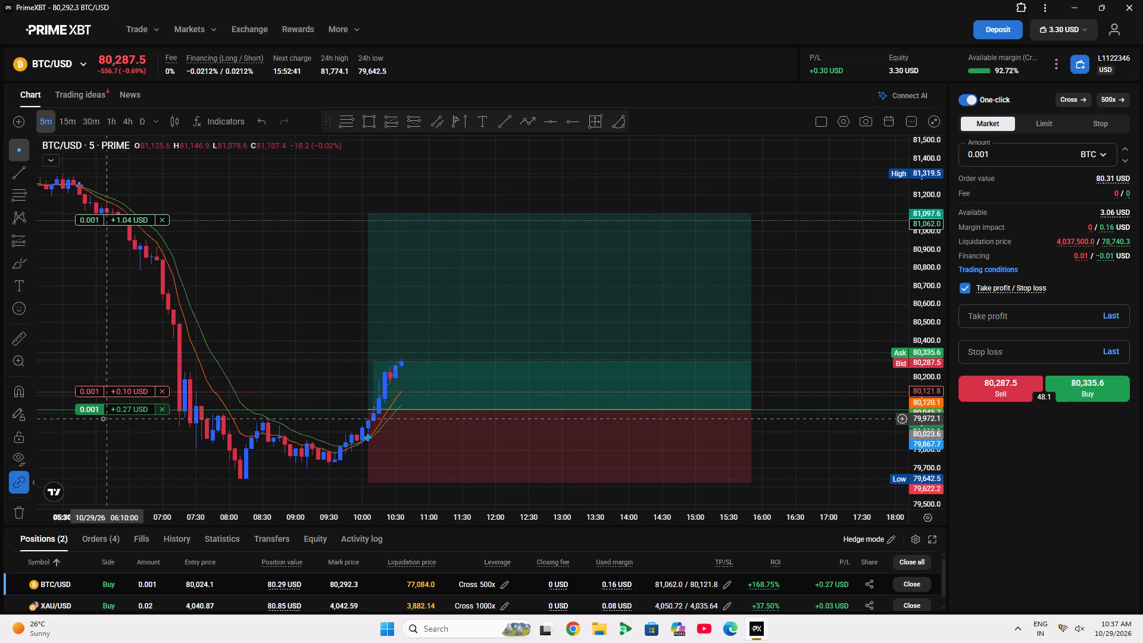
left_click(102, 387)
left_click_drag(107, 389, 115, 404)
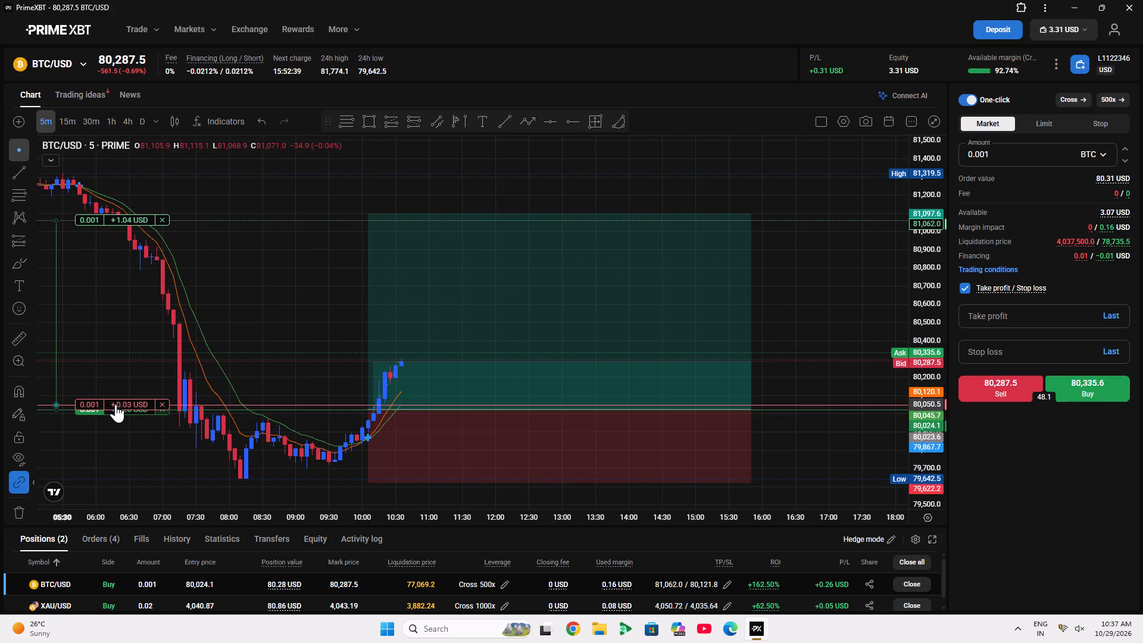
left_click_drag(115, 404, 110, 402)
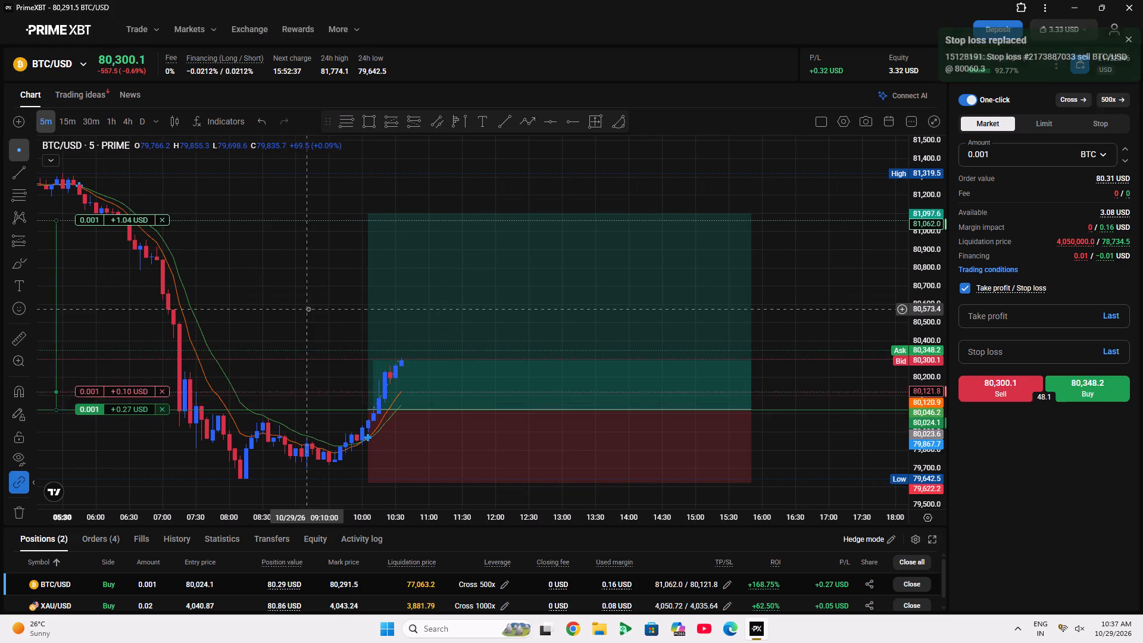
Examine the recent BTC/USD price action against the open position's entry, stop loss and take profit levels.
left_click_drag(308, 309, 263, 301)
left_click_drag(263, 301, 145, 277)
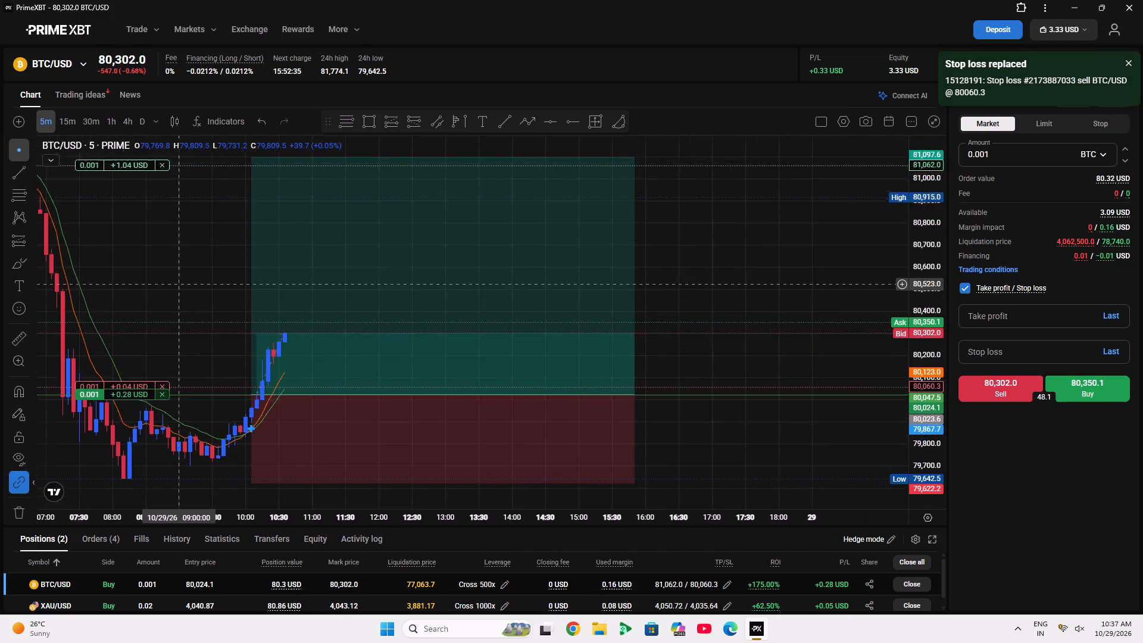
left_click_drag(145, 277, 208, 293)
left_click_drag(902, 418, 902, 408)
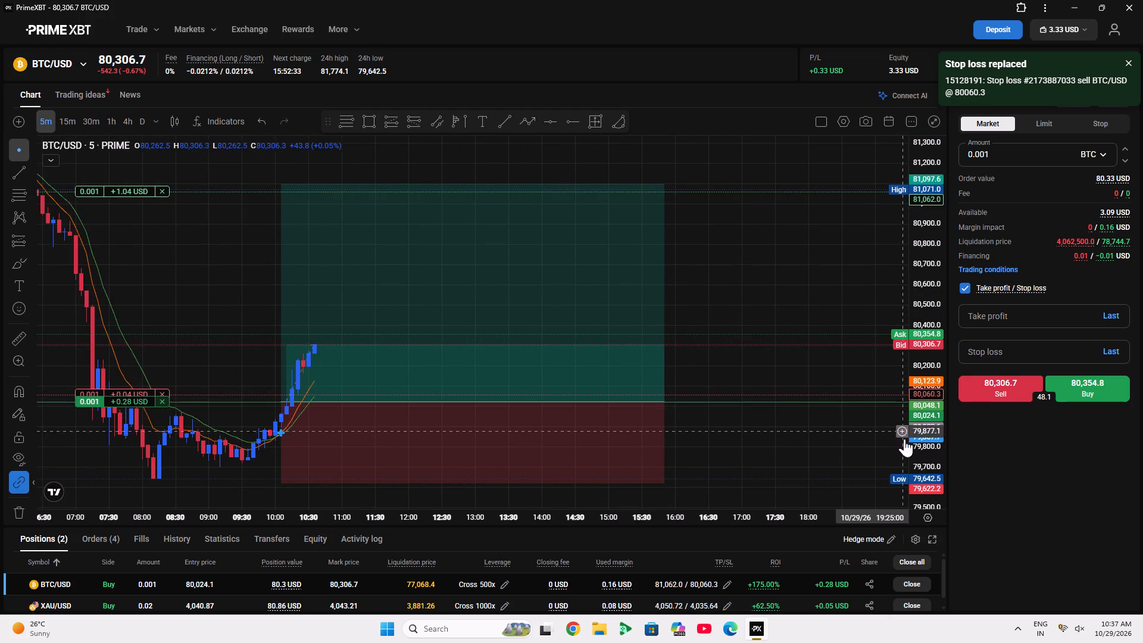
left_click_drag(924, 447, 924, 429)
left_click_drag(782, 319, 752, 316)
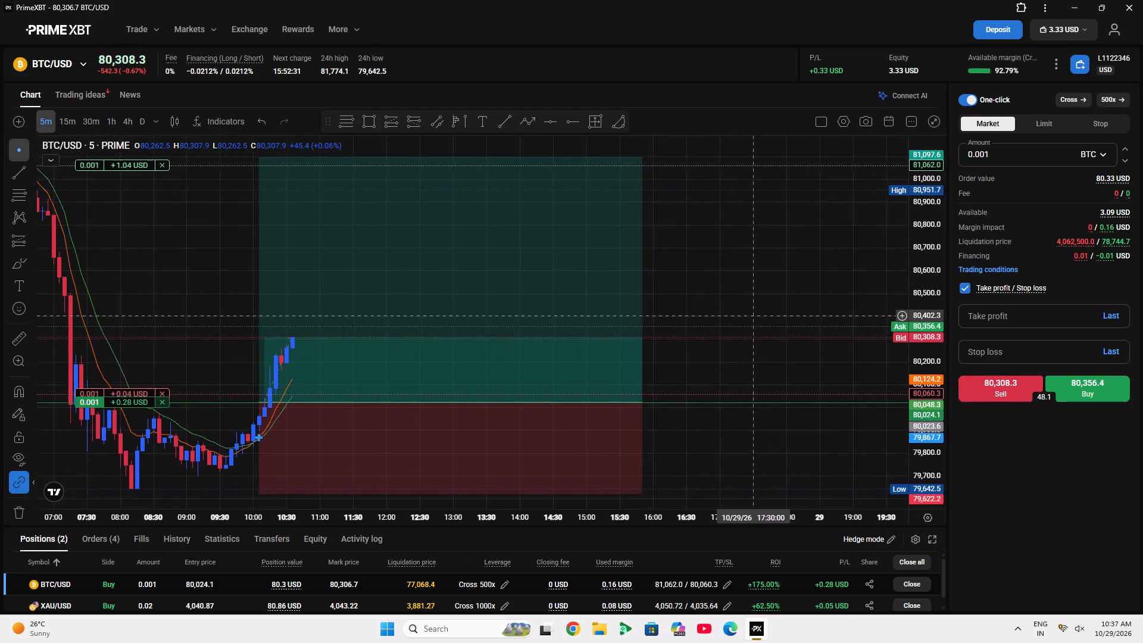
left_click_drag(752, 316, 754, 317)
scroll(754, 317, "down", 3)
scroll(754, 317, "up", 2)
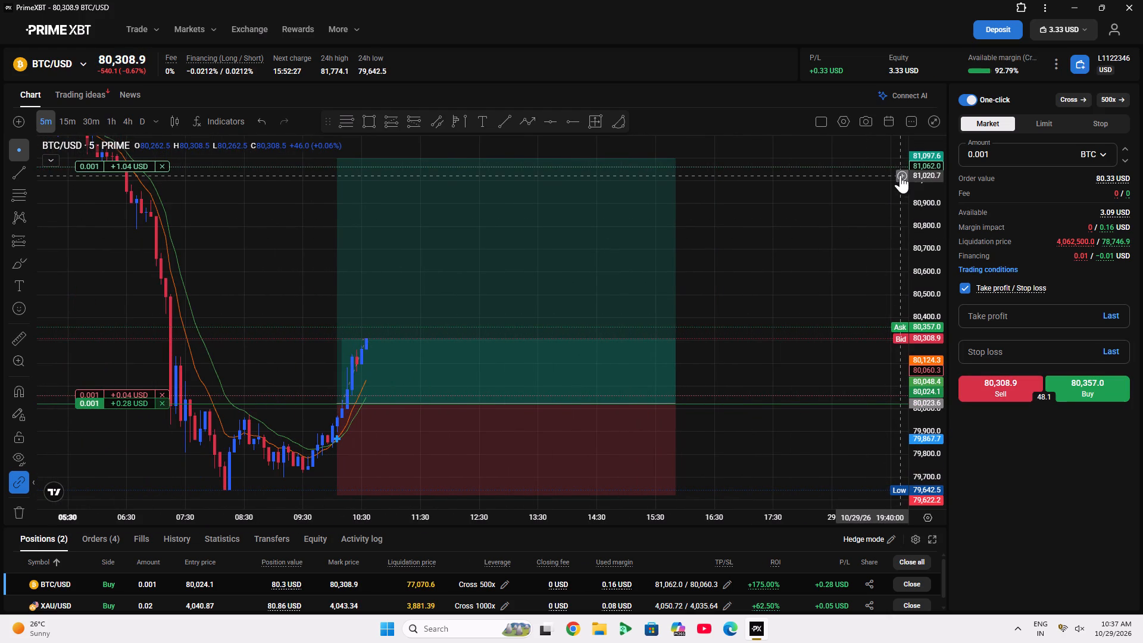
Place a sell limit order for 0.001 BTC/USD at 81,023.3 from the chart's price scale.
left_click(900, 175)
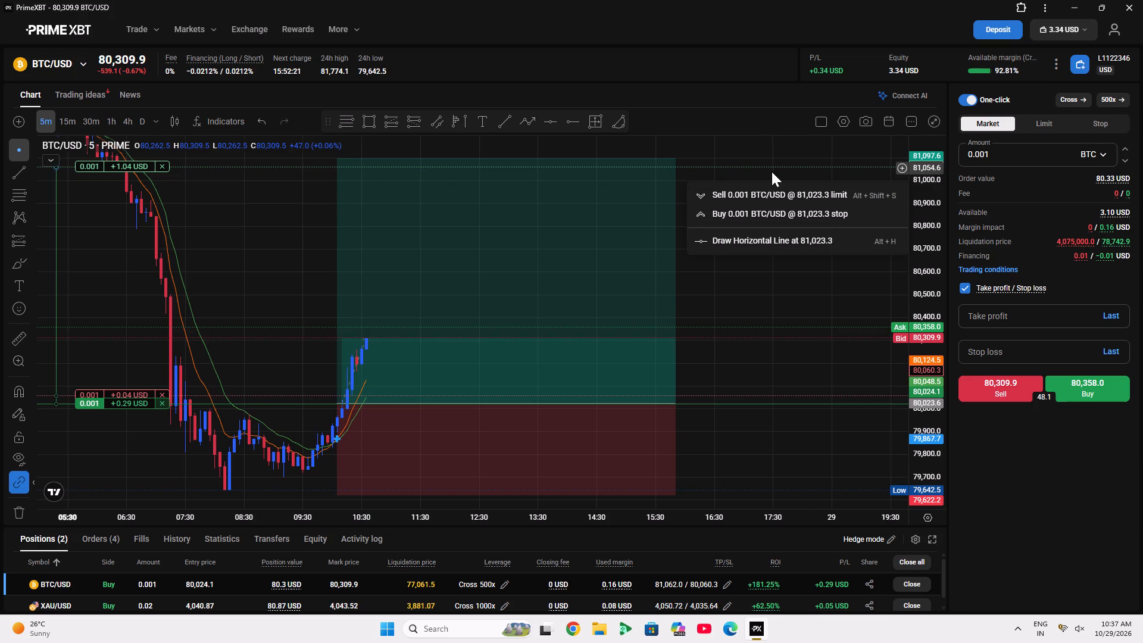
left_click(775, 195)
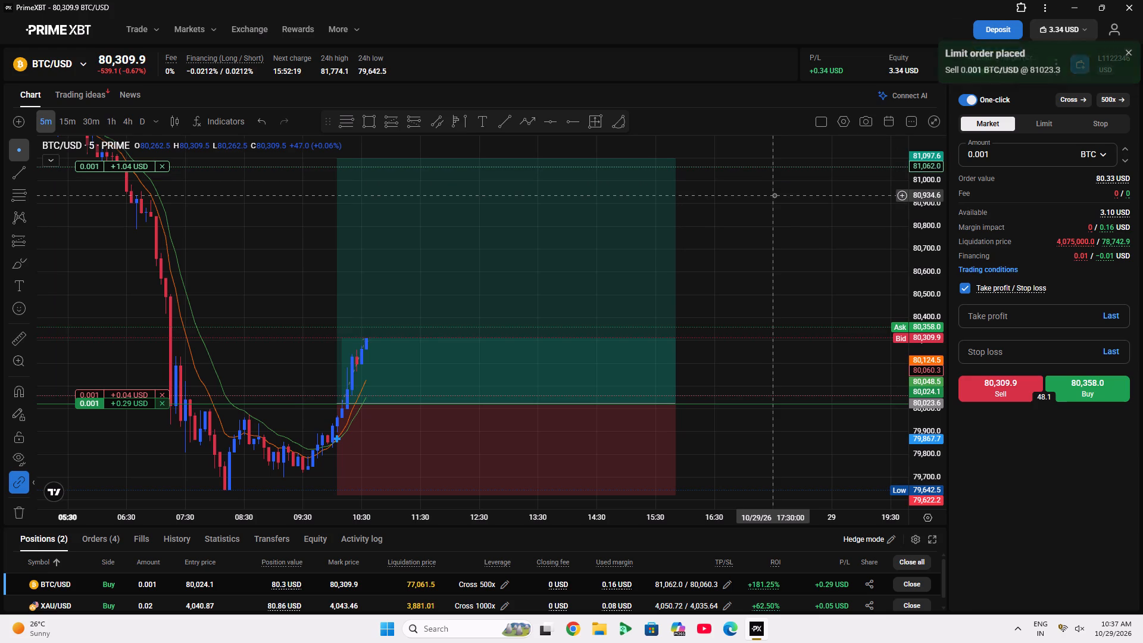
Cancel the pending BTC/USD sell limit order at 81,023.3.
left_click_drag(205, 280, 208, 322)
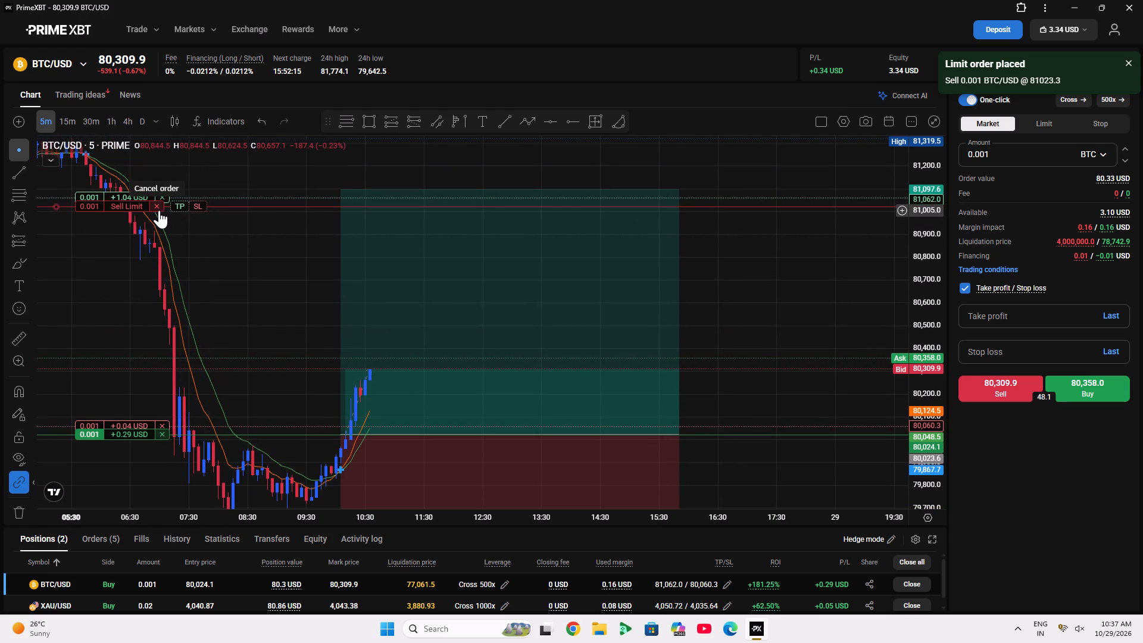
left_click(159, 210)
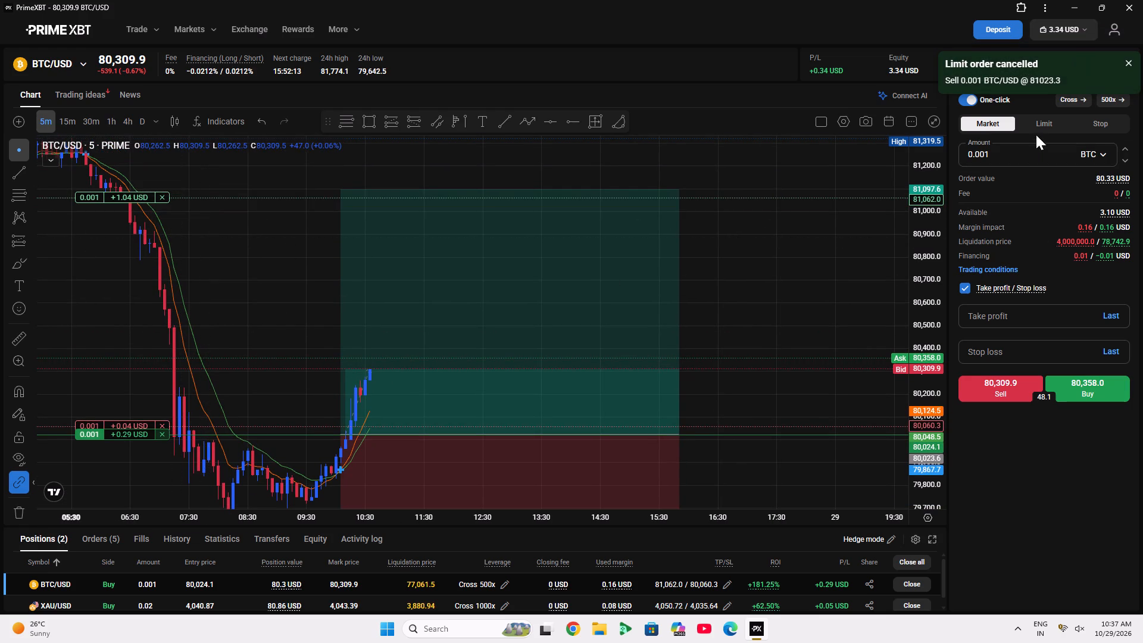
Switch the order form to the Stop order type.
left_click(1042, 117)
left_click(1121, 119)
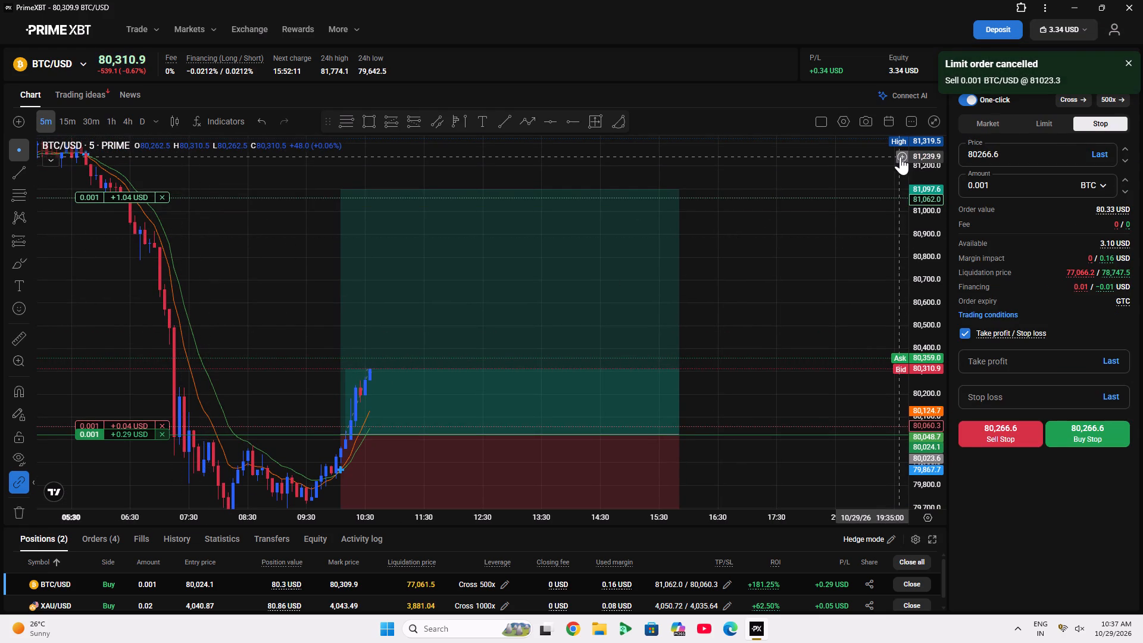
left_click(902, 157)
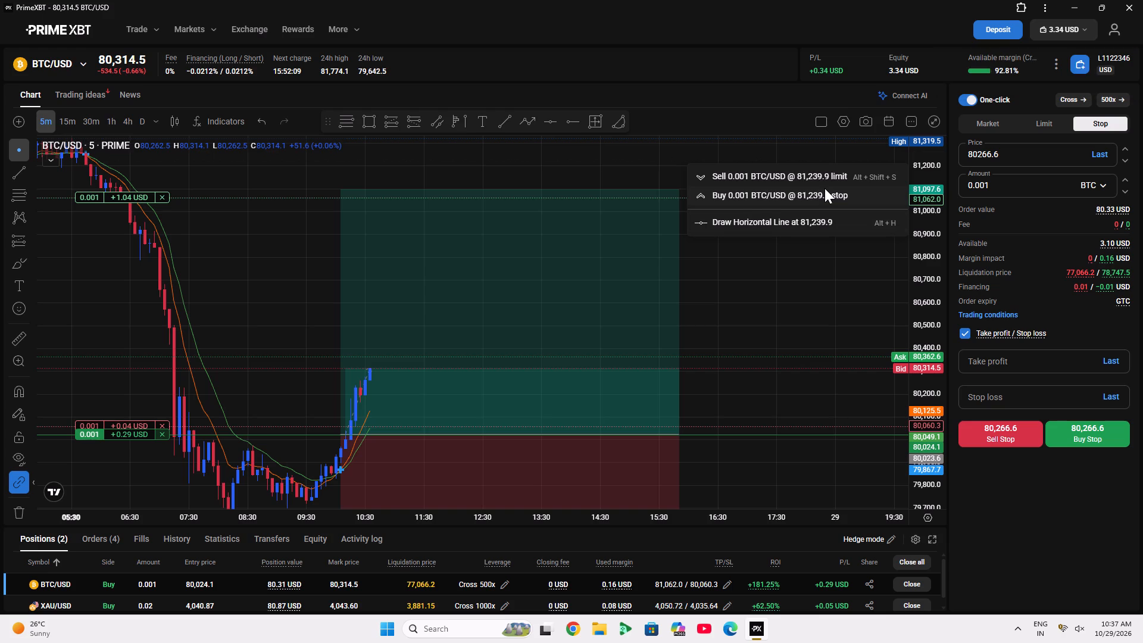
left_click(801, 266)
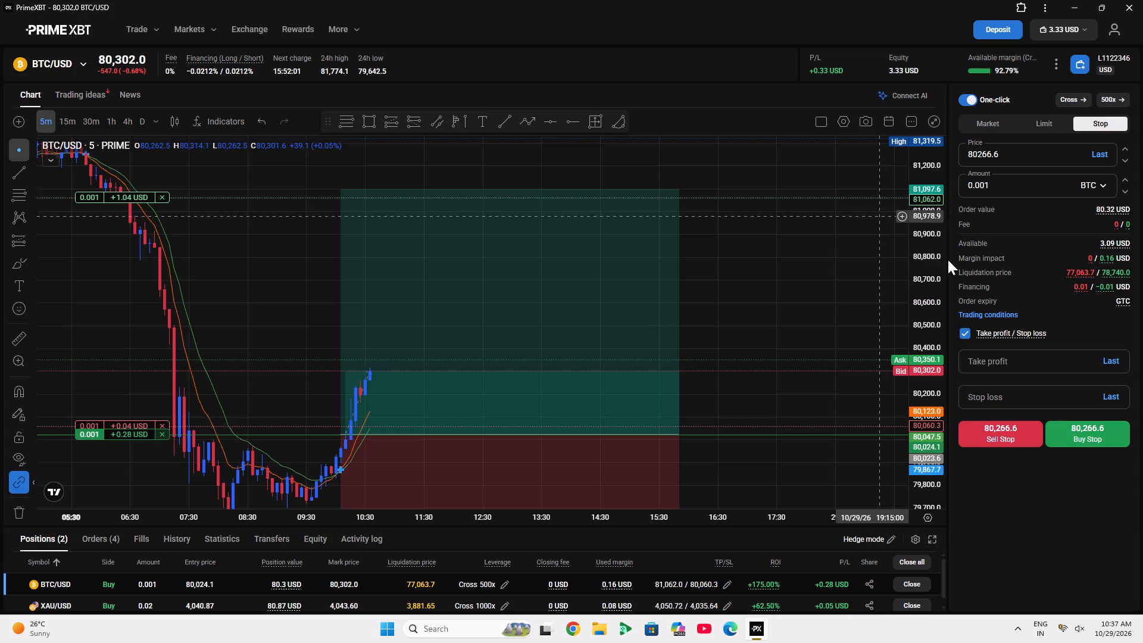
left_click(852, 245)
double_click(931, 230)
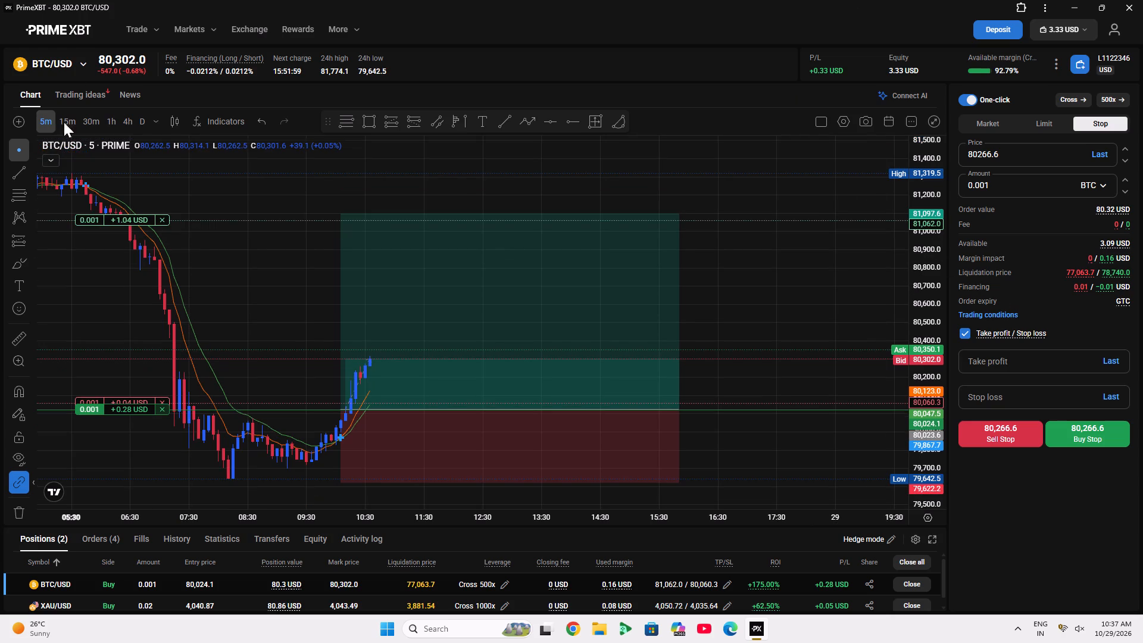
Switch the chart to XAU/USD from the favorite symbols.
left_click(76, 52)
left_click(74, 63)
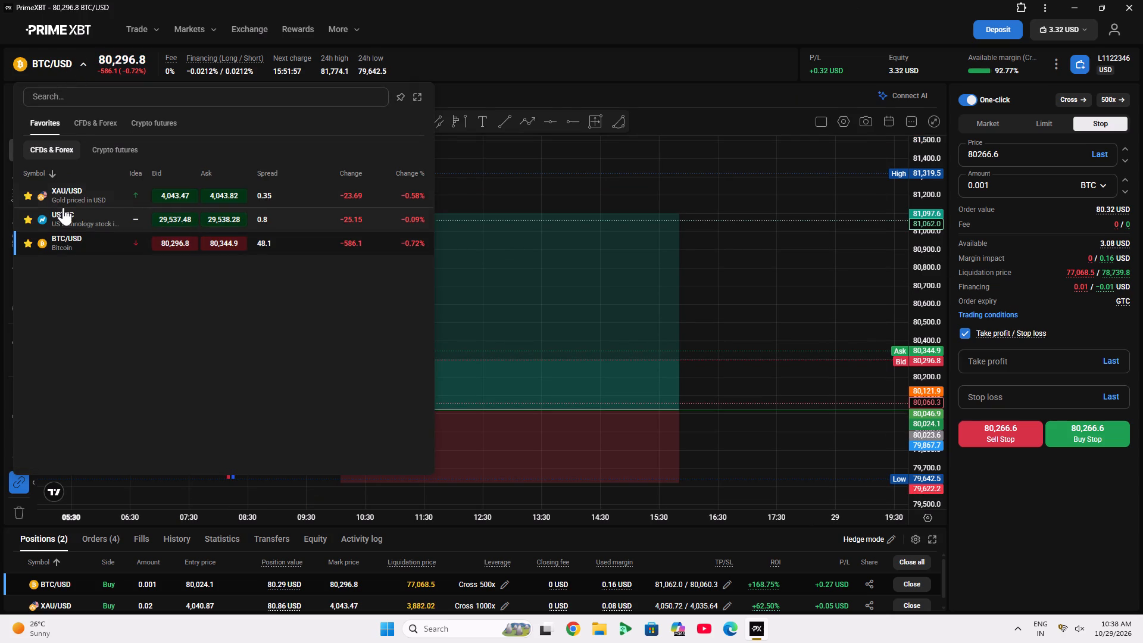
left_click(69, 197)
scroll(390, 0, "down", 9)
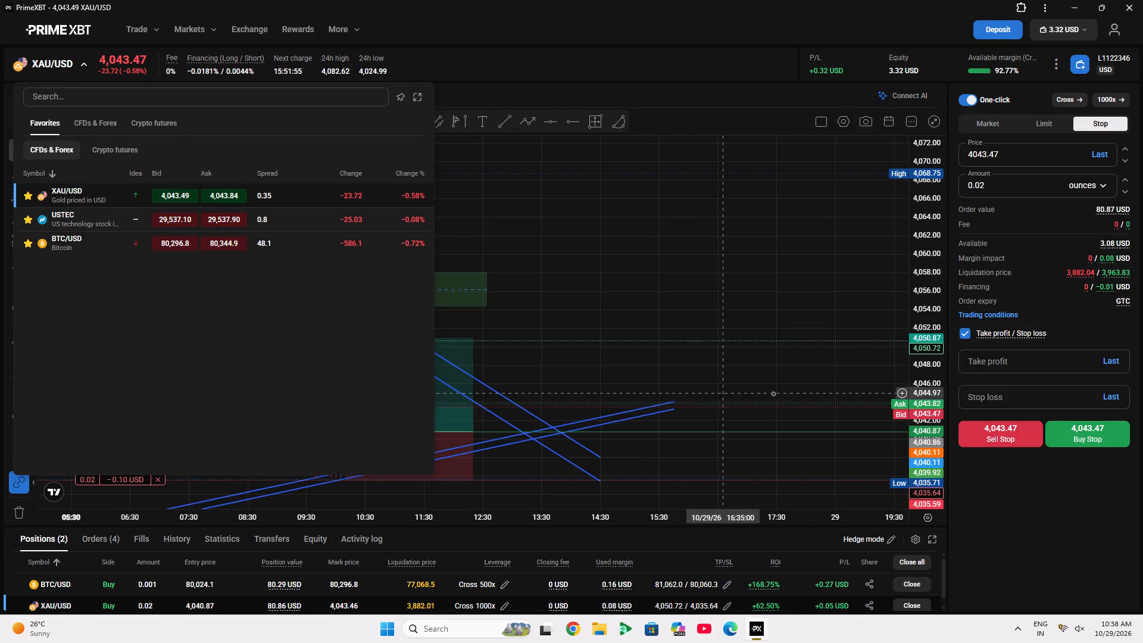
left_click_drag(675, 284, 759, 283)
Raise the XAU/USD position's stop loss order to 4,036.73, keeping it below the entry price.
left_click_drag(623, 379, 501, 331)
scroll(510, 355, "up", 4)
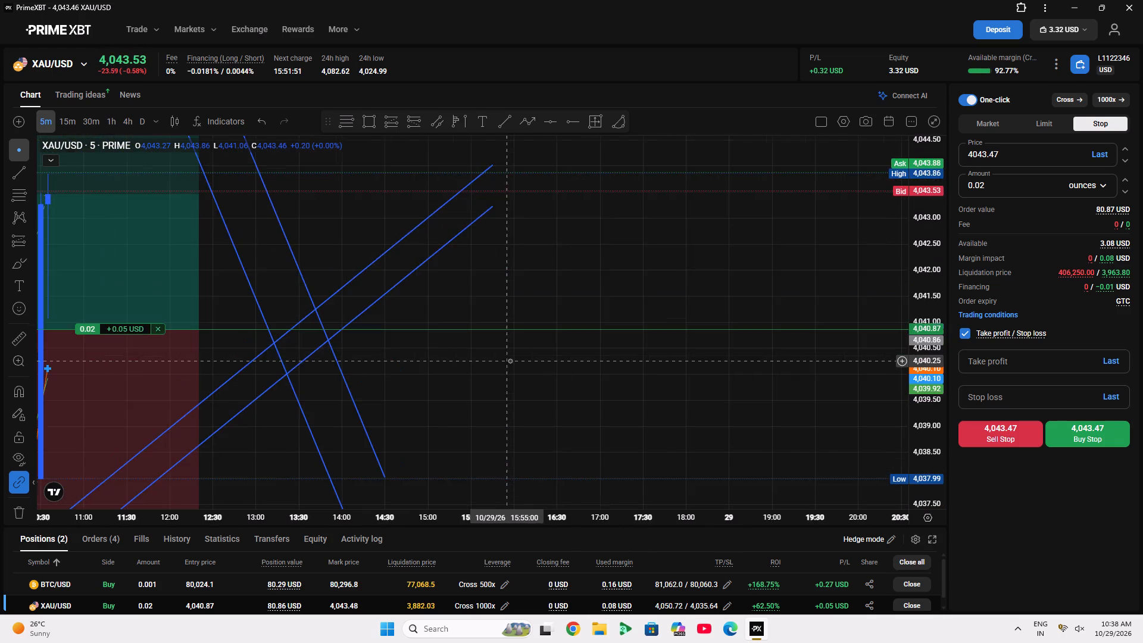
left_click_drag(499, 363, 897, 397)
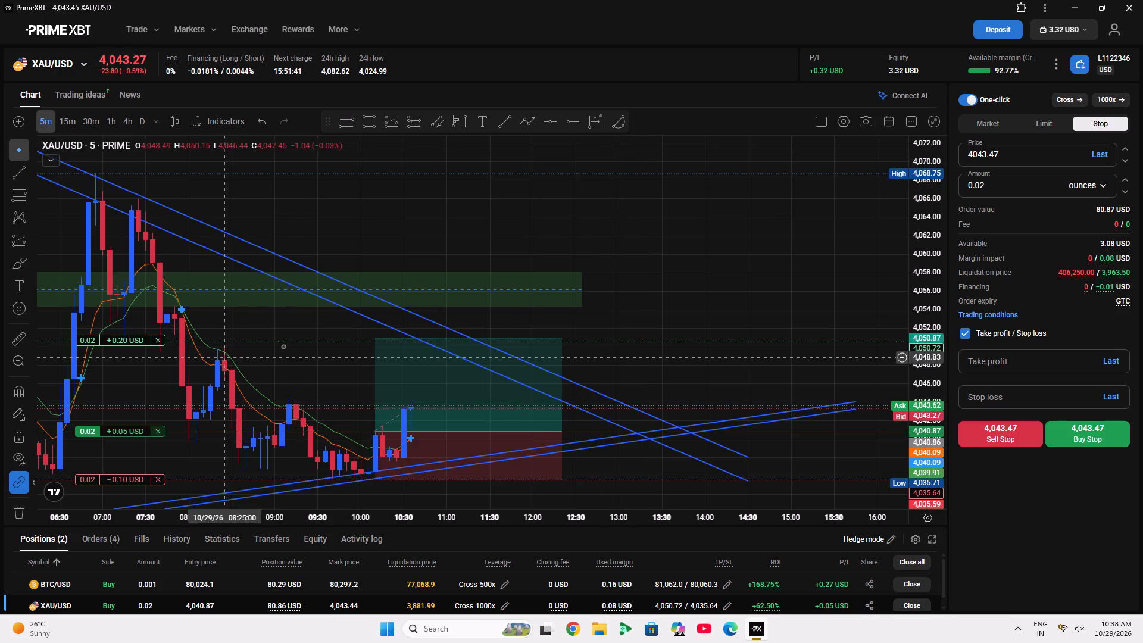
left_click_drag(133, 475, 119, 424)
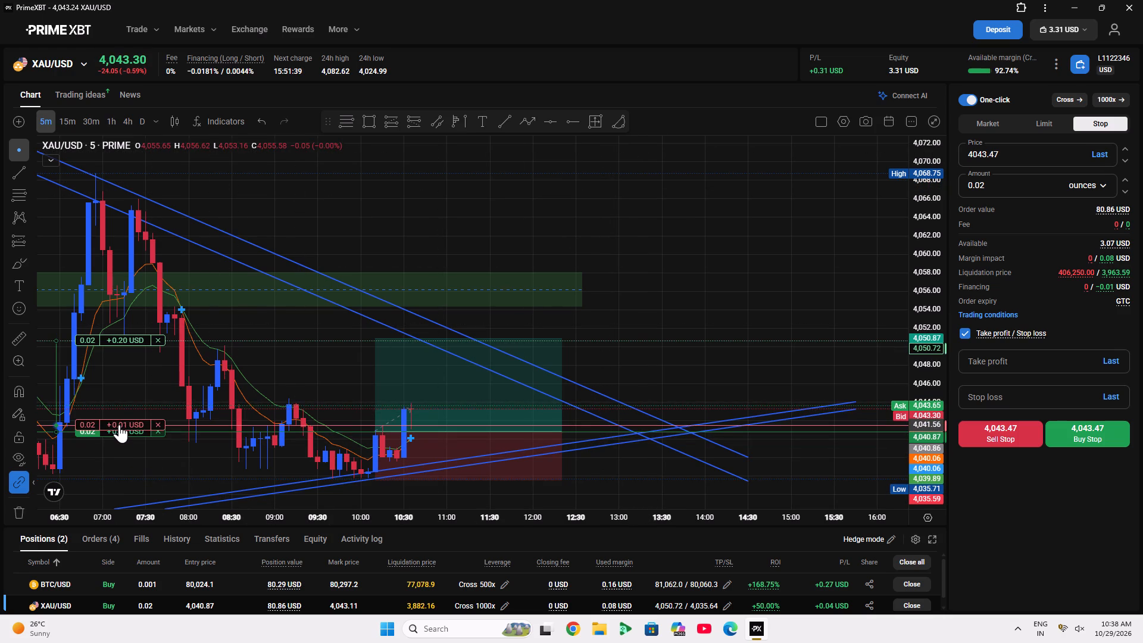
left_click_drag(119, 424, 125, 462)
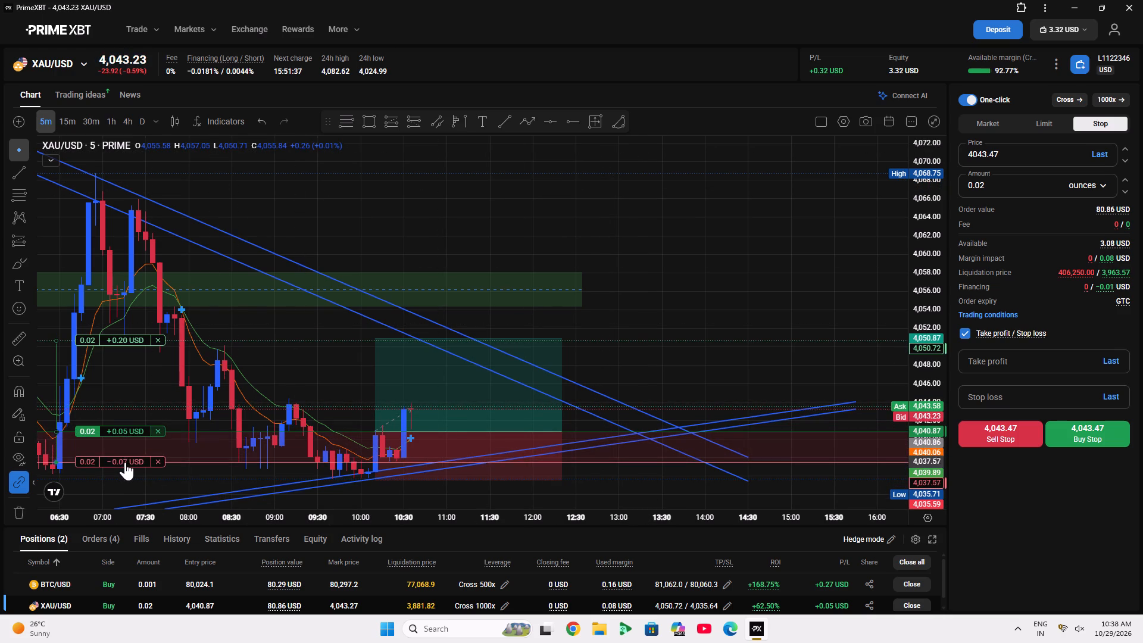
left_click_drag(125, 462, 149, 473)
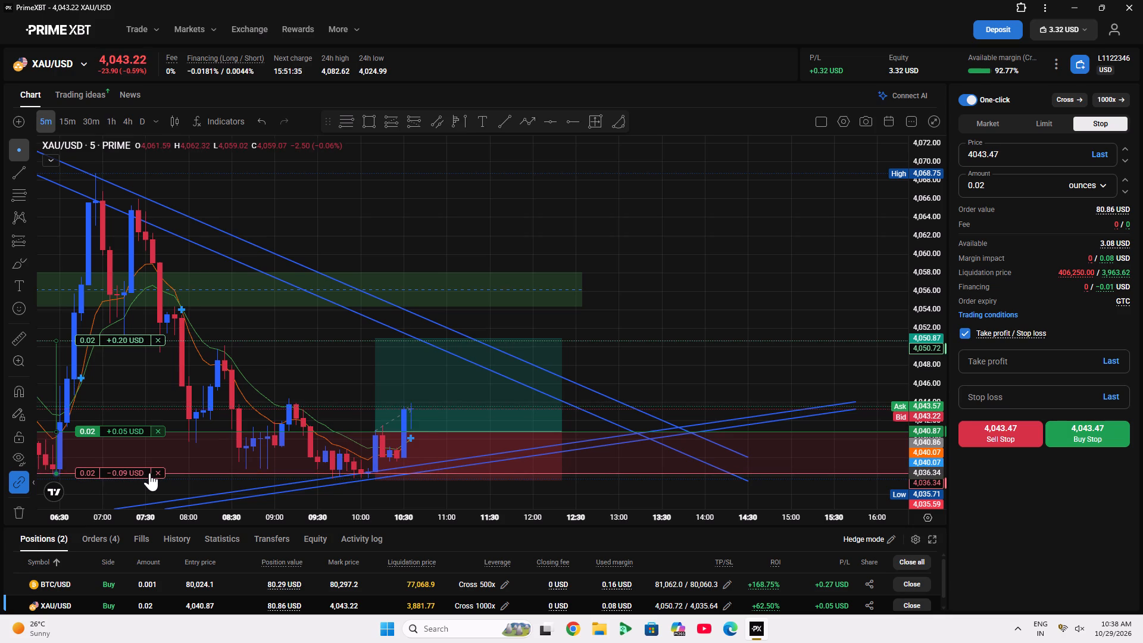
left_click_drag(149, 473, 146, 469)
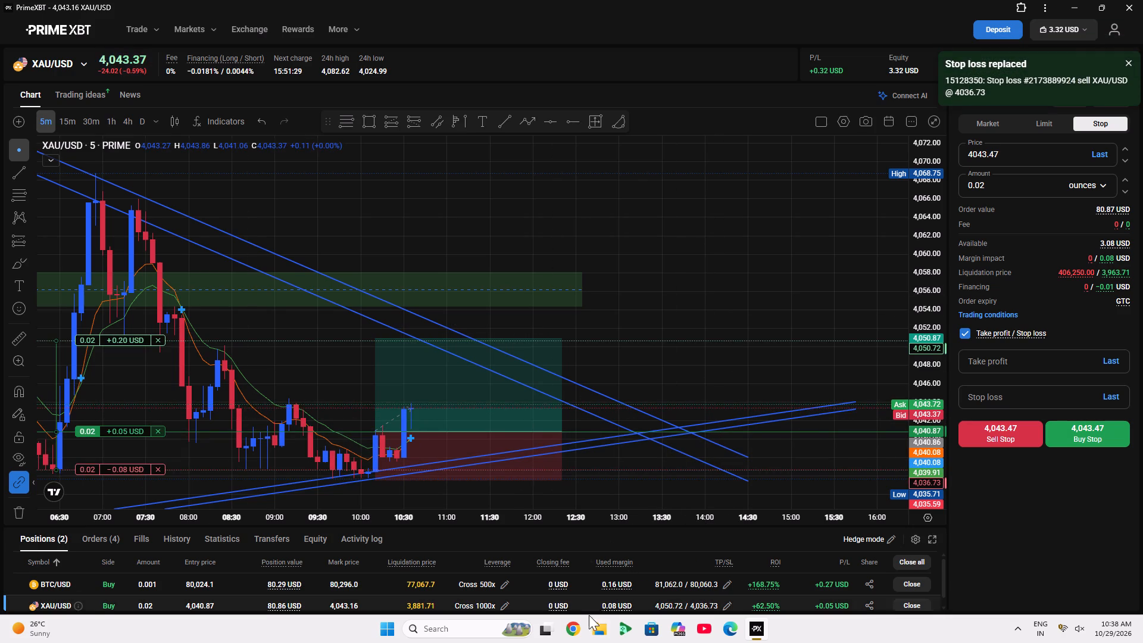
Close the PrimeXBT window.
left_click_drag(645, 233, 695, 242)
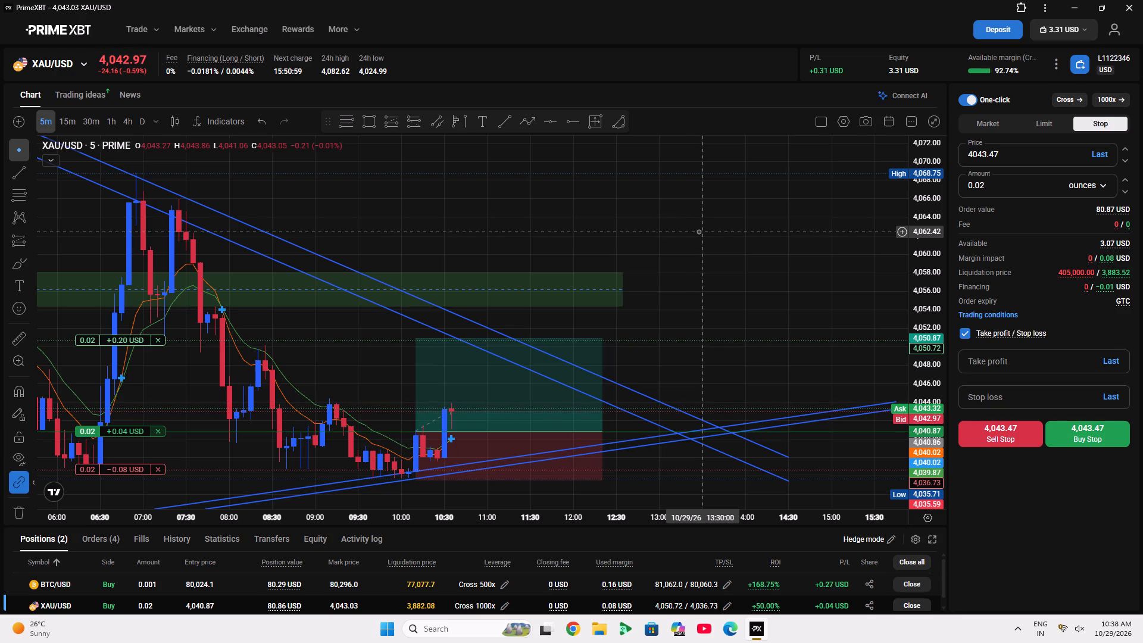
left_click(1142, 0)
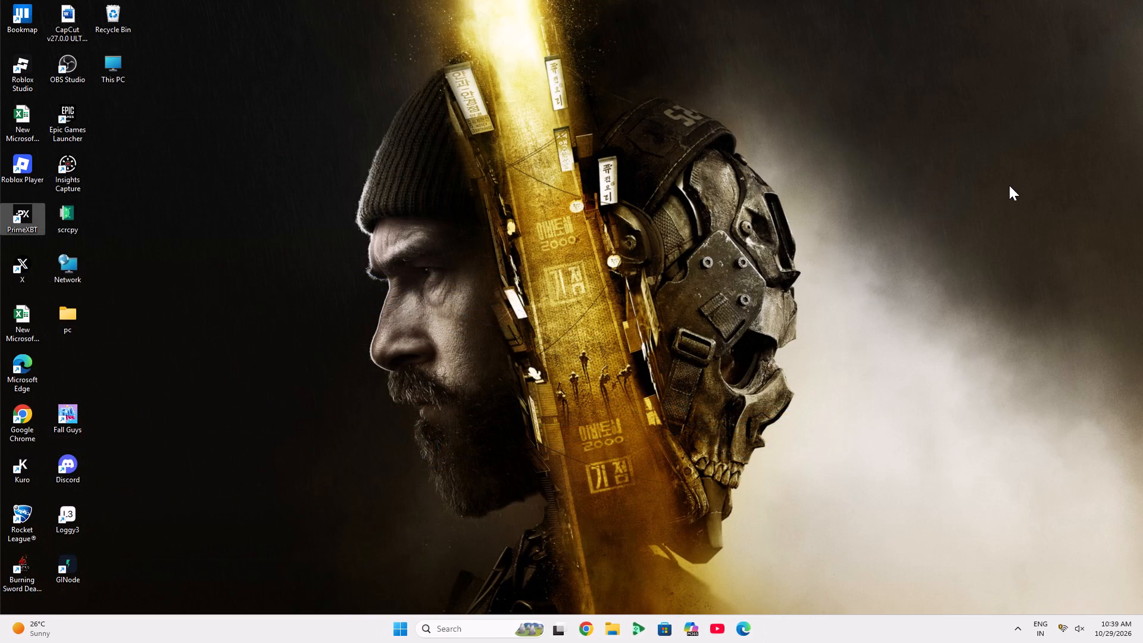
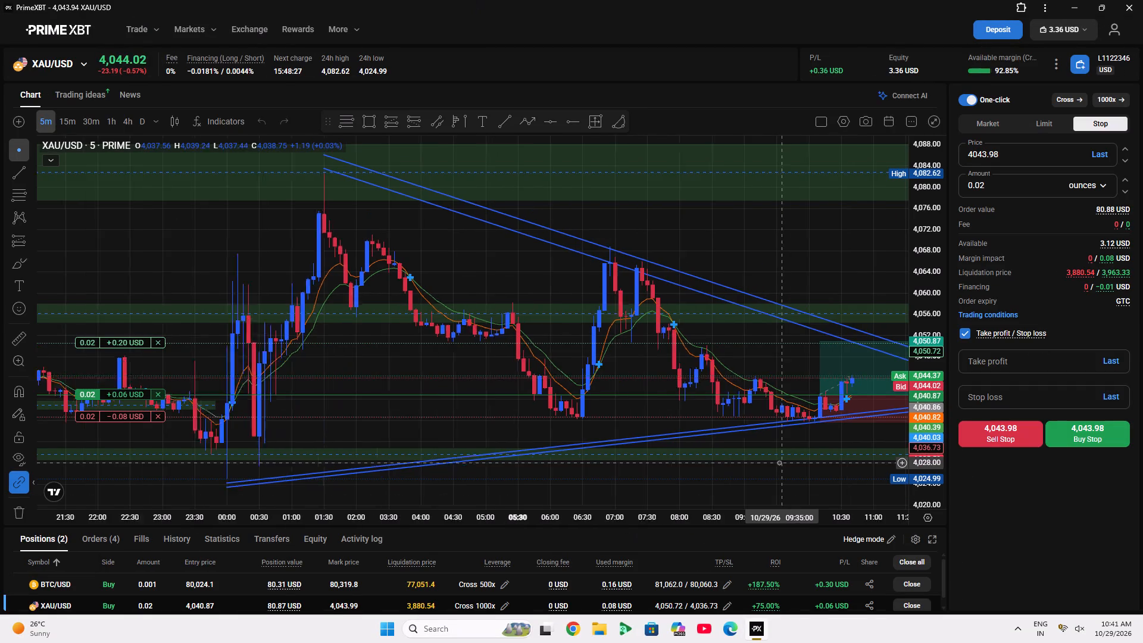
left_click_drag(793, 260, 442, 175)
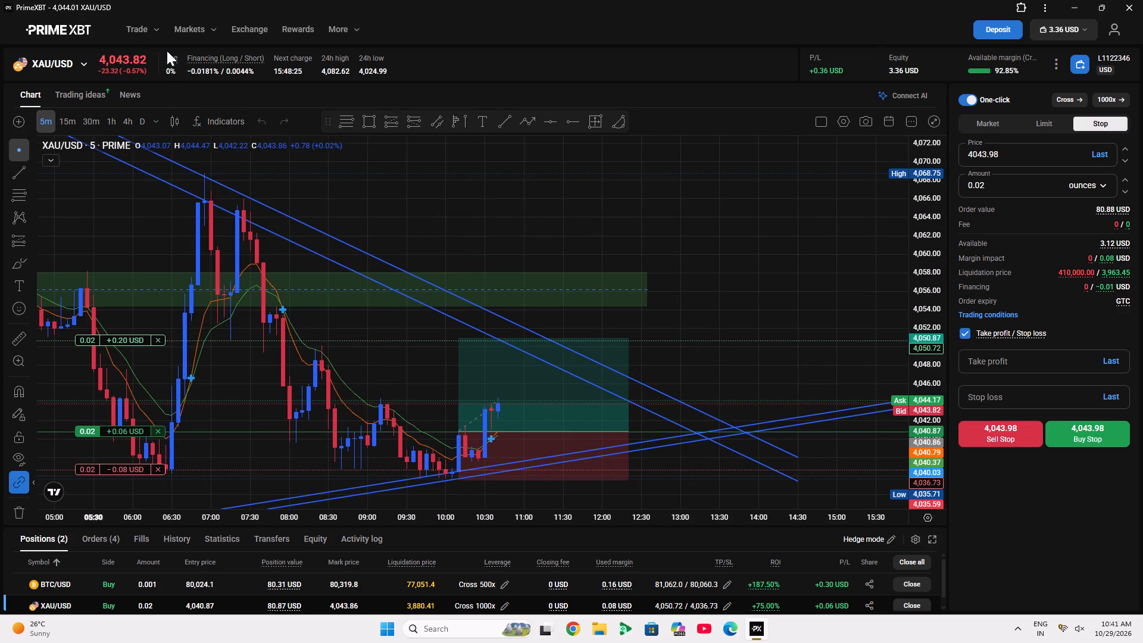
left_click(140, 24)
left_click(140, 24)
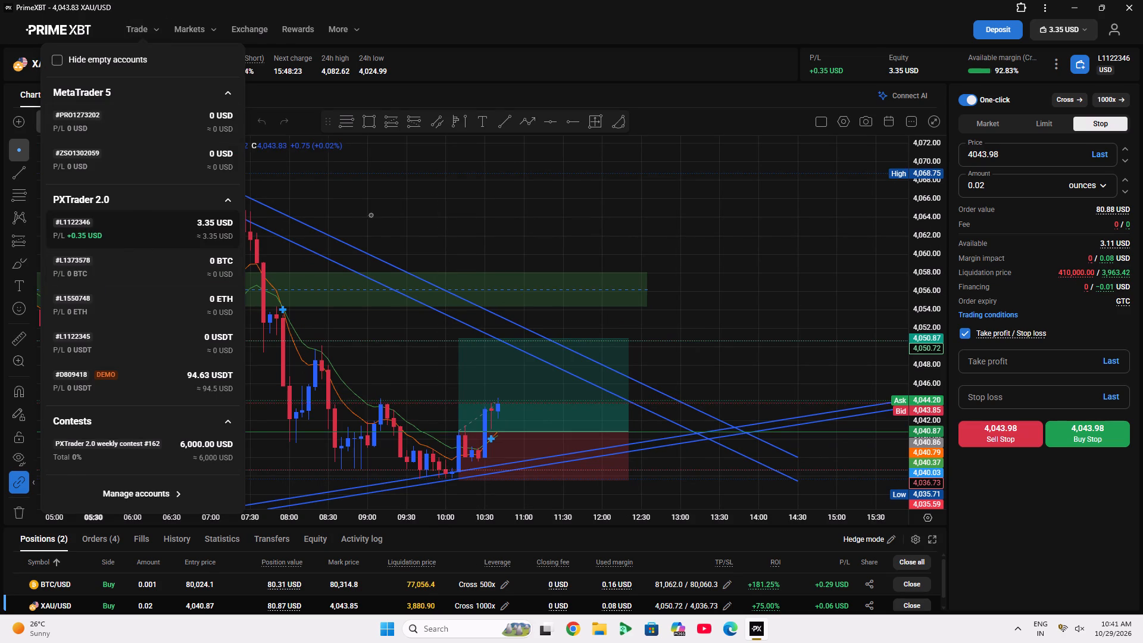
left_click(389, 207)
Switch the chart to USTEC from the favorite symbols and examine its 5-minute price action against the green zone and projected path.
left_click(70, 64)
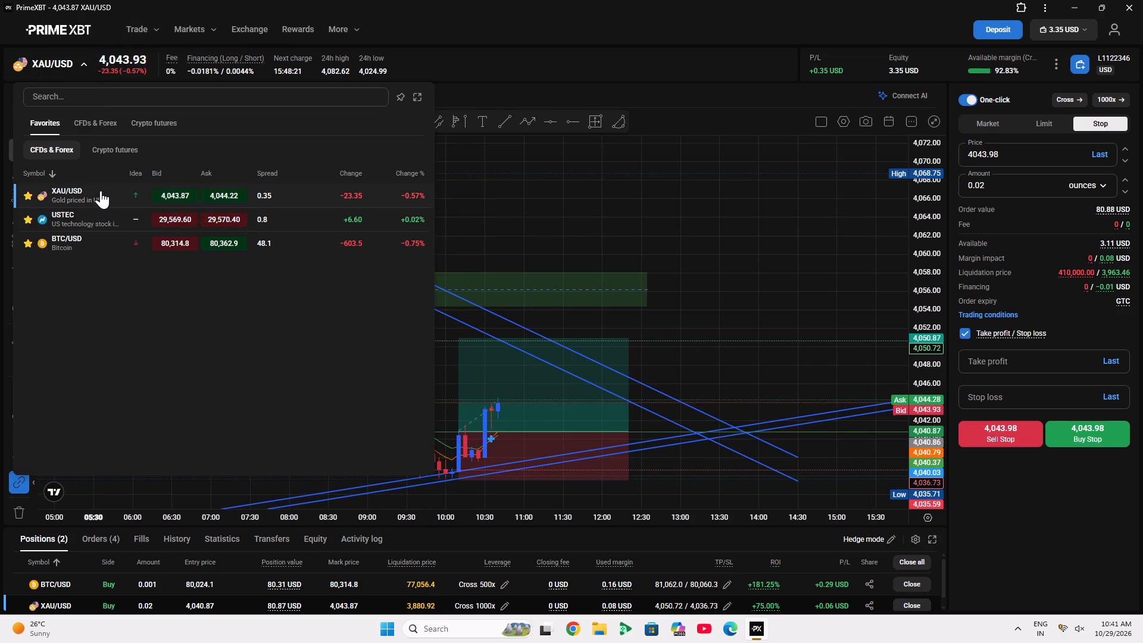
left_click(86, 229)
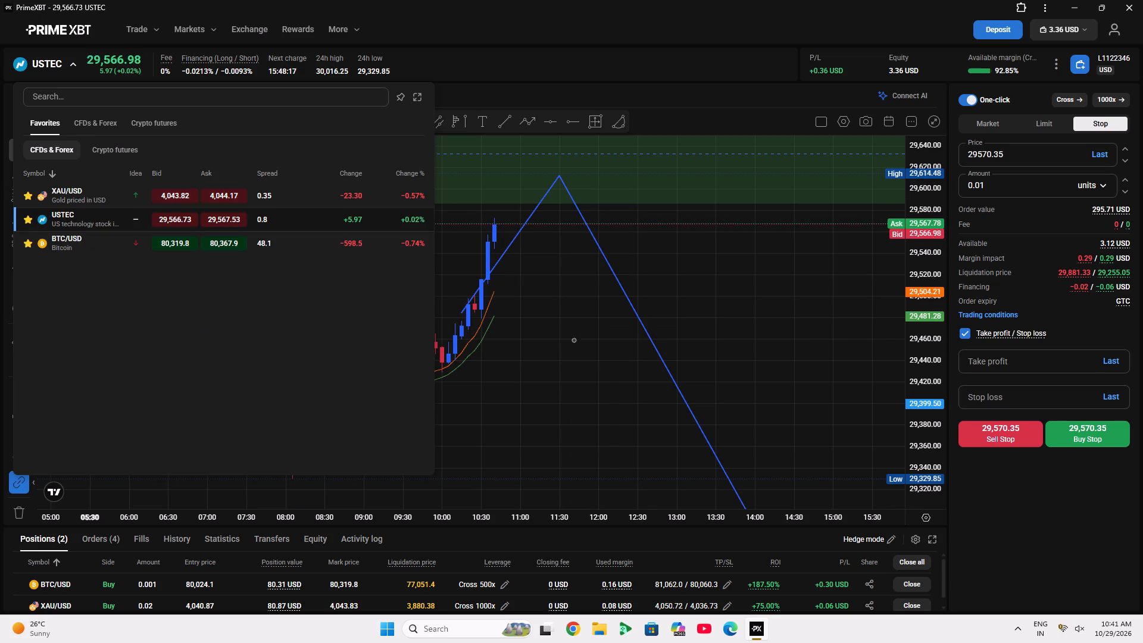
left_click(608, 347)
scroll(608, 347, "down", 4)
scroll(738, 456, "up", 5)
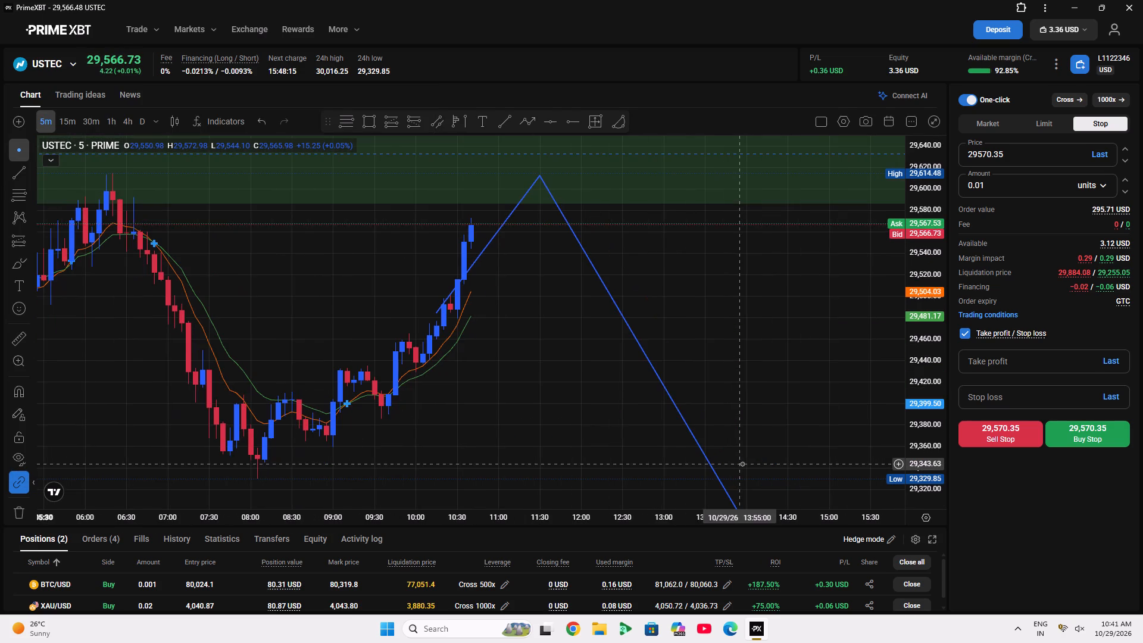
left_click_drag(542, 374, 655, 395)
scroll(669, 397, "down", 4)
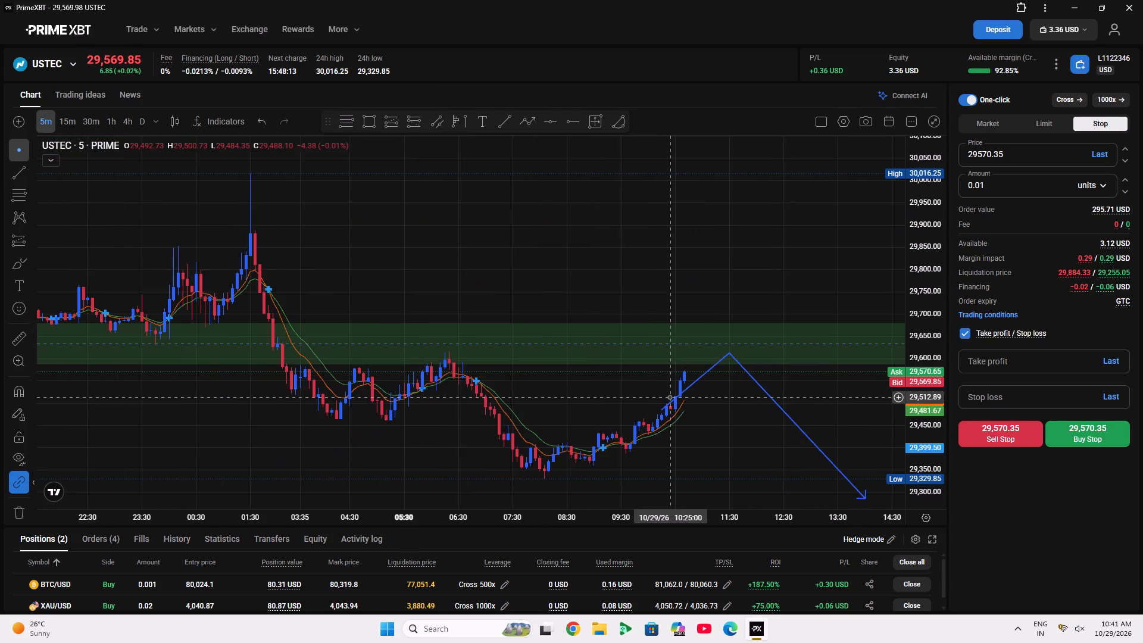
left_click_drag(671, 397, 343, 331)
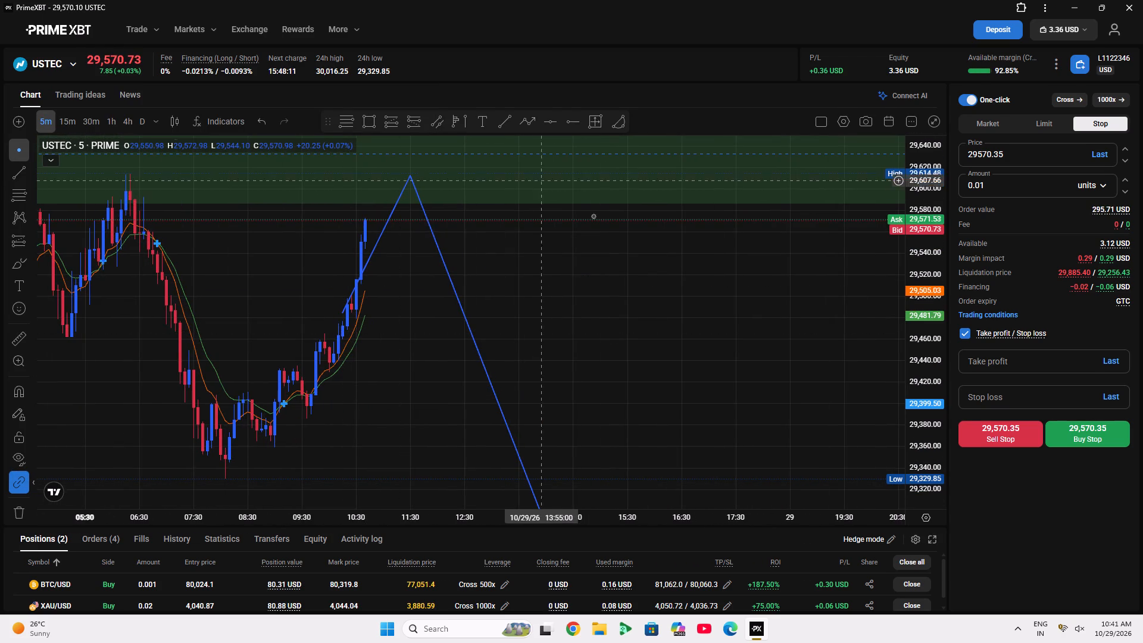
left_click_drag(558, 279, 738, 316)
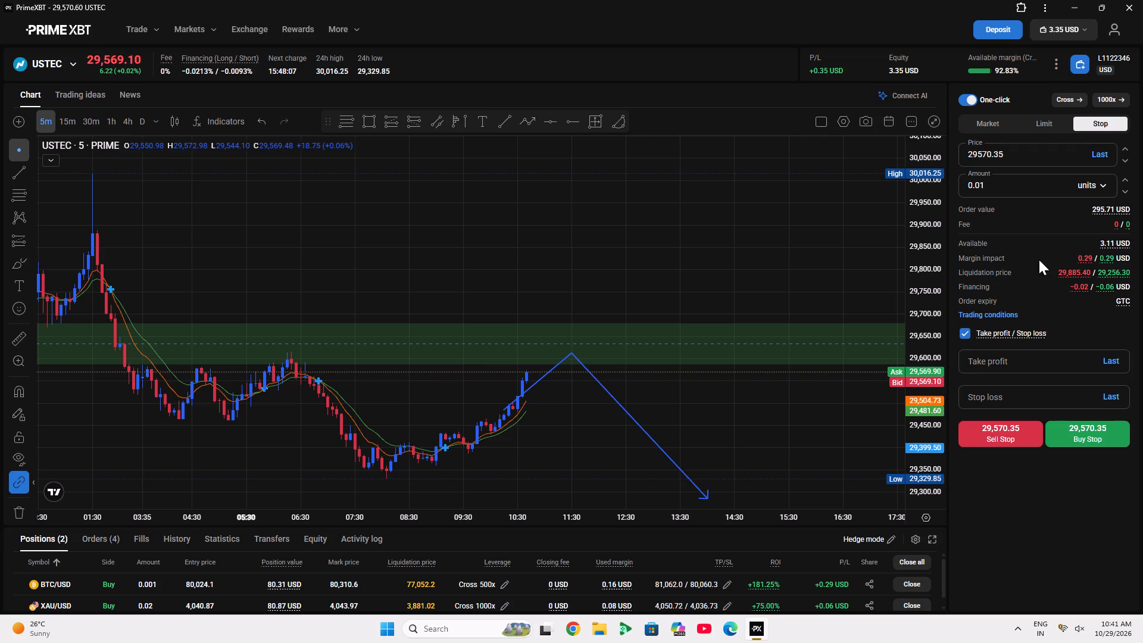
Switch the USTEC order form to the Market order type.
left_click(978, 124)
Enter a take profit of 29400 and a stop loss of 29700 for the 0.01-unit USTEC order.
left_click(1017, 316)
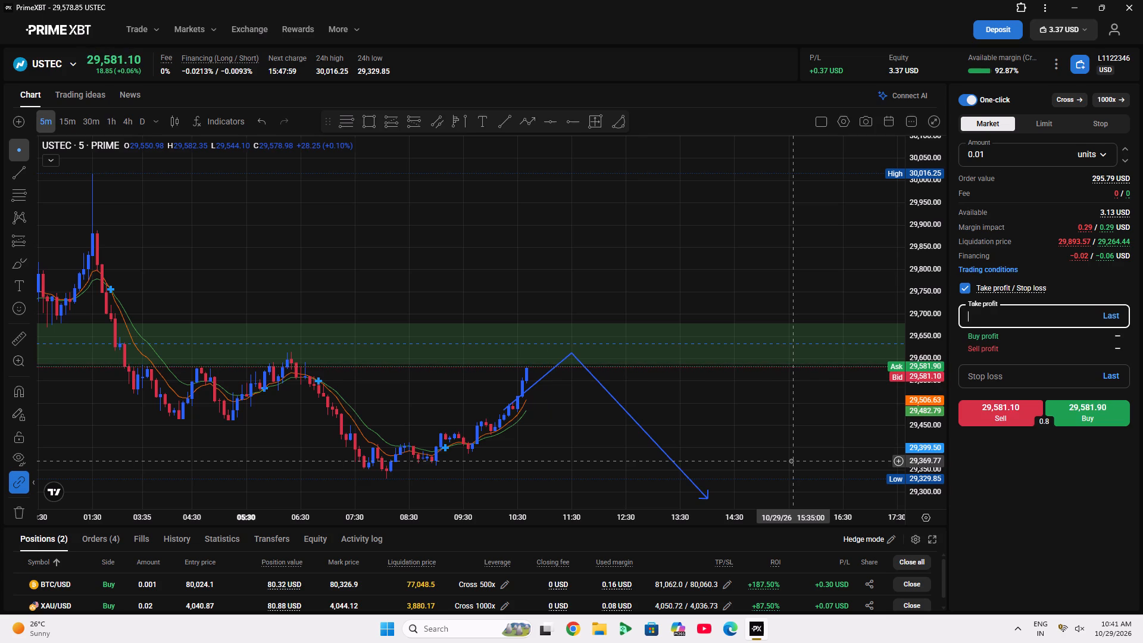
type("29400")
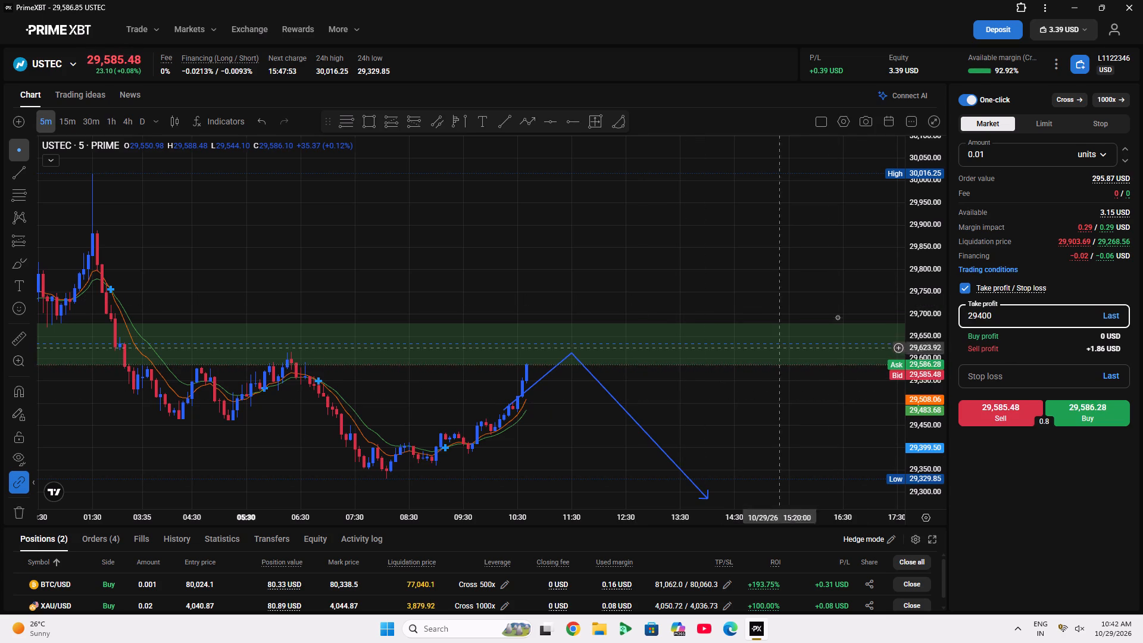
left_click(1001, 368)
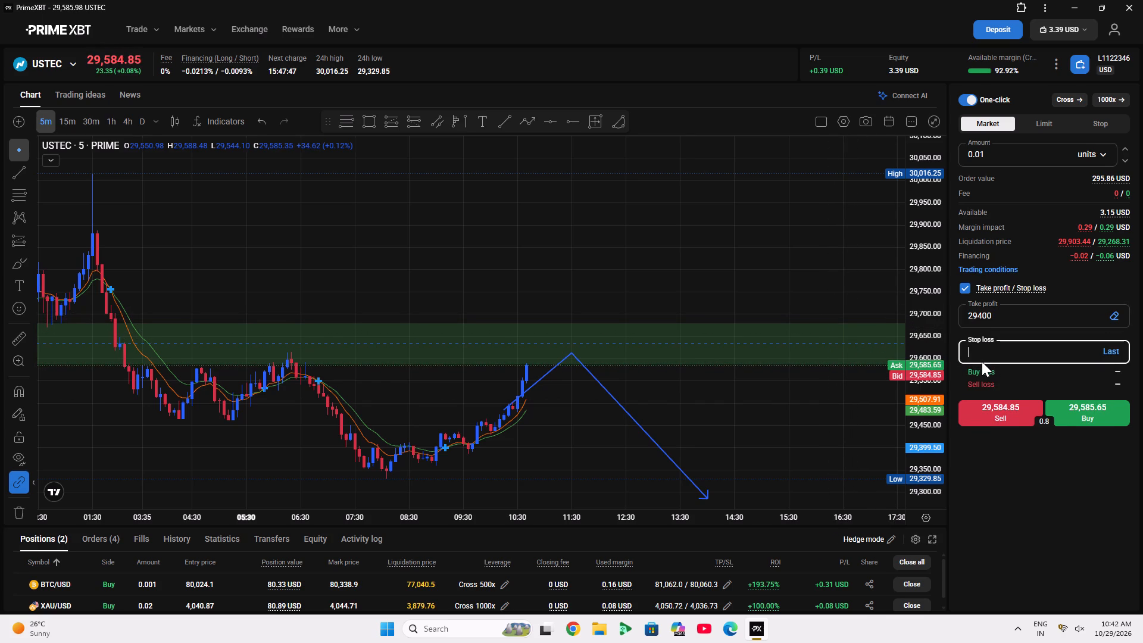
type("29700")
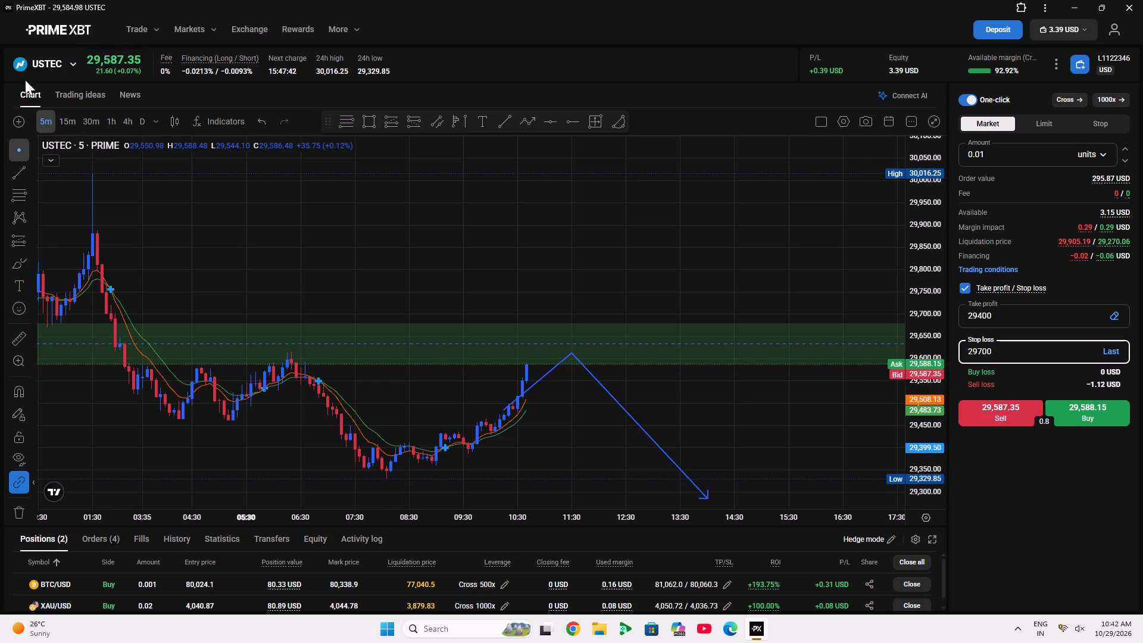
Switch the chart back to XAU/USD from the favorite symbols.
left_click(64, 58)
left_click(70, 189)
scroll(572, 0, "down", 6)
left_click(674, 329)
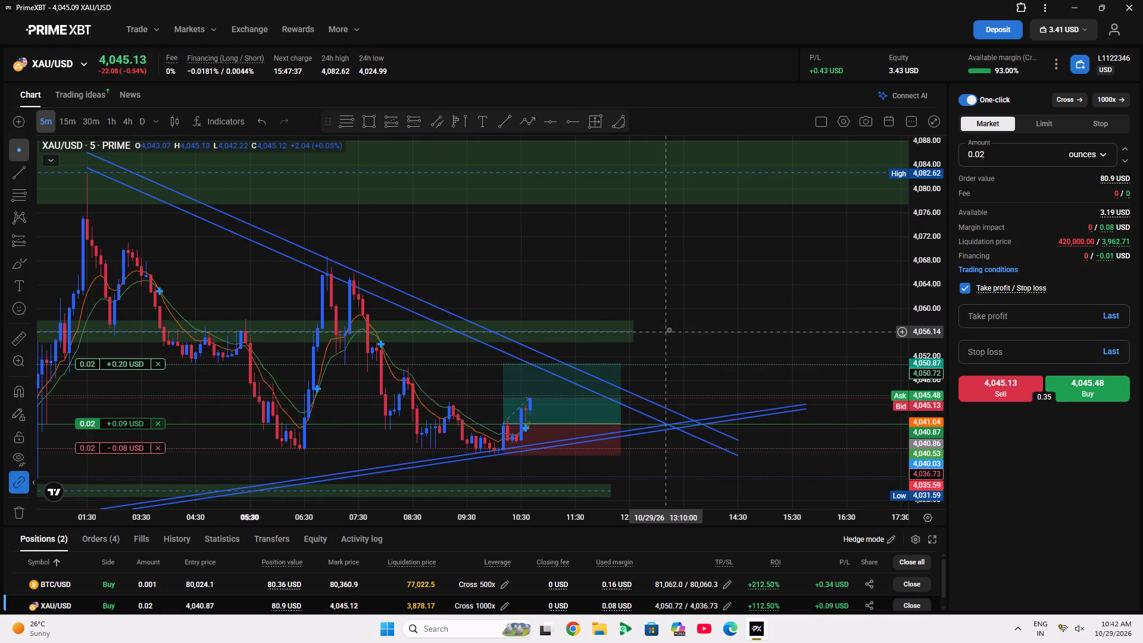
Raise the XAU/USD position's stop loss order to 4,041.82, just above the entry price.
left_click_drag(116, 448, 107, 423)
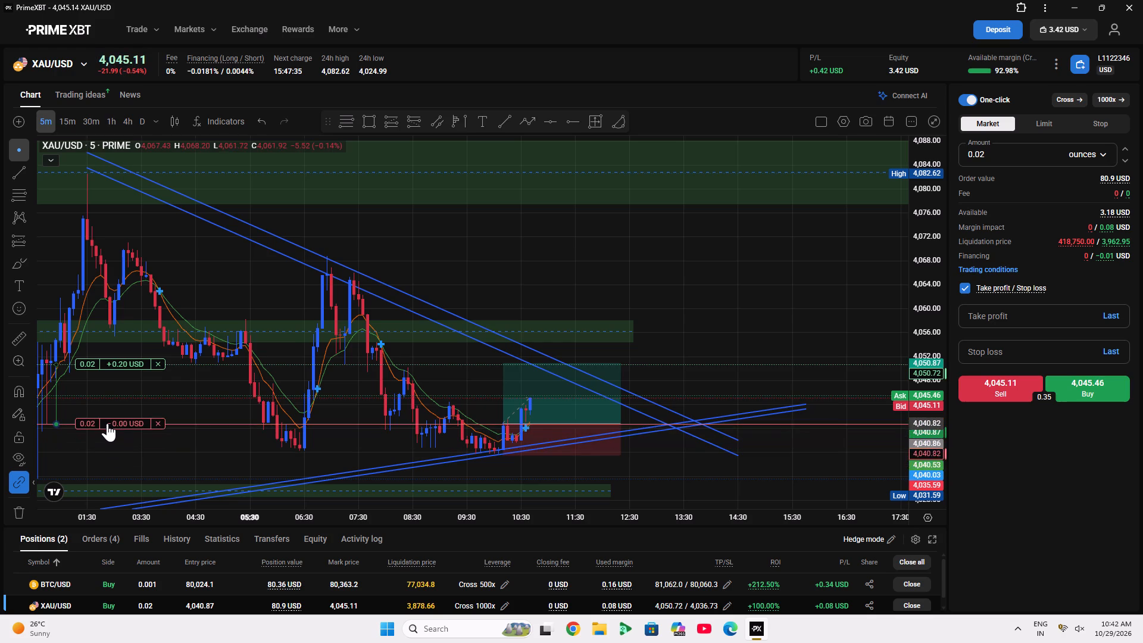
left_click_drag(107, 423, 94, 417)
Lower the XAU/USD position's take profit order slightly to 4,050.64.
left_click_drag(813, 319, 913, 322)
triple_click(934, 369)
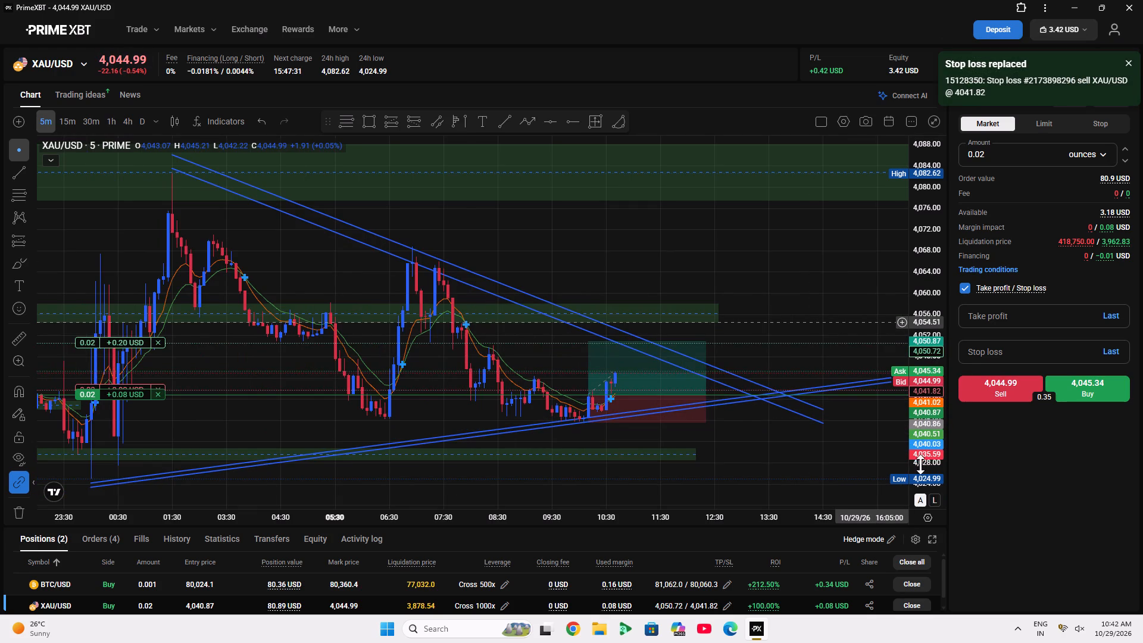
scroll(886, 458, "up", 9)
left_click_drag(758, 375, 797, 175)
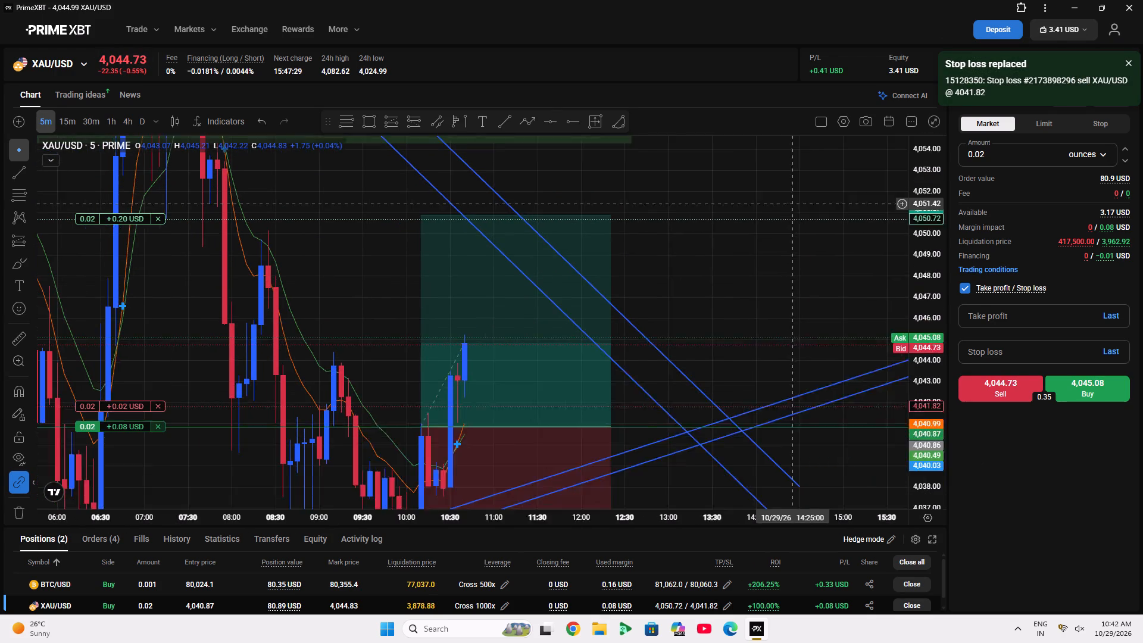
left_click_drag(797, 175, 803, 149)
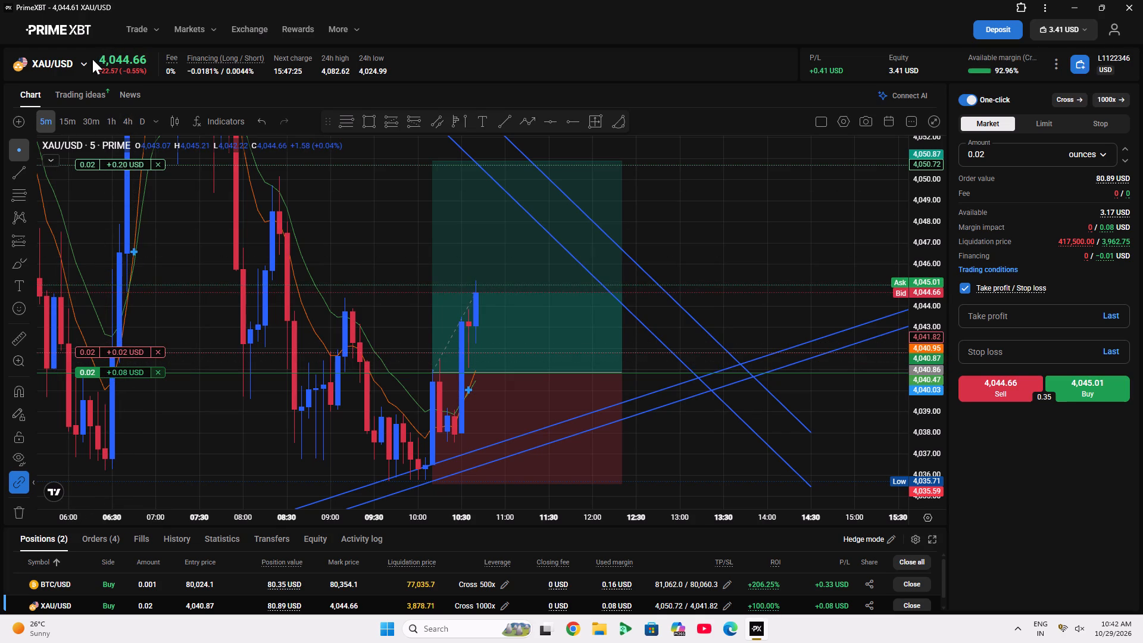
double_click(925, 284)
scroll(925, 284, "up", 5)
scroll(632, 436, "up", 2)
left_click_drag(628, 438, 670, 311)
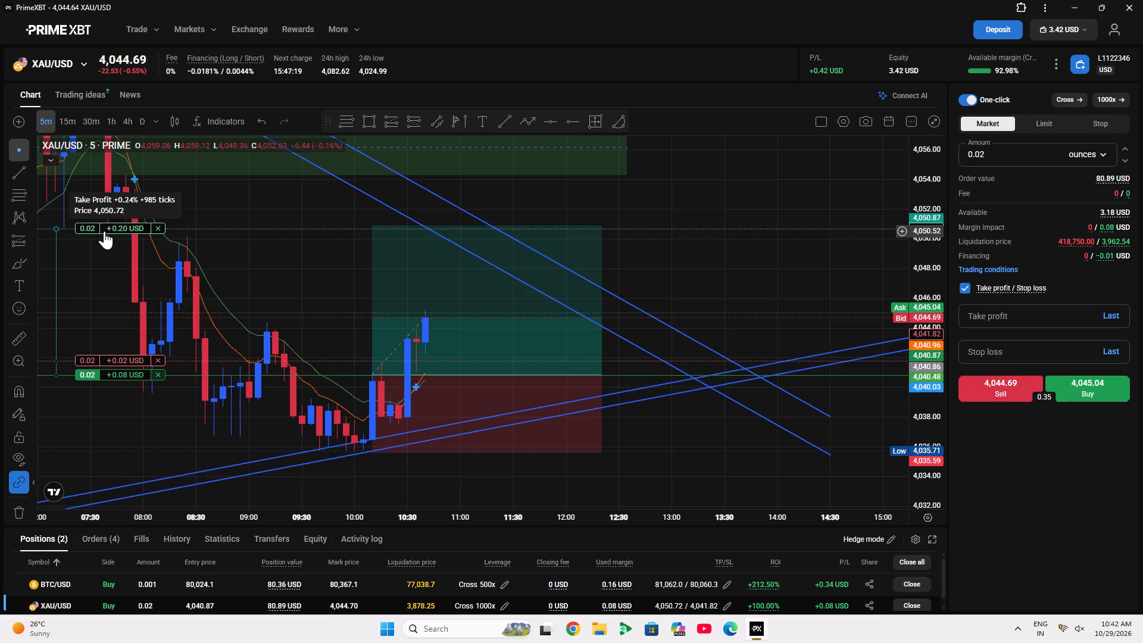
left_click_drag(104, 231, 123, 229)
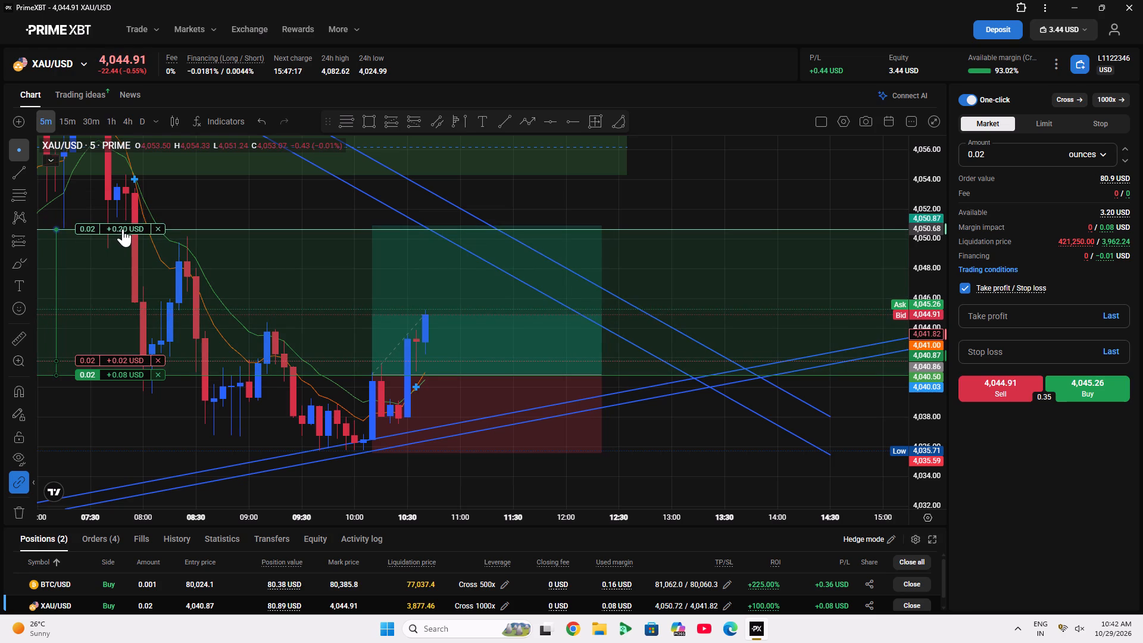
left_click_drag(123, 229, 114, 230)
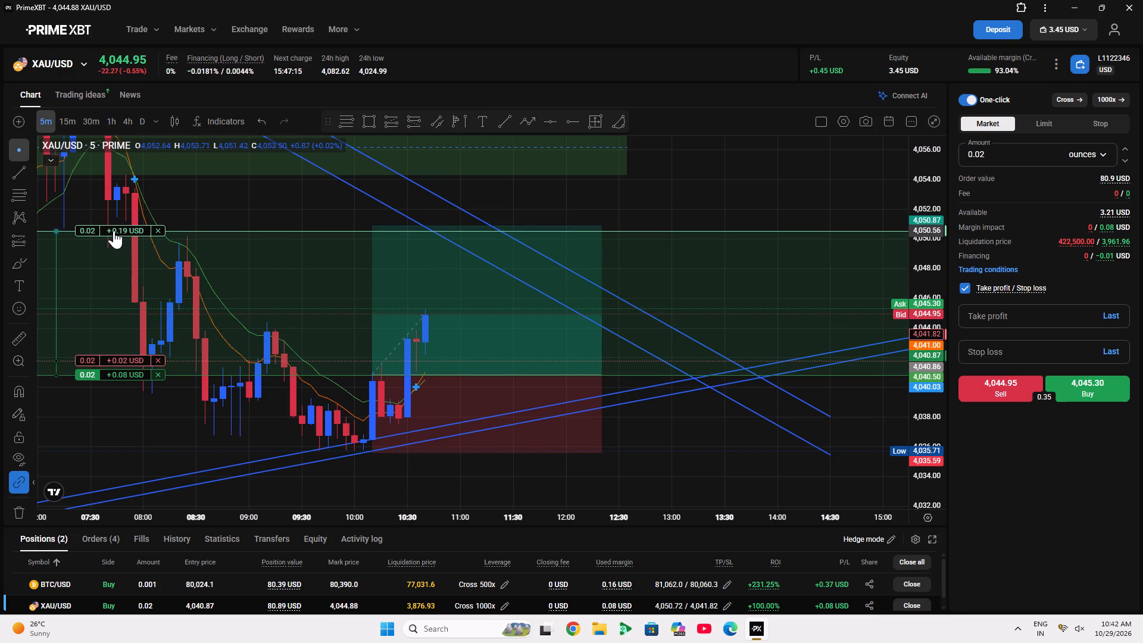
left_click_drag(114, 230, 111, 229)
left_click(117, 271)
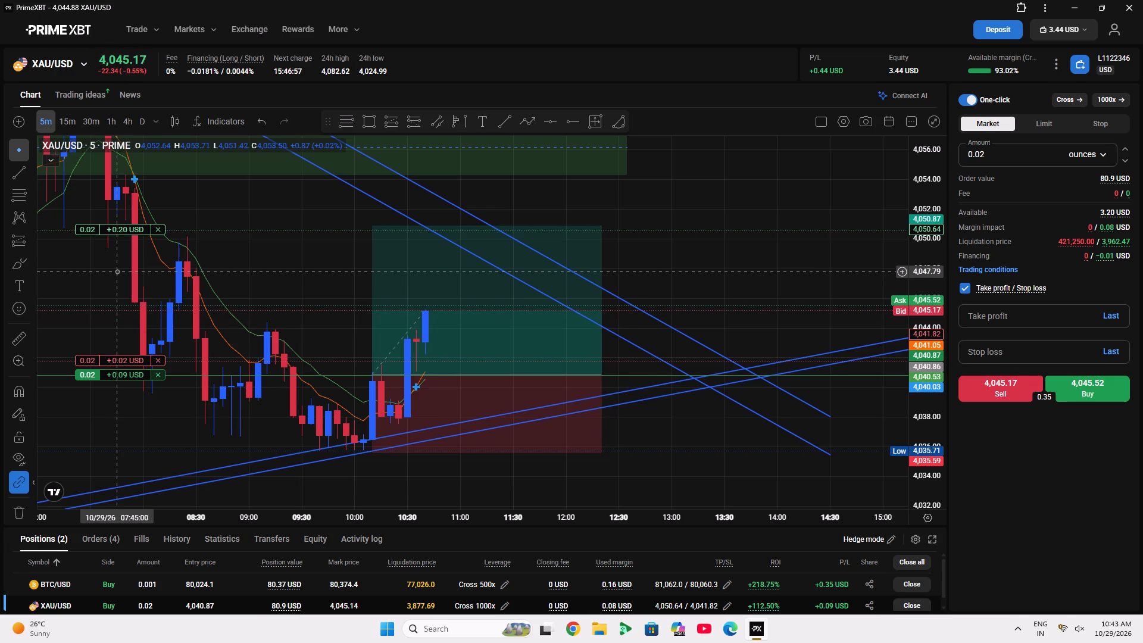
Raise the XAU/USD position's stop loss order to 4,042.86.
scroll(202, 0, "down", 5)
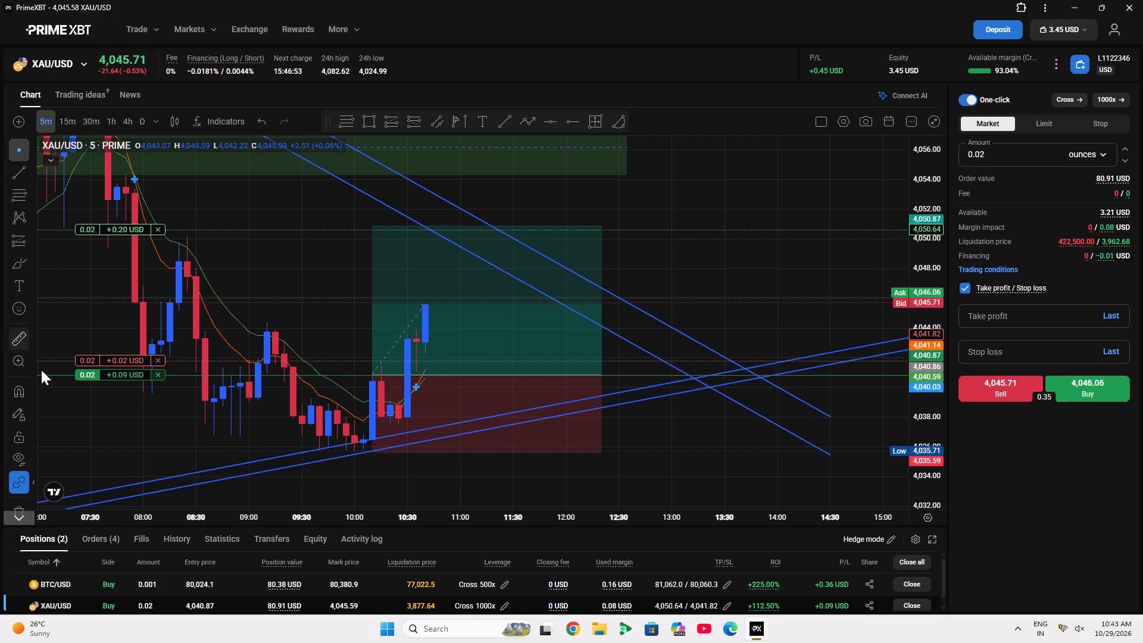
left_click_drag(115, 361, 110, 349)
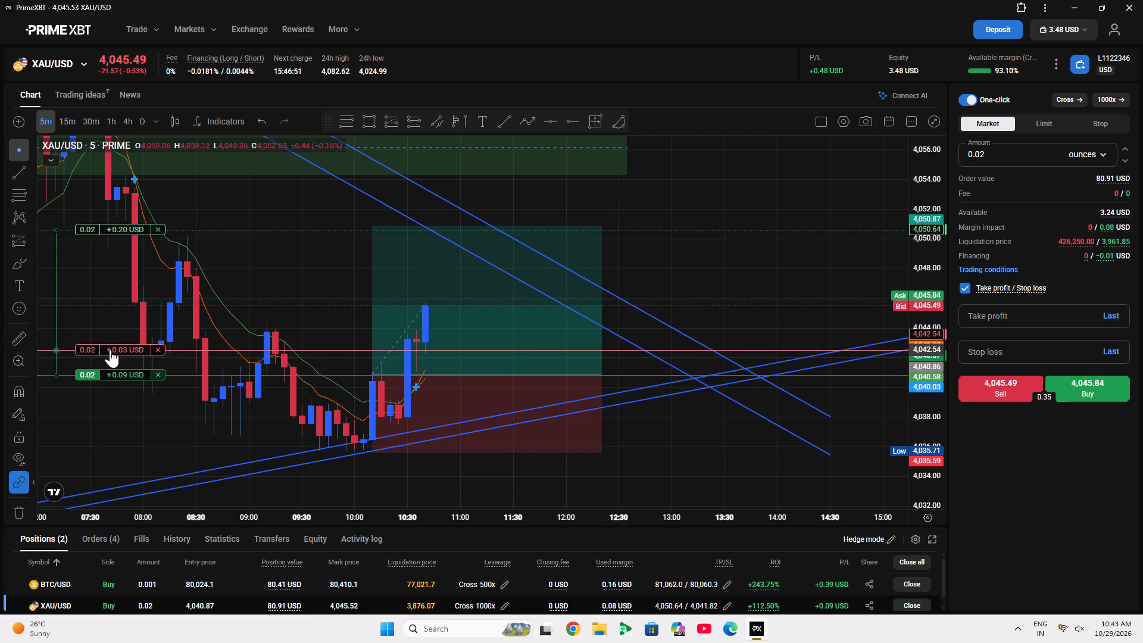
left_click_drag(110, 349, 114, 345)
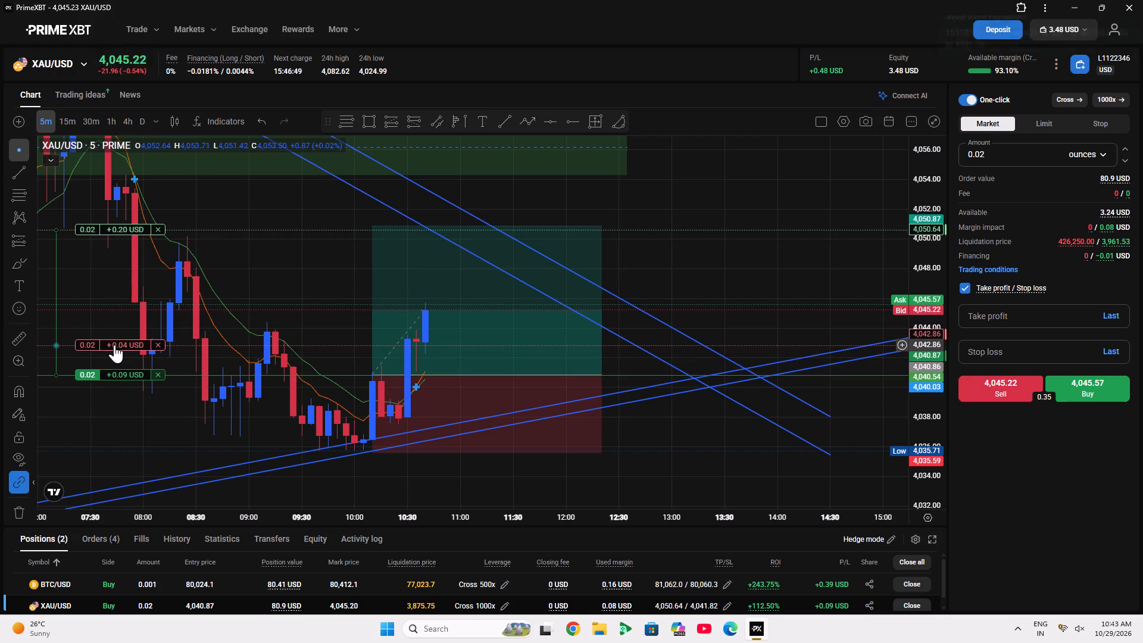
Move the XAU/USD position's stop loss order down to 4,041.70, keeping it above the entry price.
left_click_drag(114, 345, 124, 362)
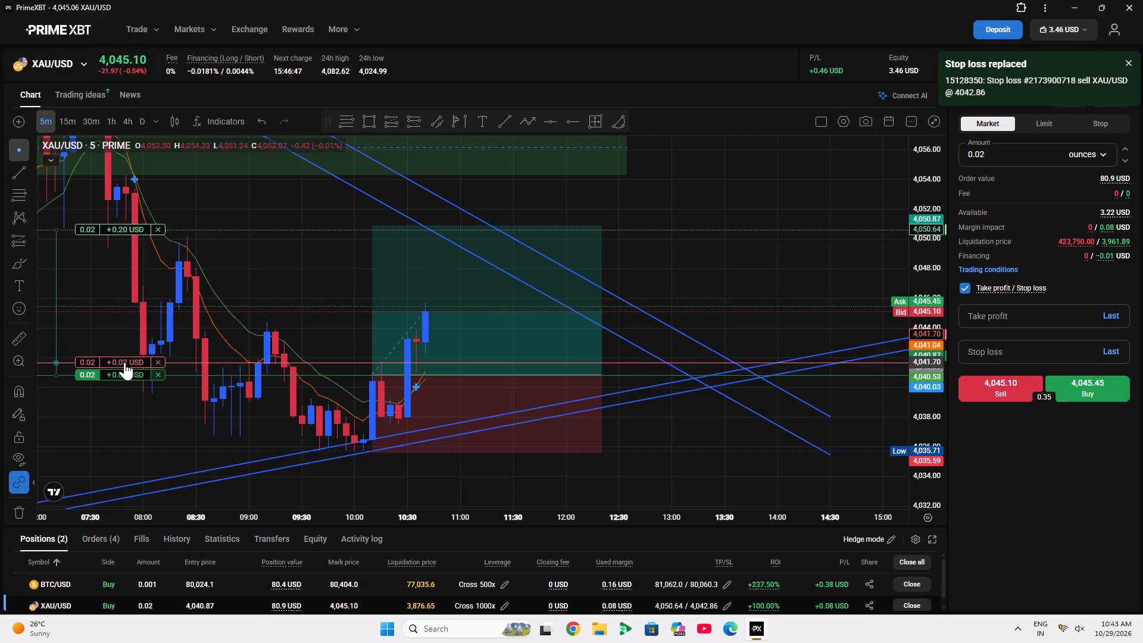
left_click_drag(124, 362, 109, 363)
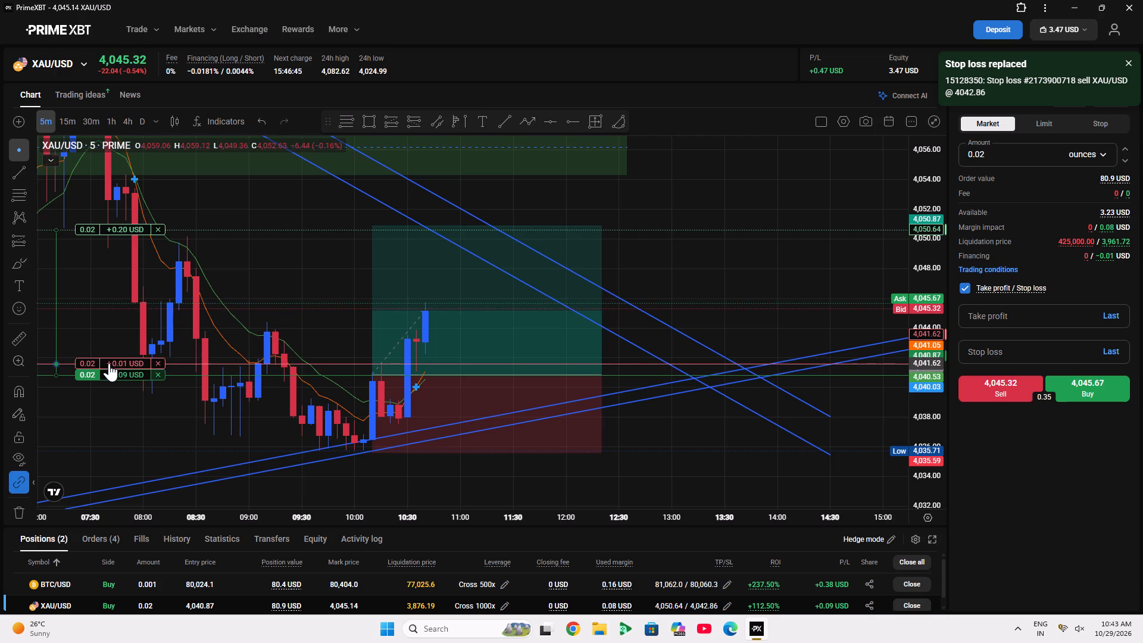
left_click_drag(109, 363, 106, 362)
left_click_drag(107, 311, 123, 313)
Switch the chart to USTEC from the favorite symbols.
left_click(83, 70)
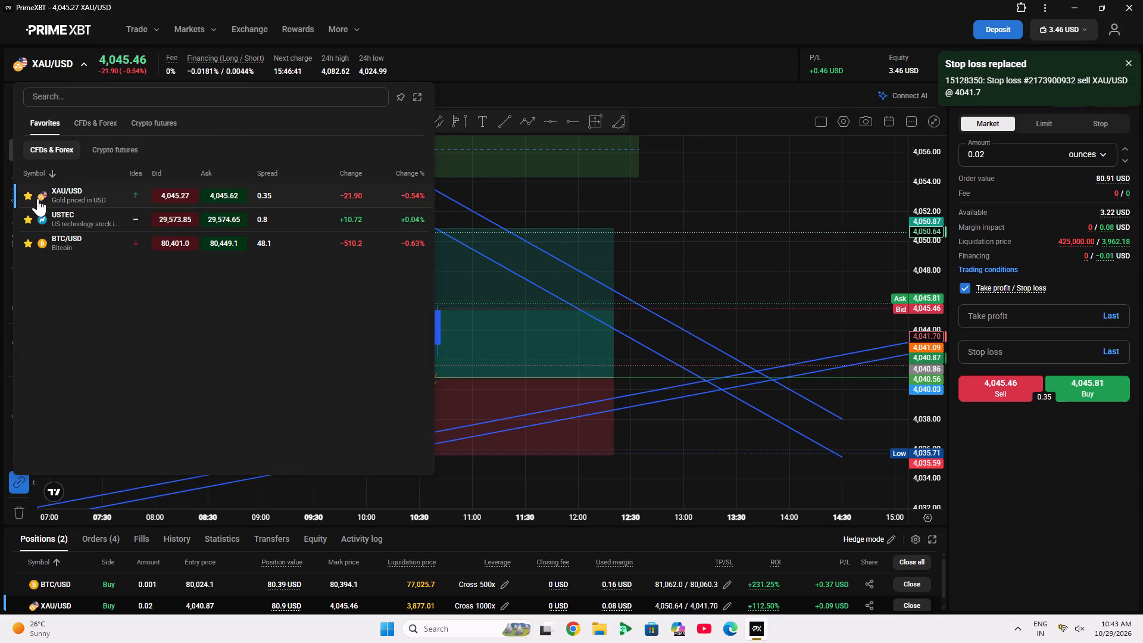
left_click(55, 221)
left_click(586, 390)
Draw an arc under the USTEC rounded bottom, from about 29,592 at 06:25 to about 29,597 at 10:45, curving down to about 29,350.
scroll(585, 390, "down", 5)
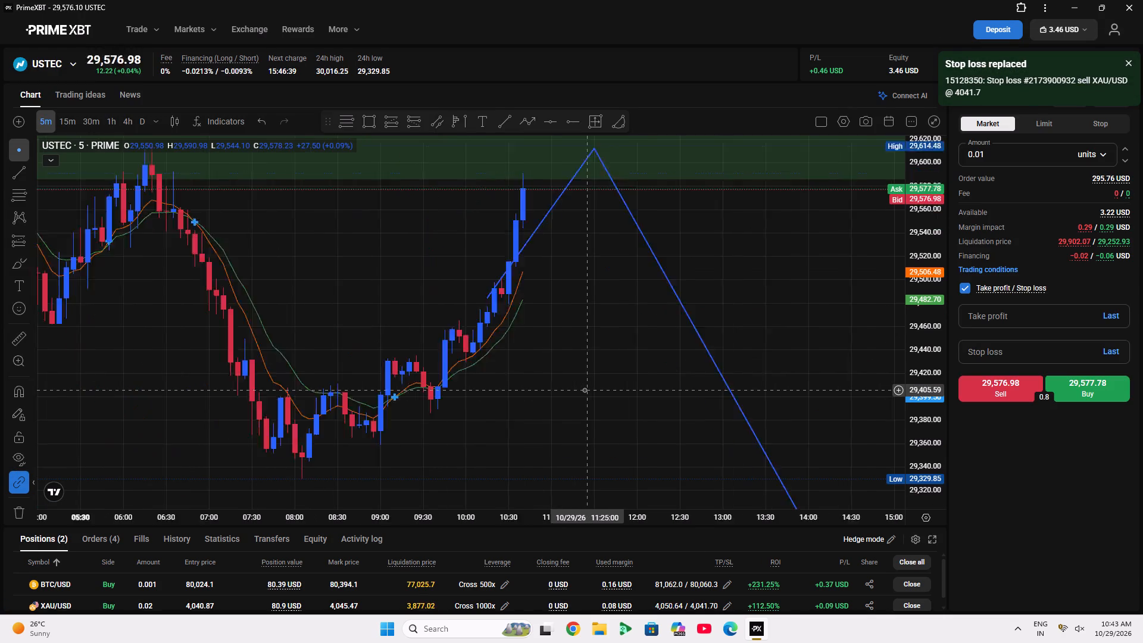
scroll(585, 390, "down", 4)
scroll(585, 390, "up", 6)
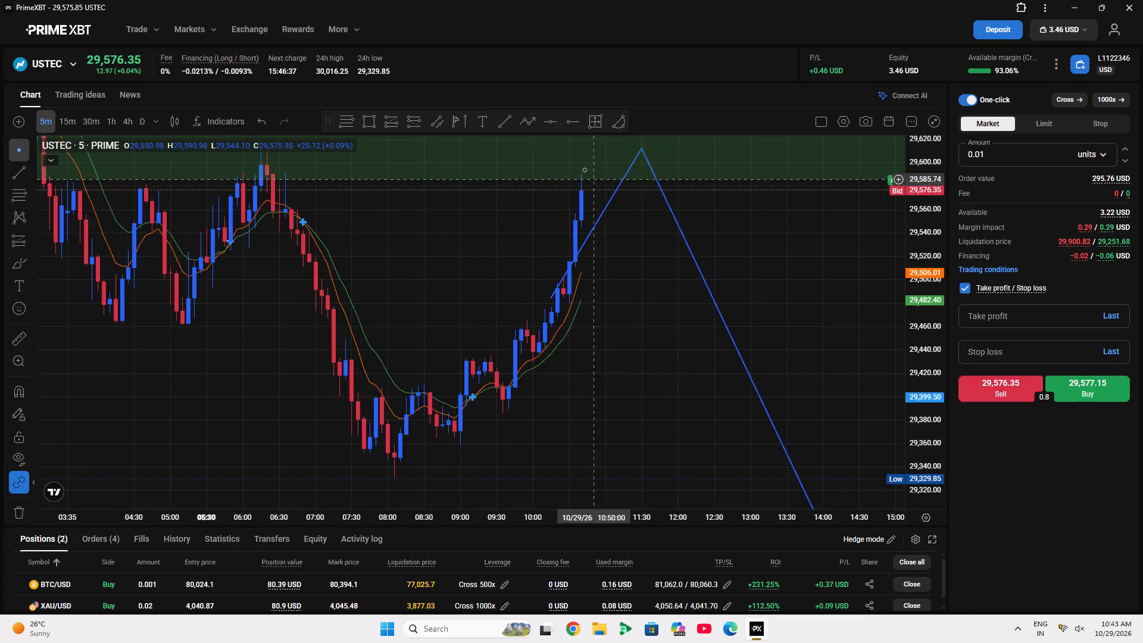
scroll(666, 289, "down", 6)
scroll(903, 303, "down", 4)
scroll(866, 326, "up", 6)
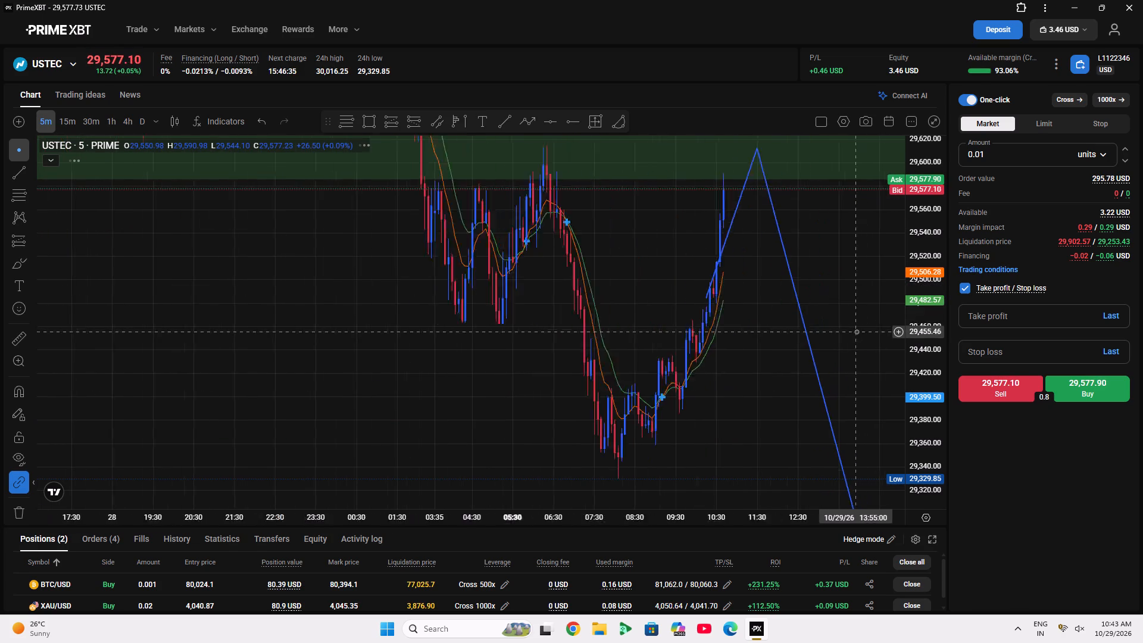
double_click(911, 298)
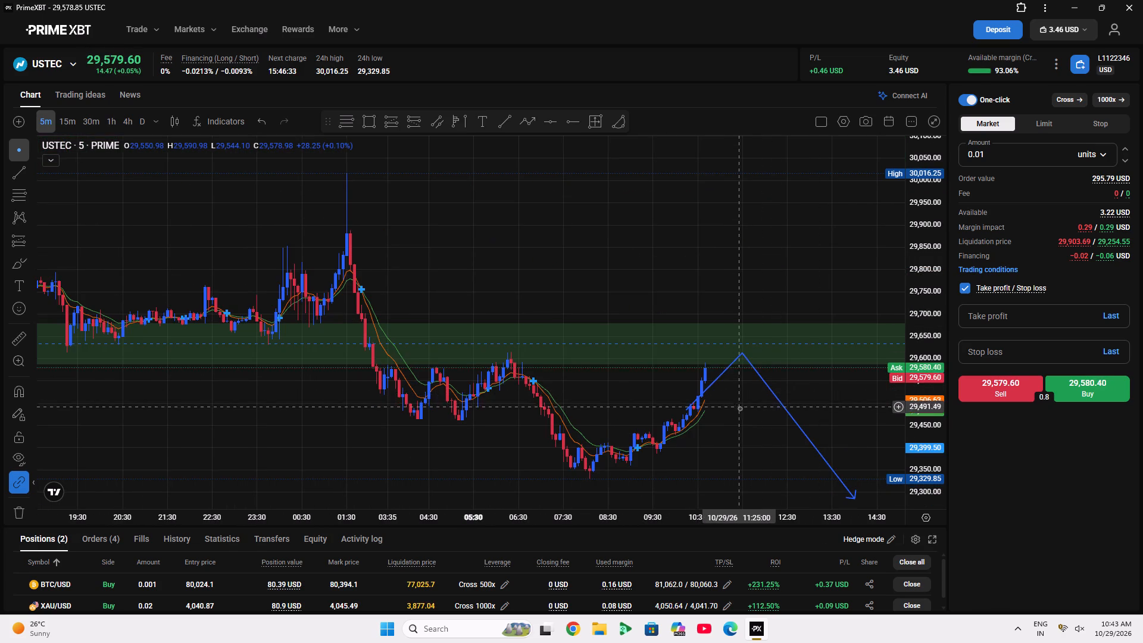
left_click_drag(740, 408, 501, 363)
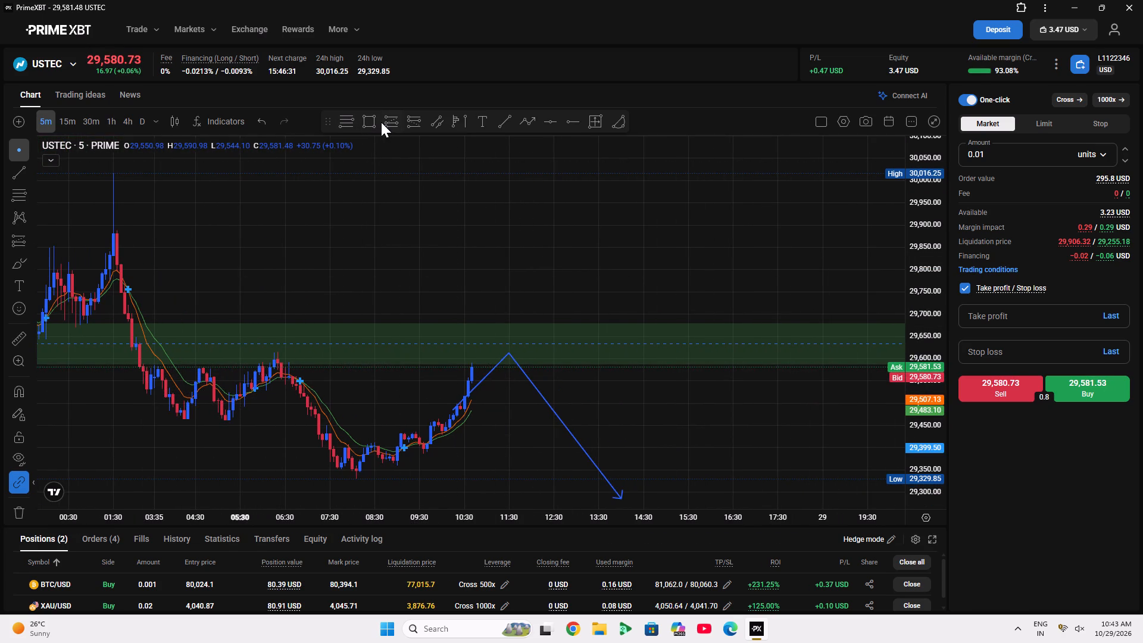
left_click(607, 117)
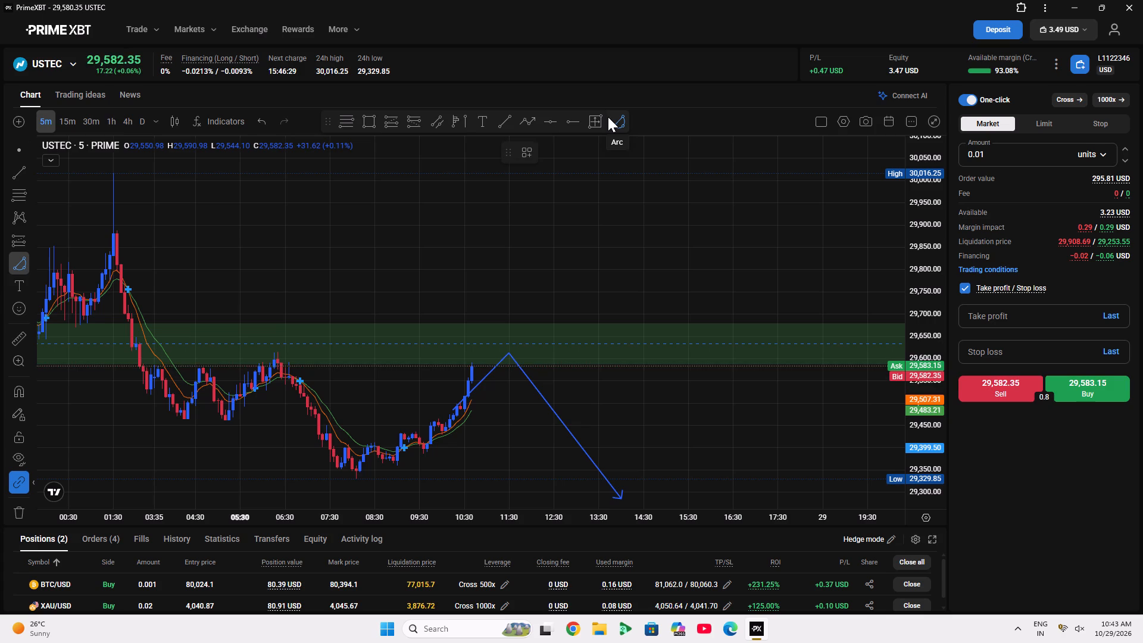
left_click(281, 362)
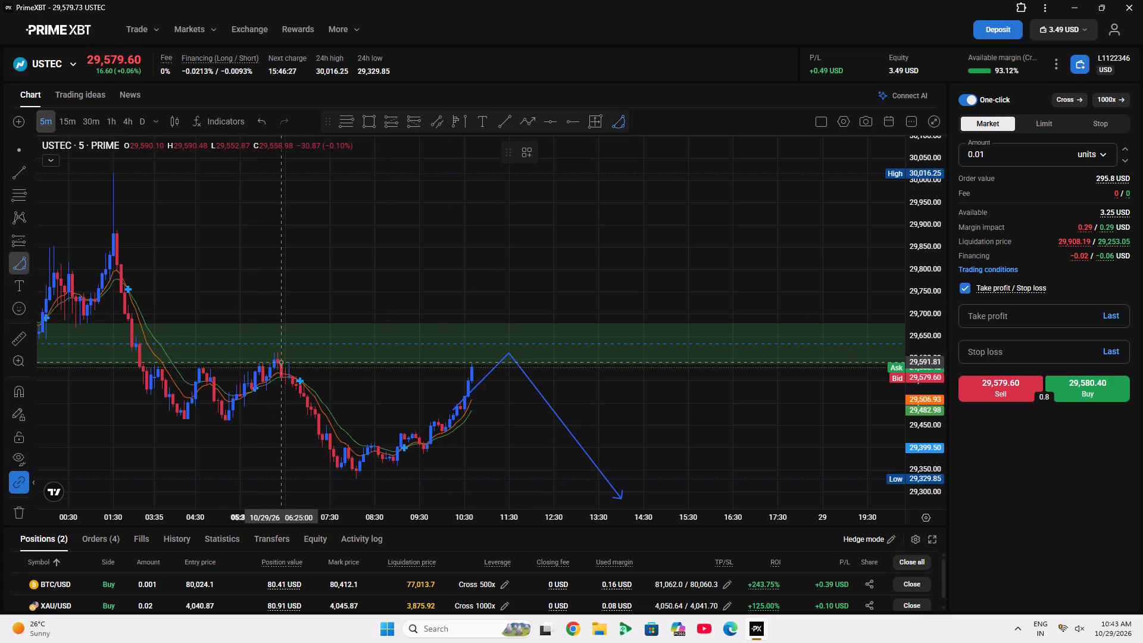
left_click(474, 360)
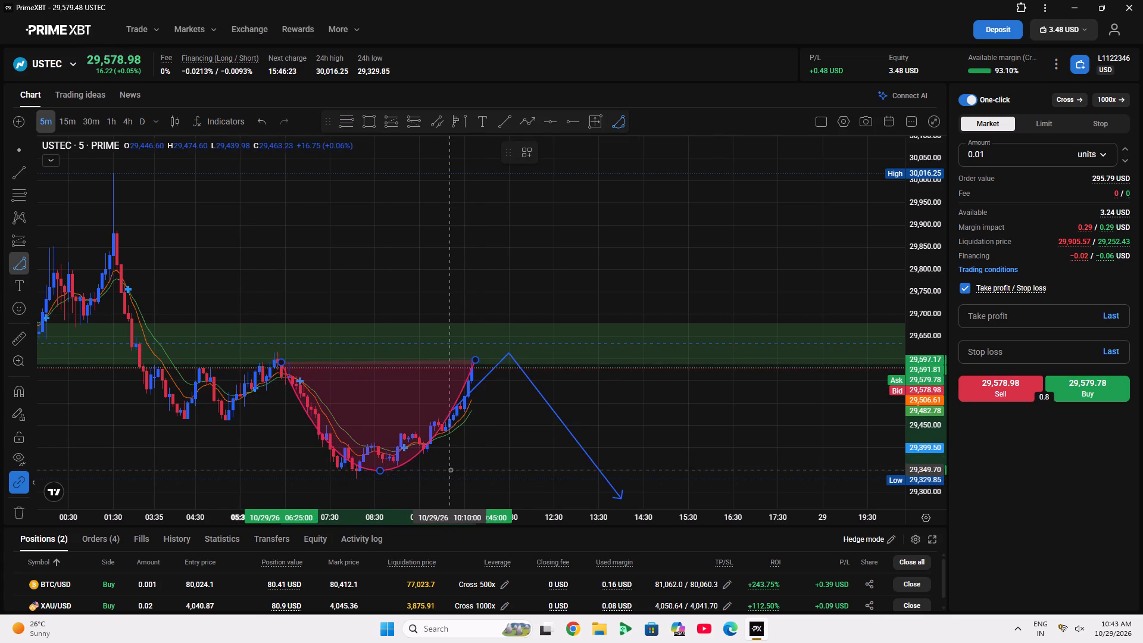
left_click(451, 470)
left_click(493, 441)
left_click_drag(622, 385, 630, 387)
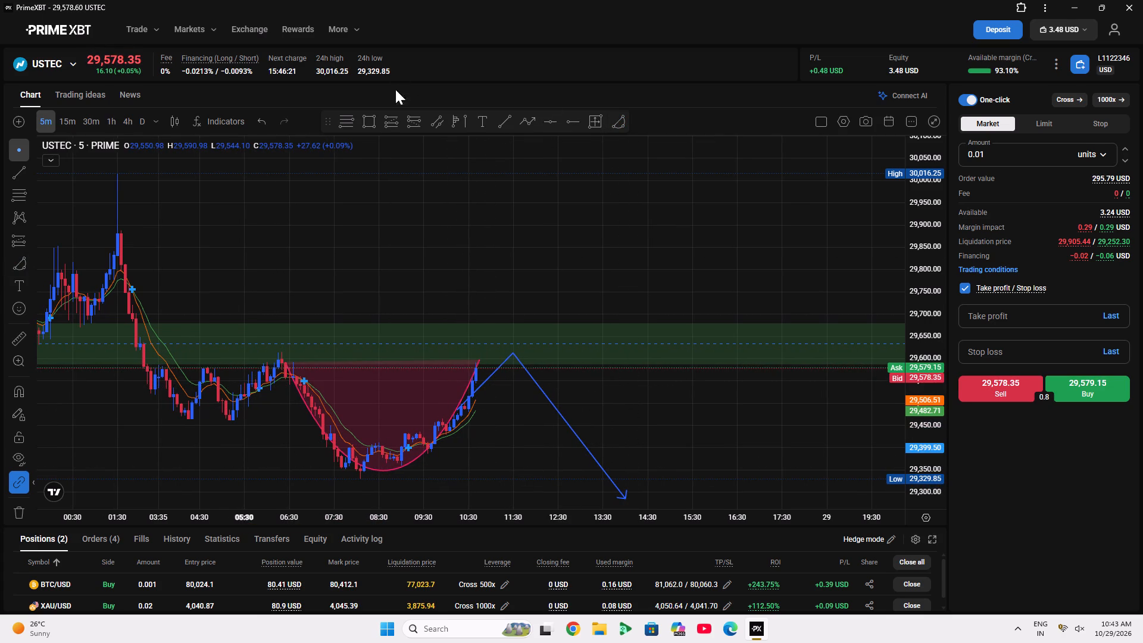
Draw a descending parallel channel from the latest USTEC candle, its lower line running from about 29,557 down to about 29,434.
left_click(444, 123)
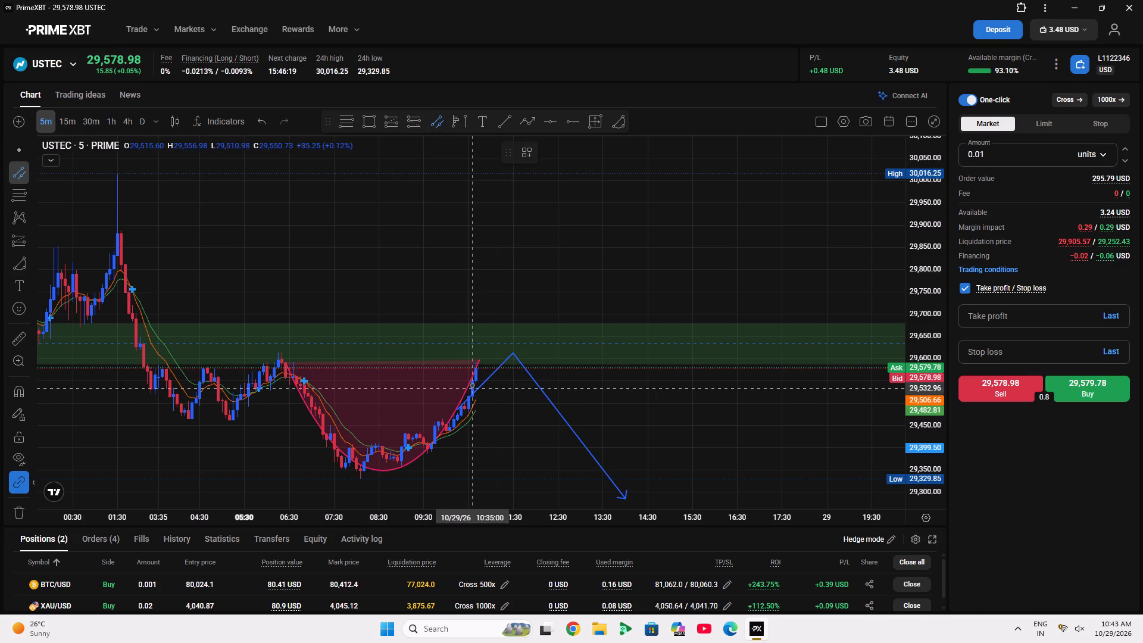
left_click(478, 377)
left_click(553, 432)
left_click(562, 415)
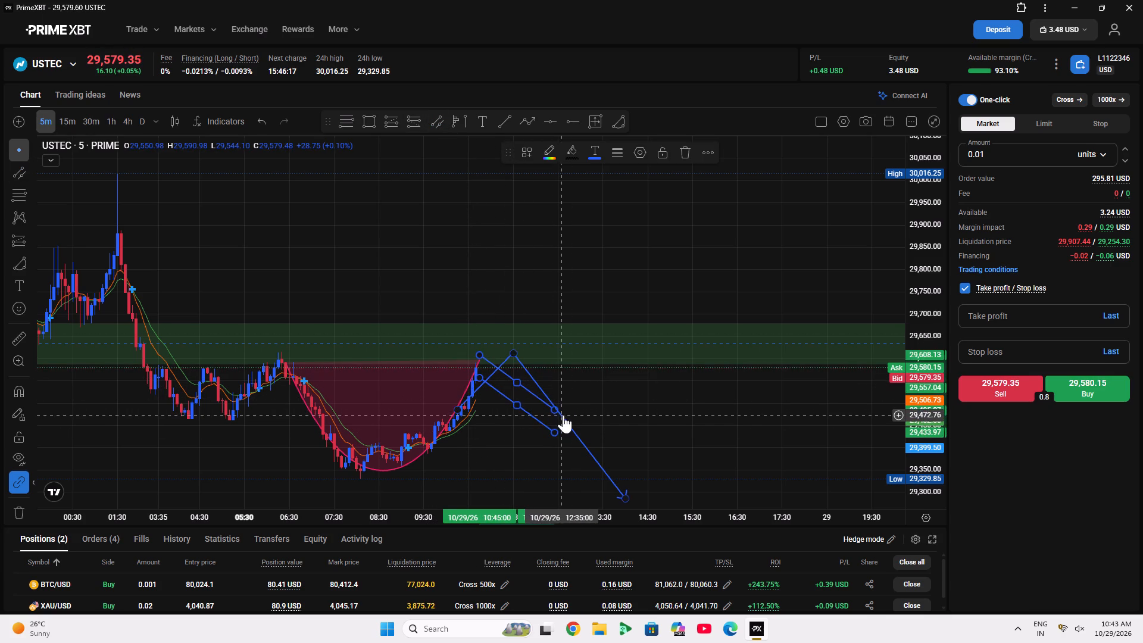
left_click(597, 391)
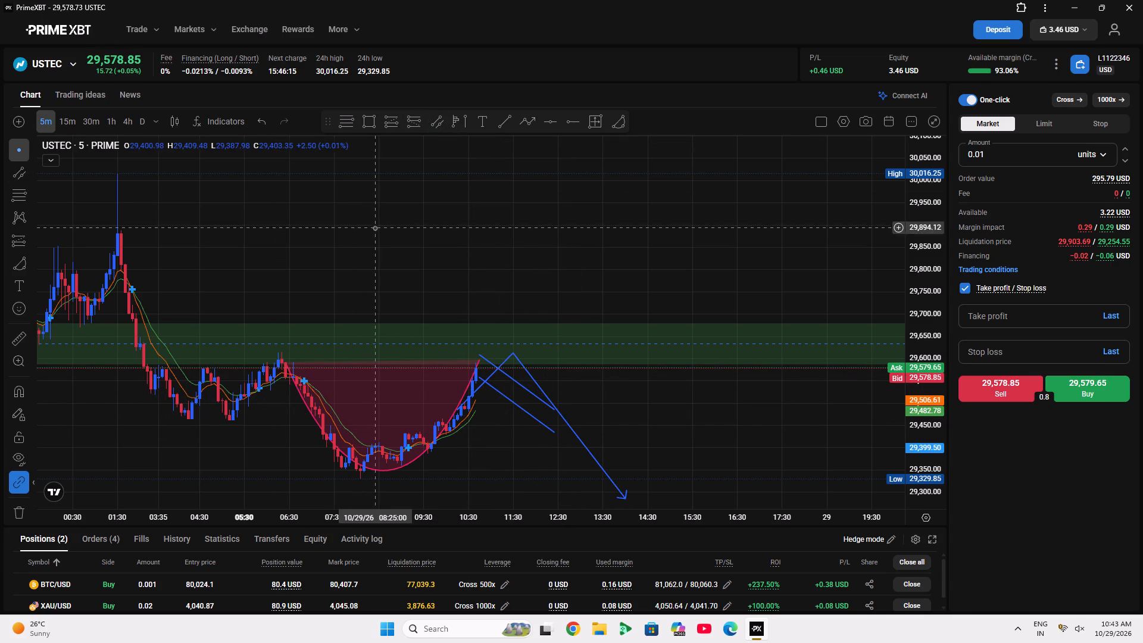
Delete the blue projection arrow path from the USTEC chart.
left_click(581, 438)
left_click(574, 434)
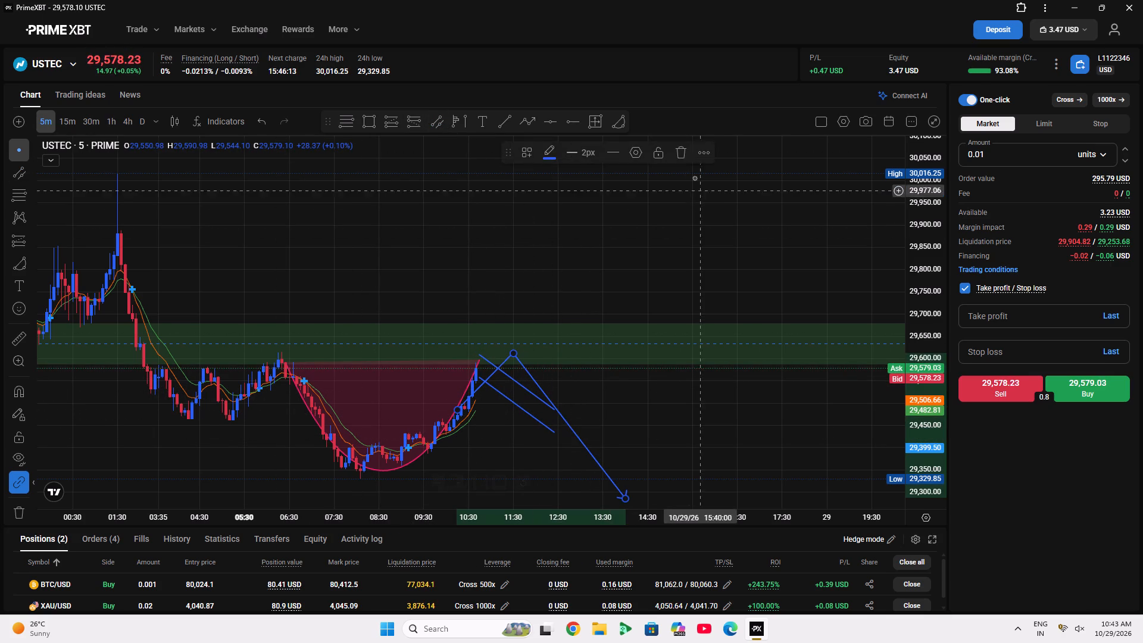
left_click(679, 154)
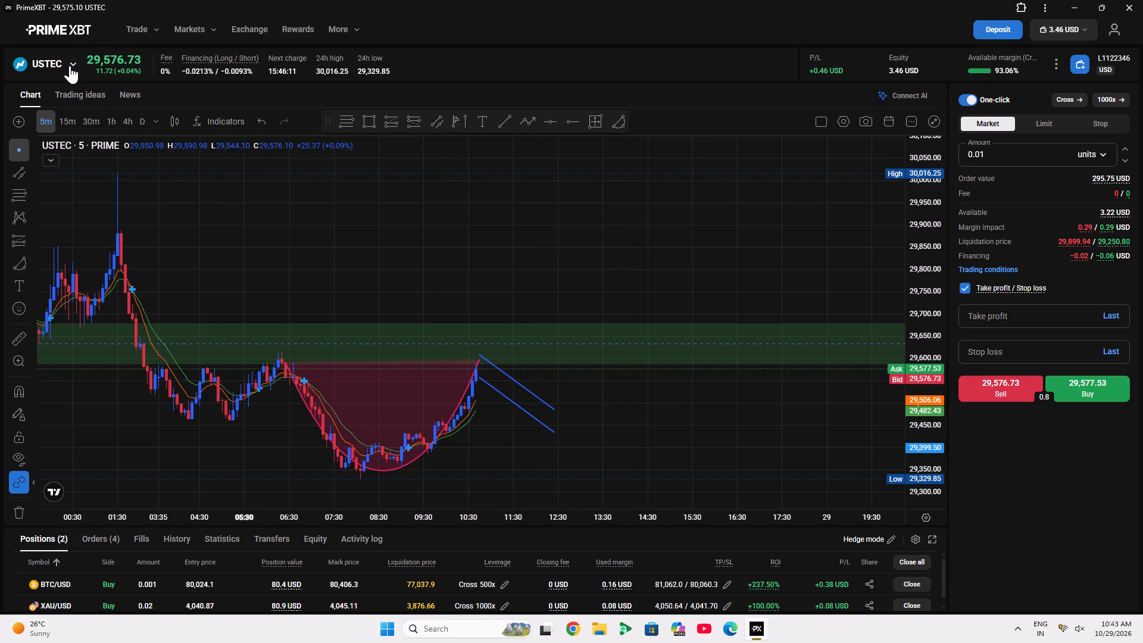
Switch the chart to XAU/USD and review price action around the open position.
left_click(68, 65)
left_click(113, 184)
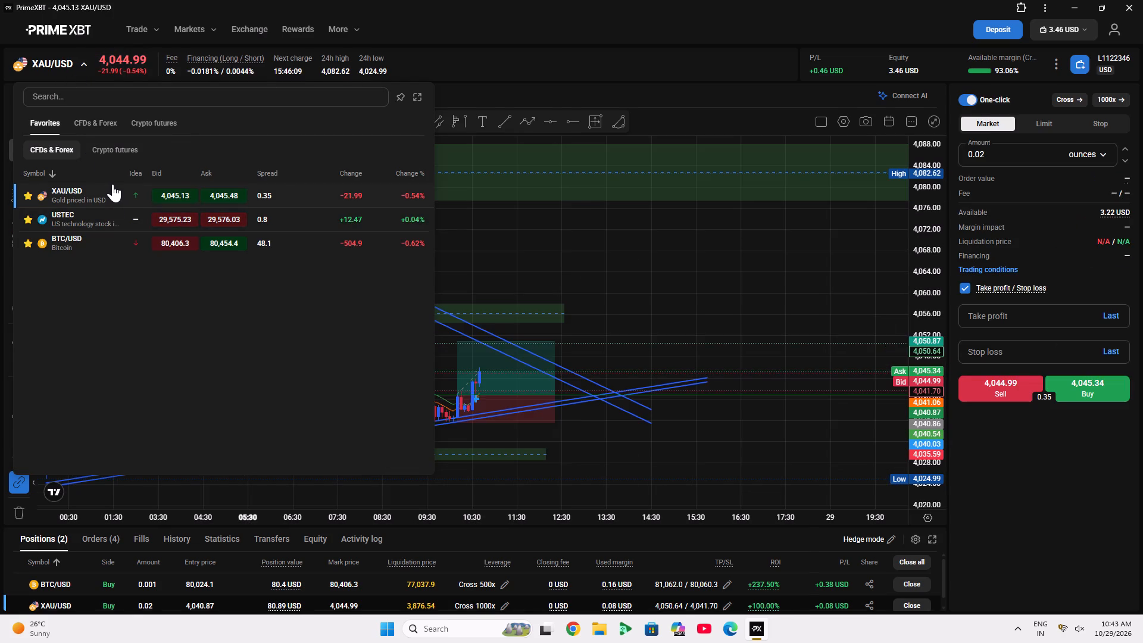
left_click_drag(582, 283, 633, 292)
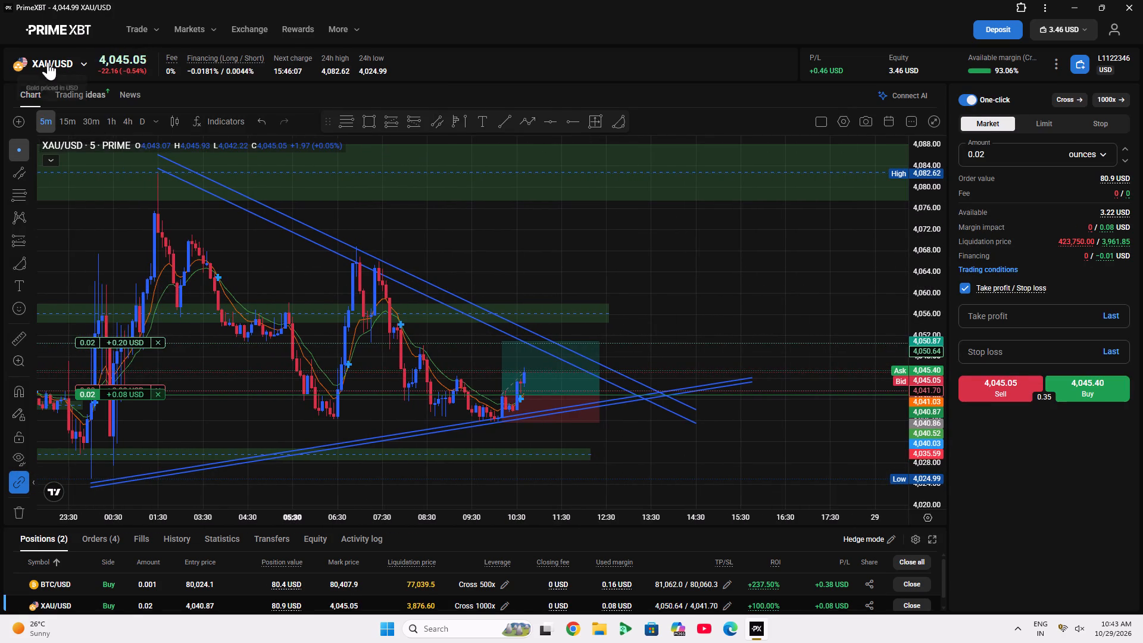
Switch the chart to BTC/USD and raise the long position's stop loss order to 80,122.9.
left_click(47, 62)
left_click(80, 246)
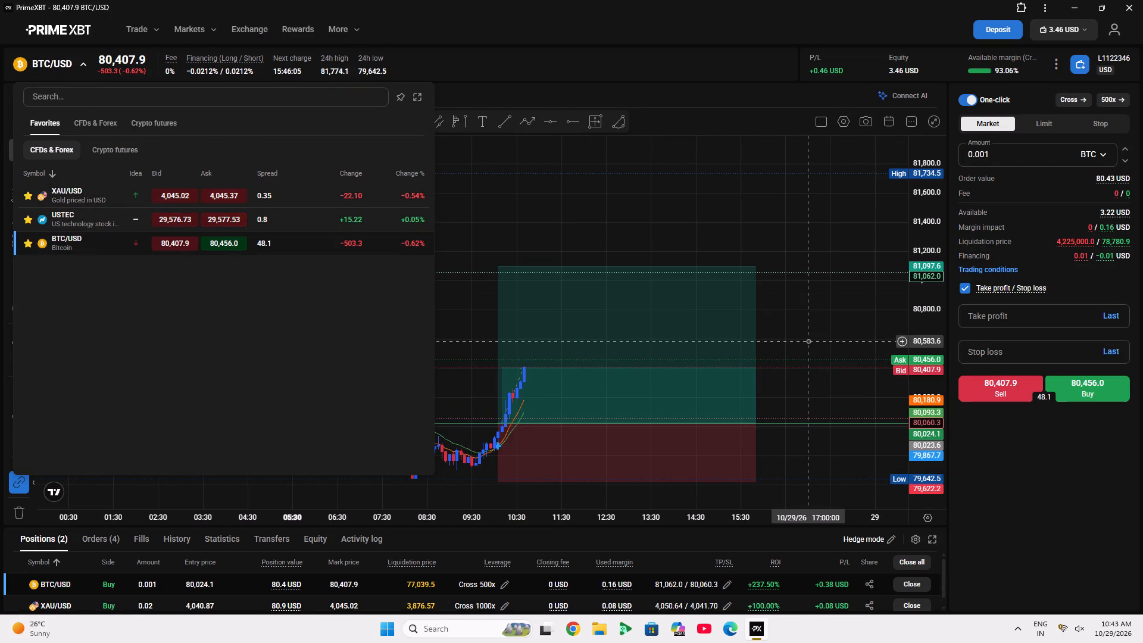
left_click(464, 385)
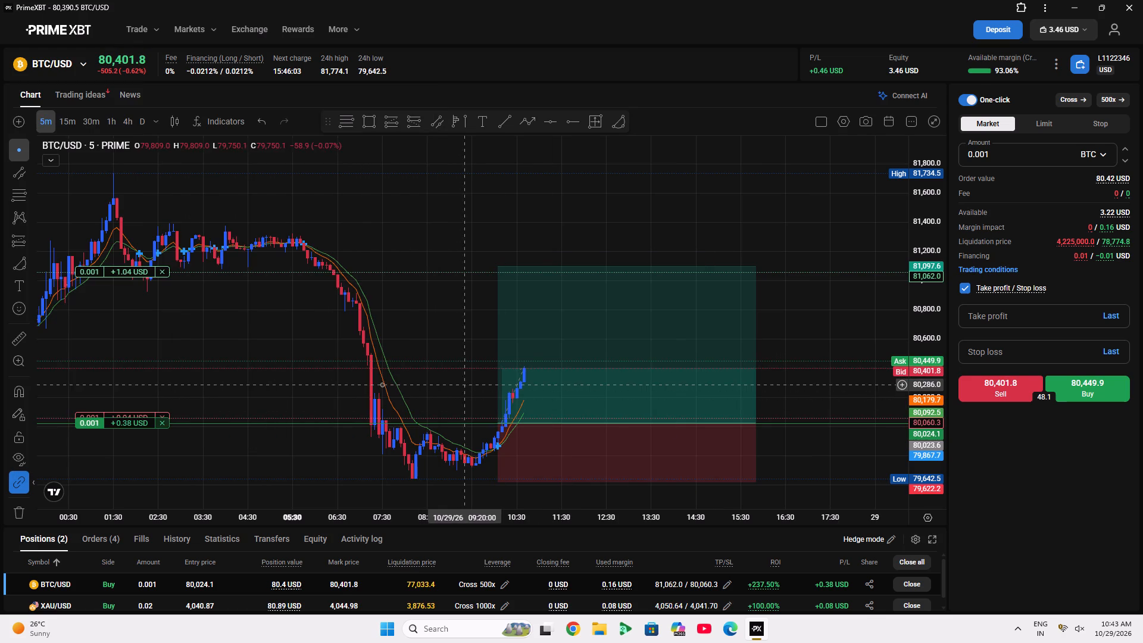
left_click_drag(127, 413, 105, 410)
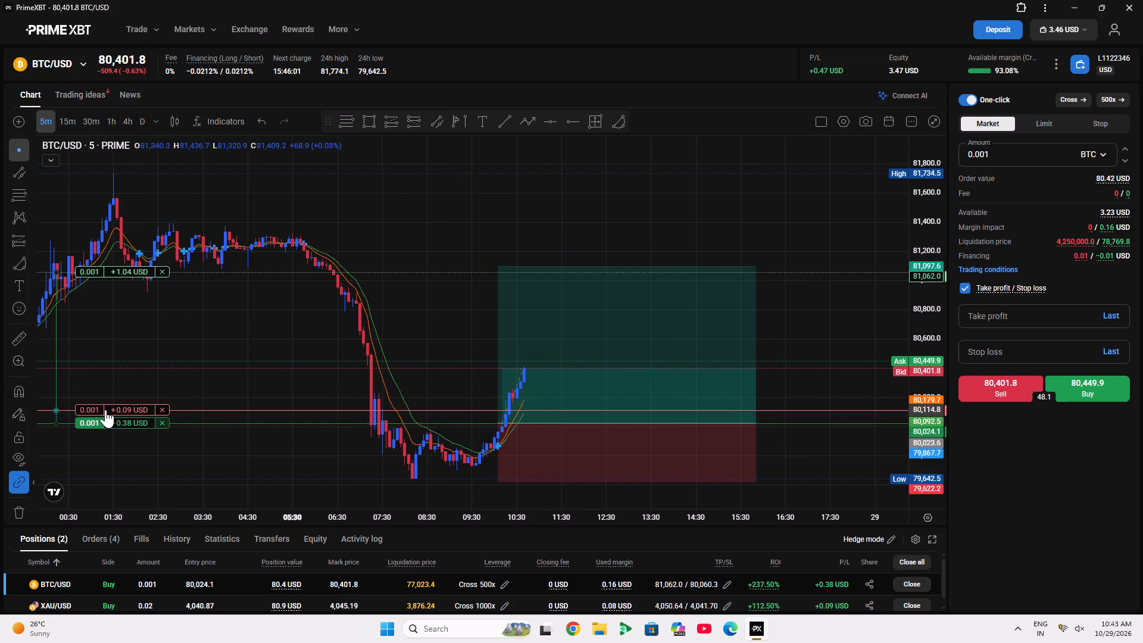
left_click_drag(105, 410, 104, 408)
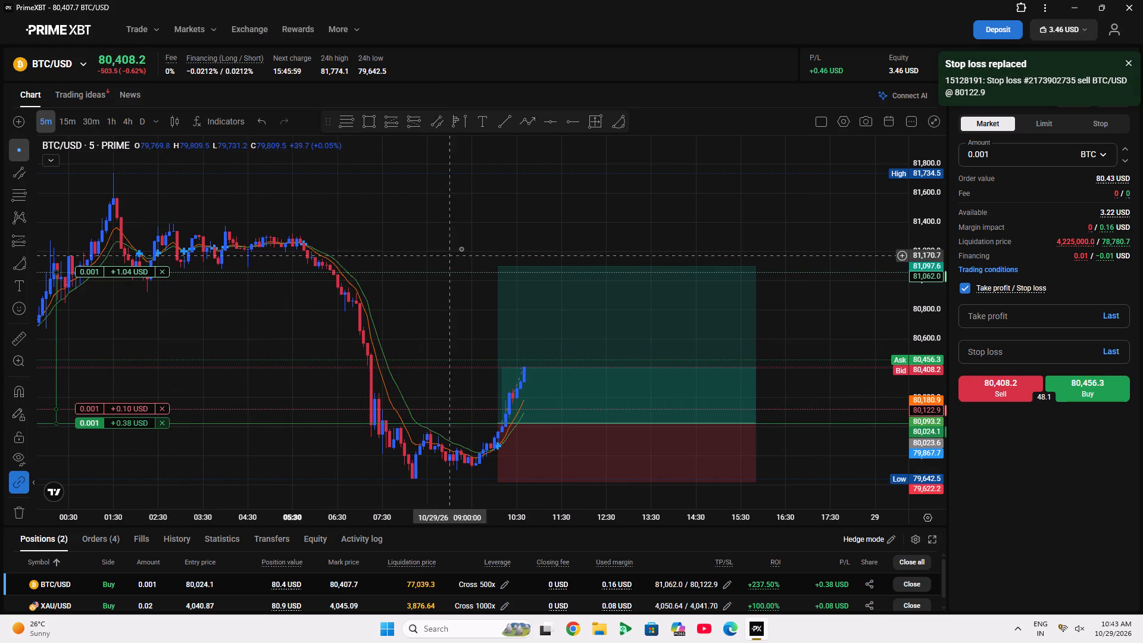
Draw a date and price range upward from near the BTC/USD entry, spanning about 510 points up to 80,526.5.
left_click_drag(509, 229, 451, 264)
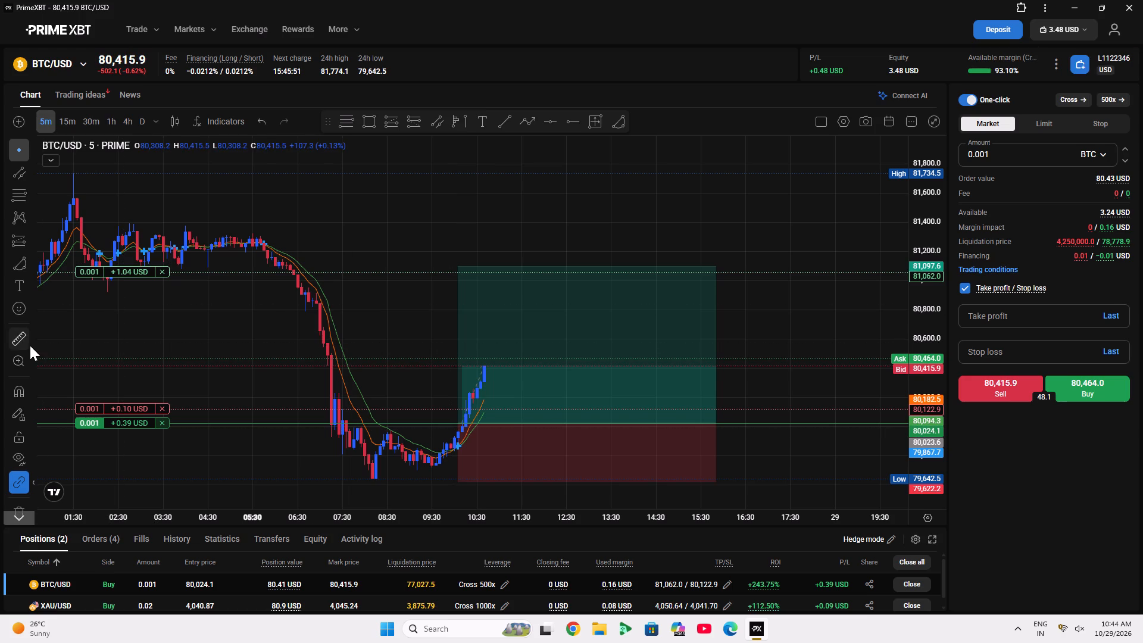
left_click(598, 124)
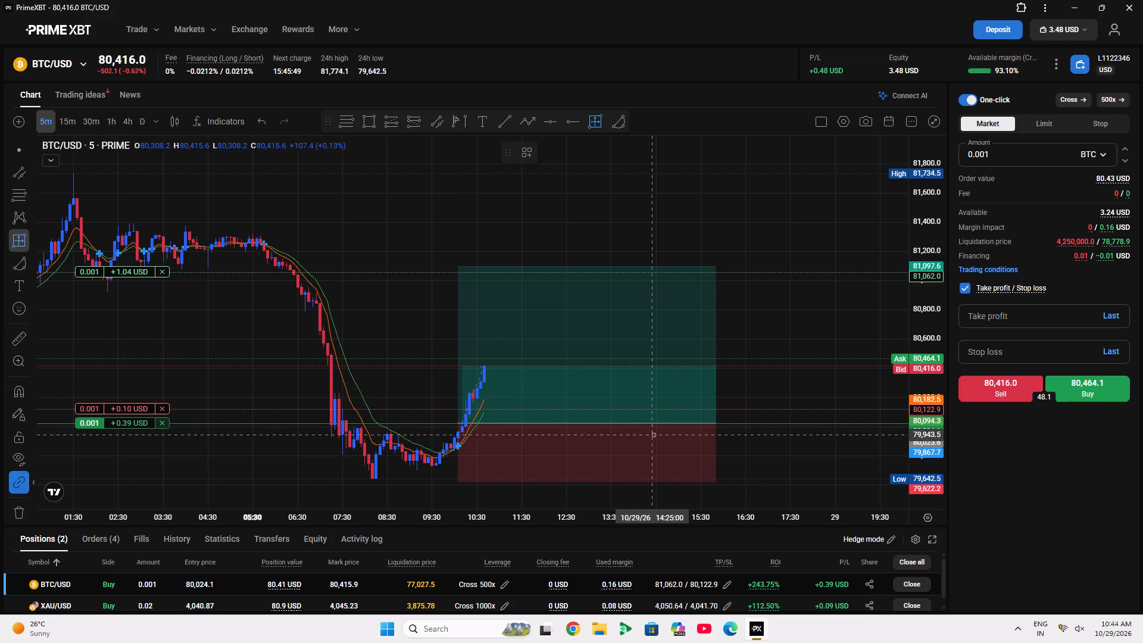
left_click(642, 424)
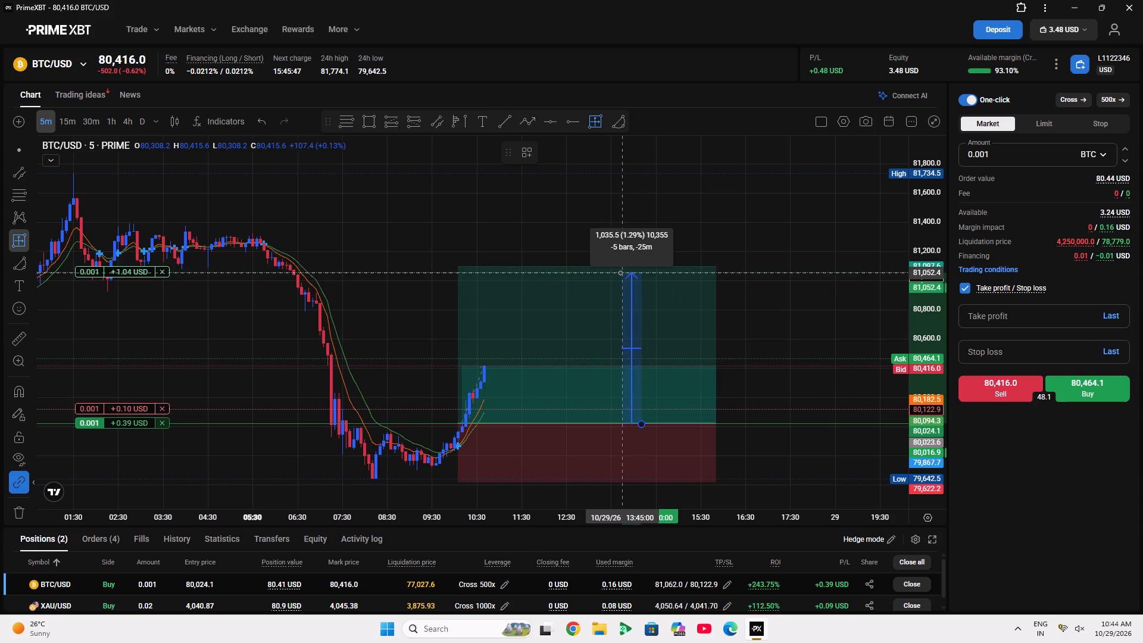
left_click(602, 349)
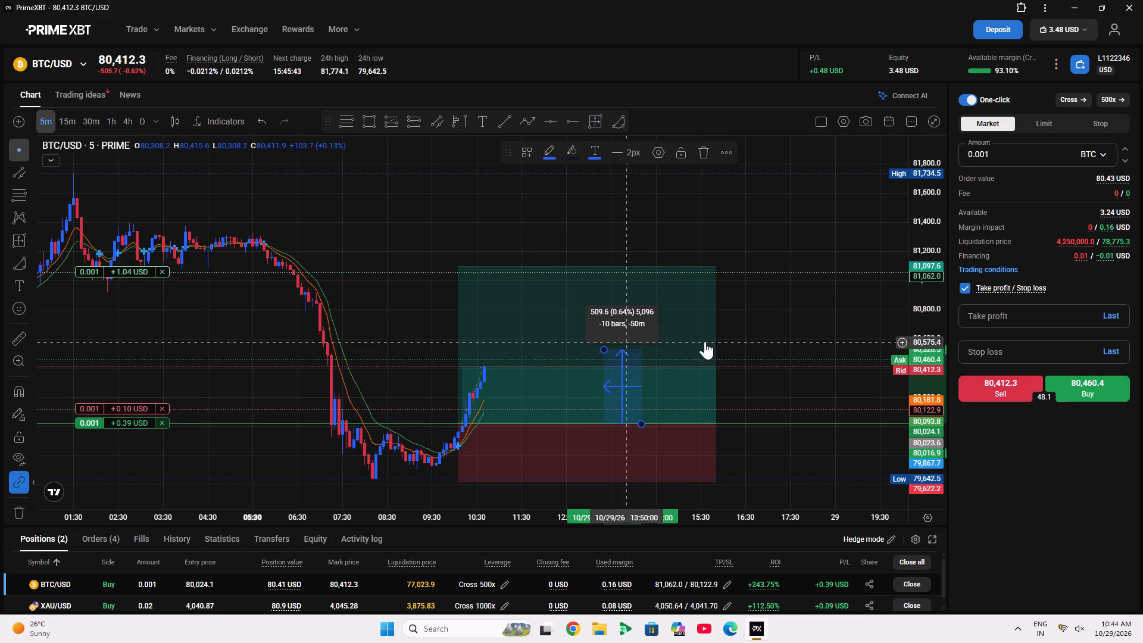
Draw a horizontal line at 80,526.5, the top of the measured range on the BTC/USD chart.
left_click(935, 357)
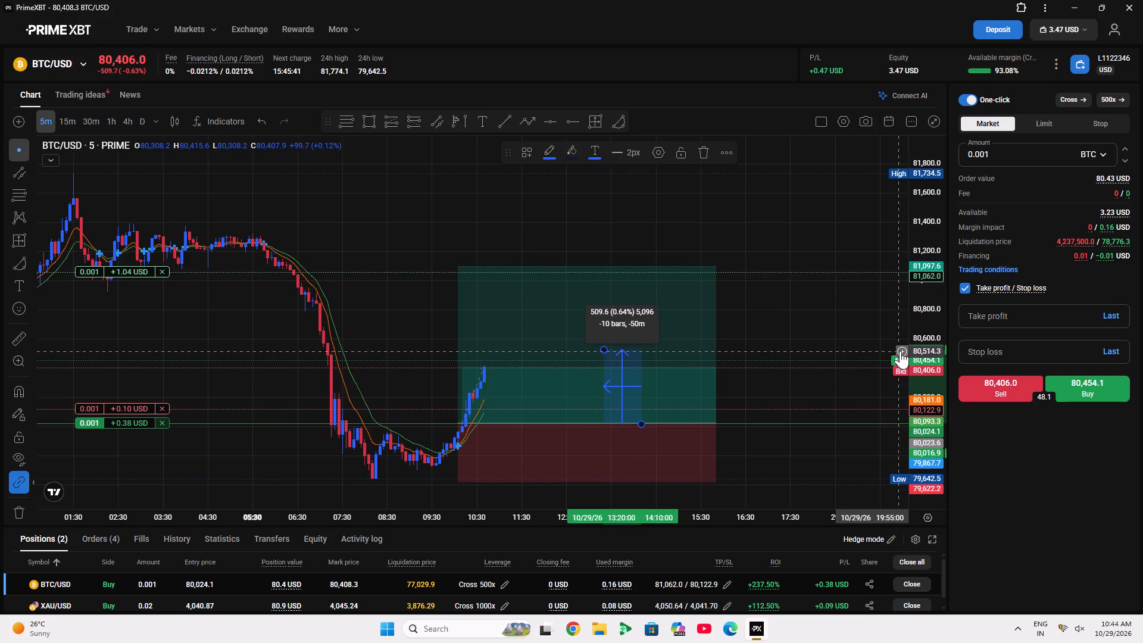
left_click(897, 349)
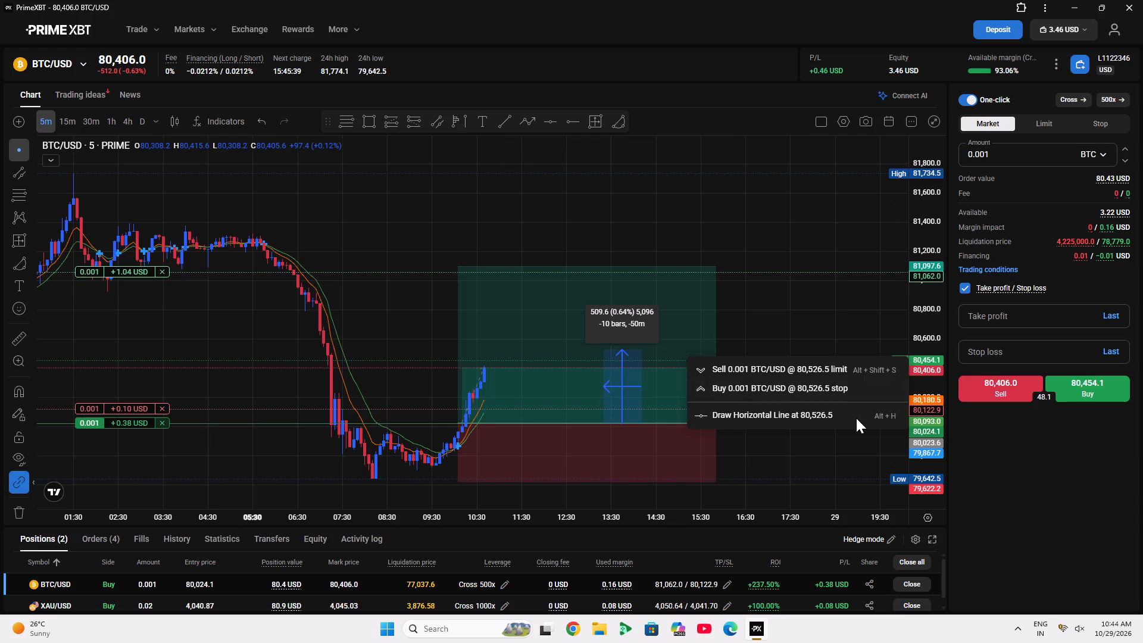
left_click(856, 418)
left_click(811, 315)
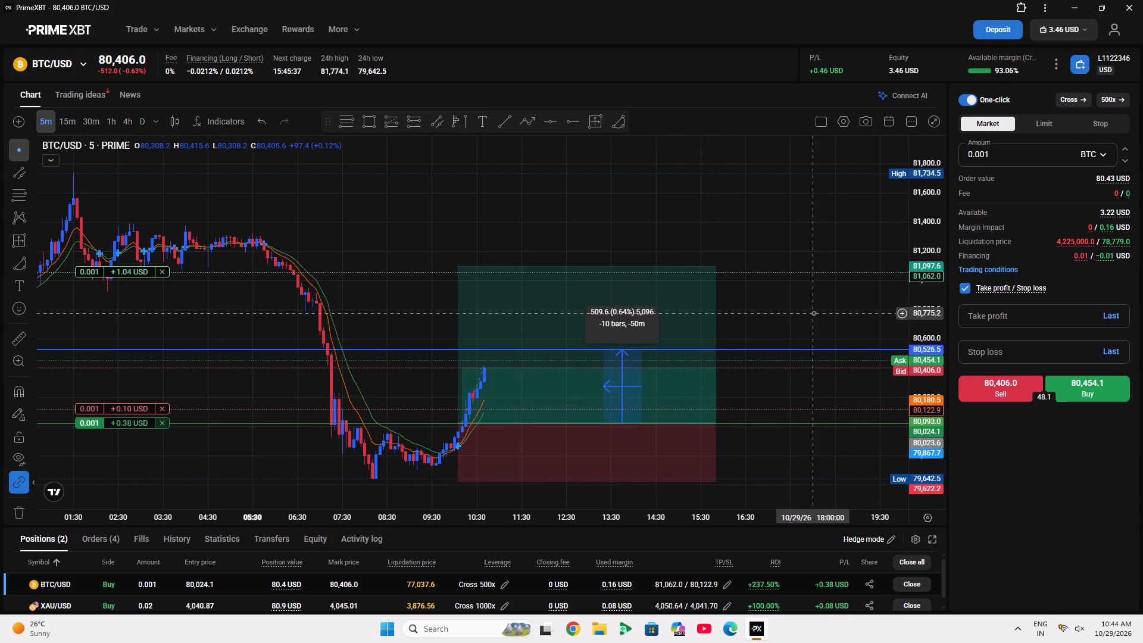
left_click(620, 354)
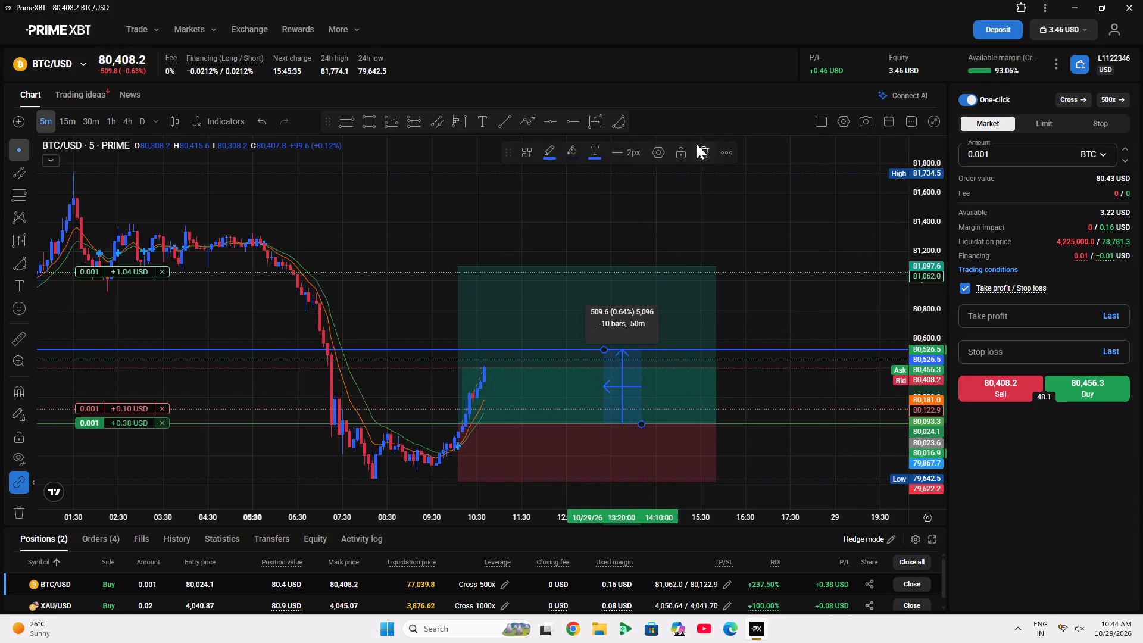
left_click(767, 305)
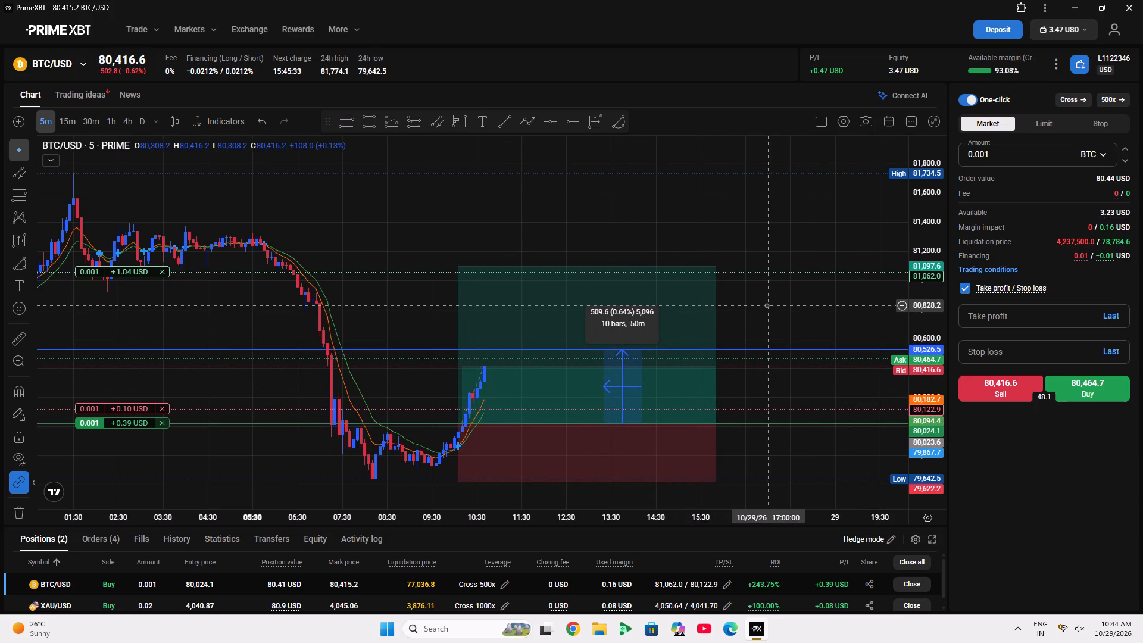
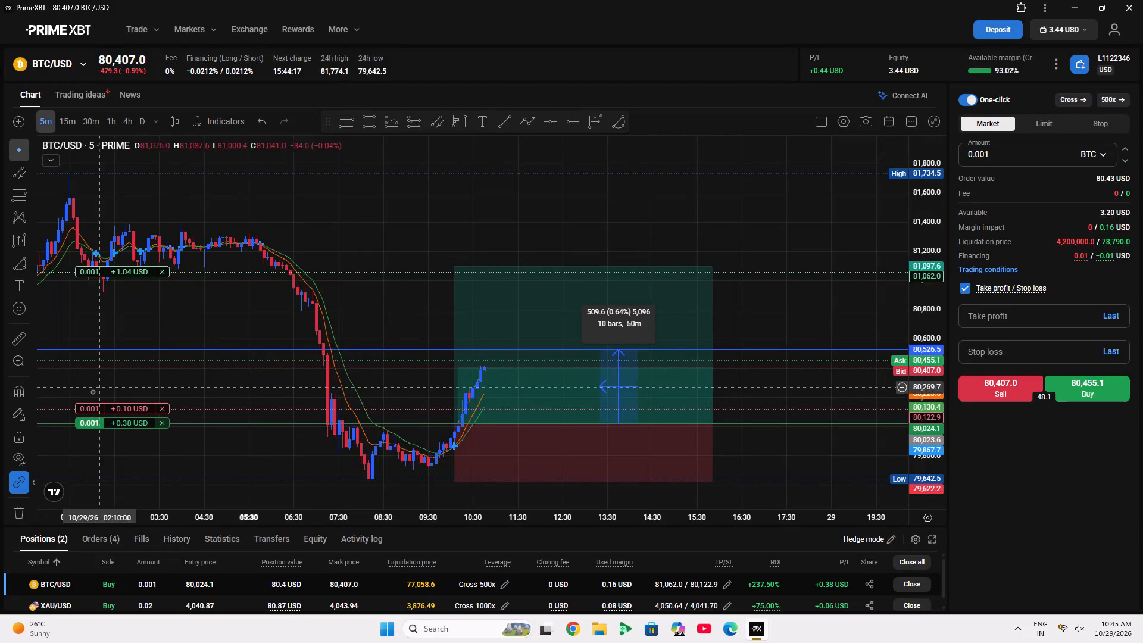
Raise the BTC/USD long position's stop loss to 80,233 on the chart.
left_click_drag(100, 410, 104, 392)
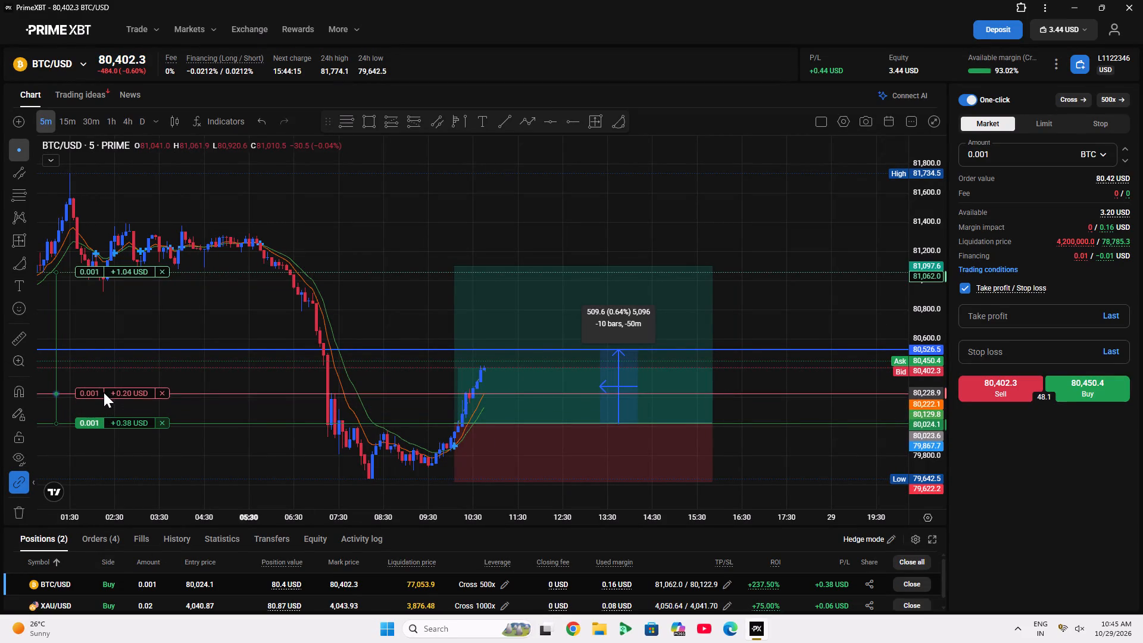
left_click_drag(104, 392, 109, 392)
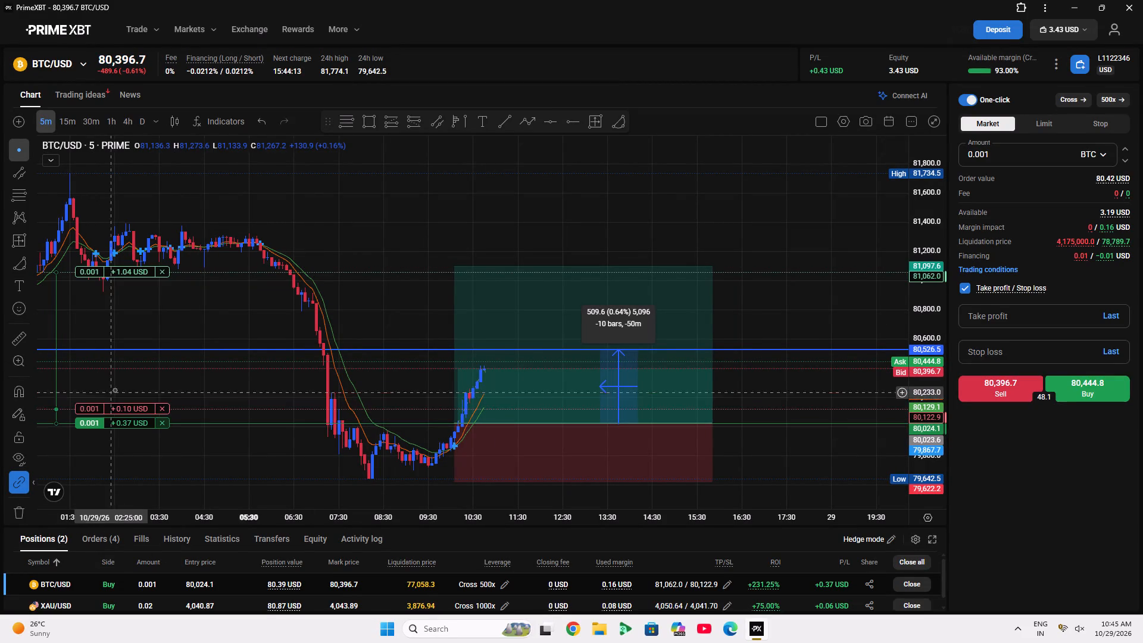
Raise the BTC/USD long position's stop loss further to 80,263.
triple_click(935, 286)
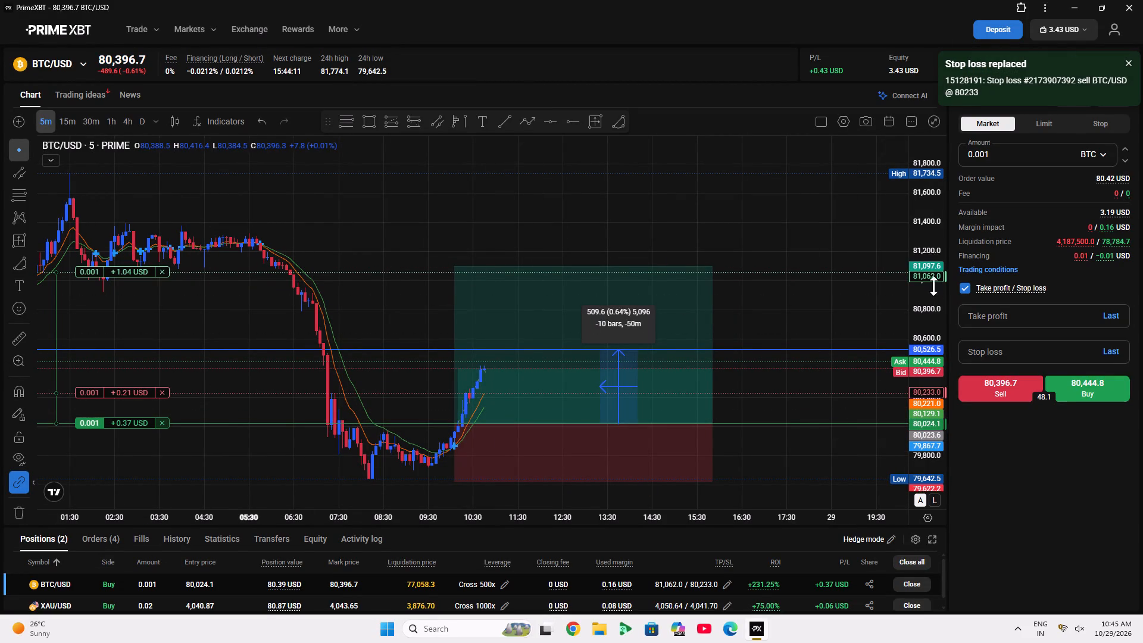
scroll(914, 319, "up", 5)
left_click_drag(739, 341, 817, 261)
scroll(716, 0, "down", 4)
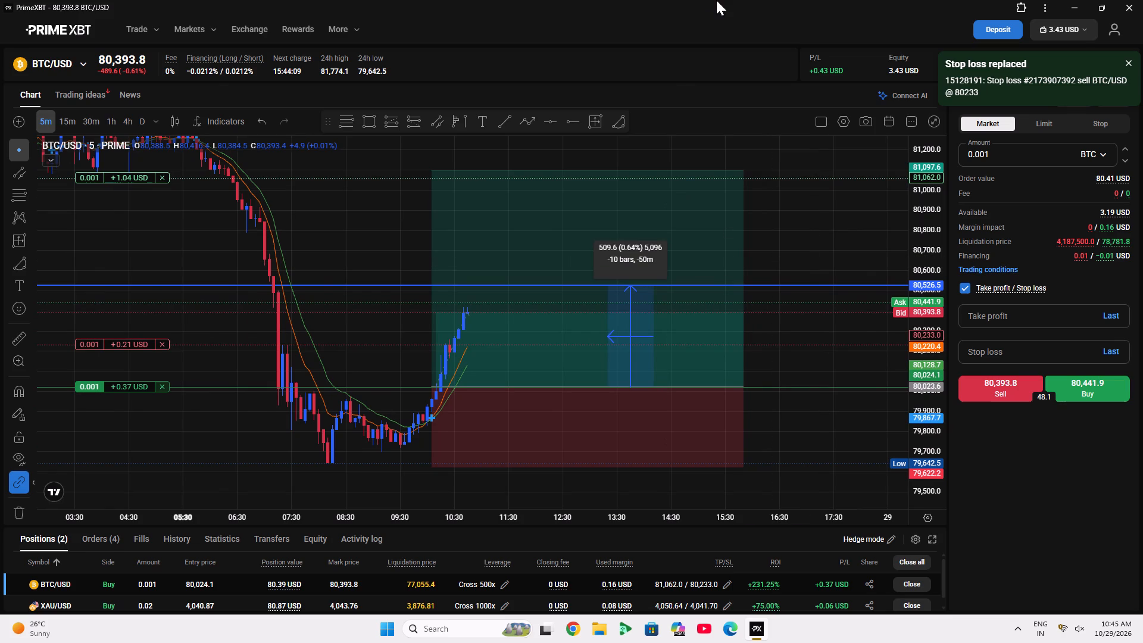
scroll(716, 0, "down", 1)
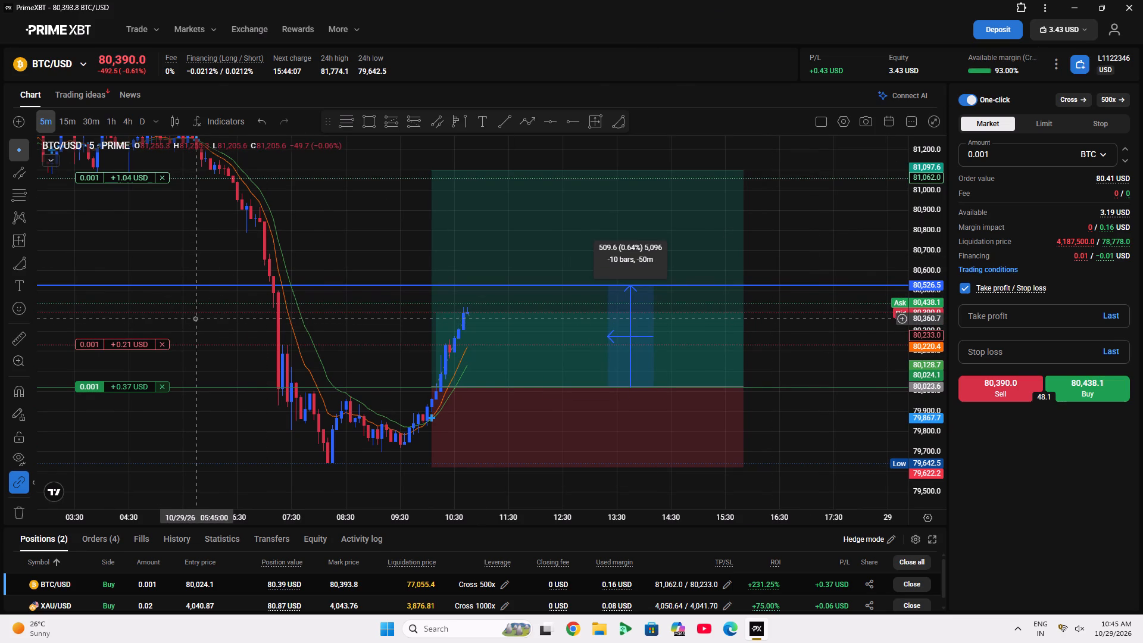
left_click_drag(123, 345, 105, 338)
Lower the BTC/USD long position's stop loss to 80,162.3, keeping it above the entry line.
left_click_drag(223, 268, 240, 283)
left_click_drag(124, 349, 118, 364)
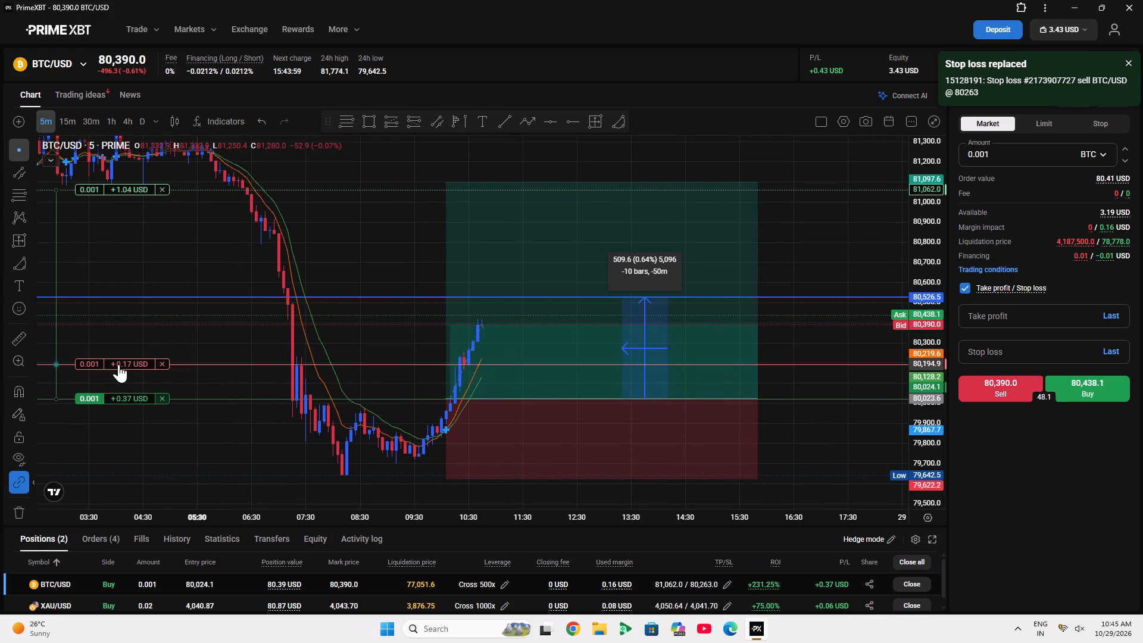
left_click_drag(118, 364, 123, 372)
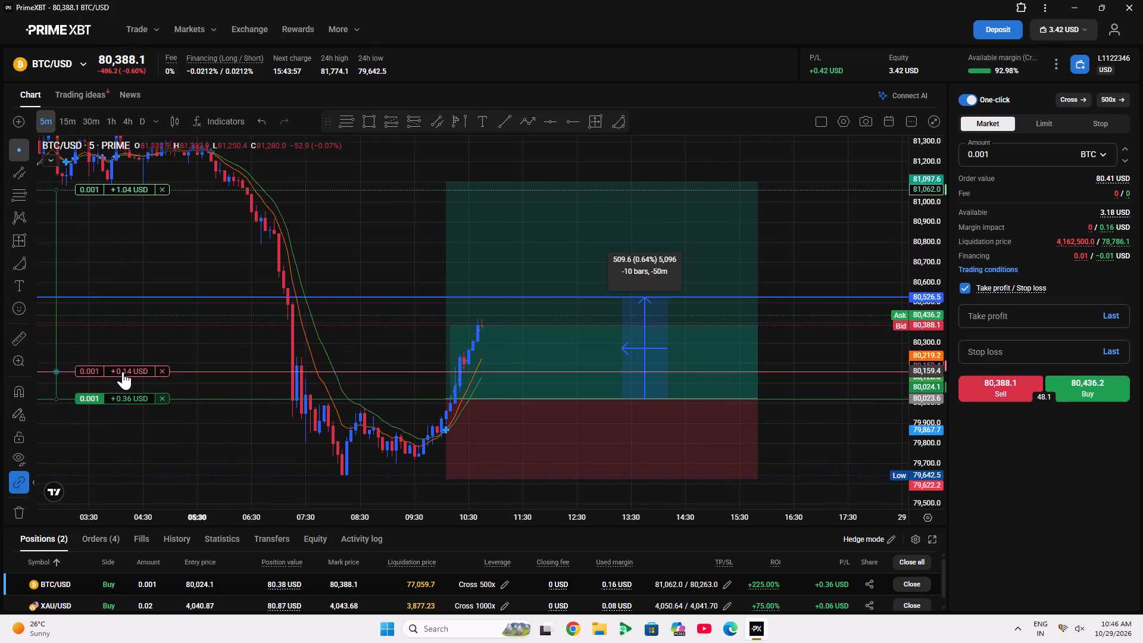
left_click_drag(123, 372, 118, 370)
left_click(118, 370)
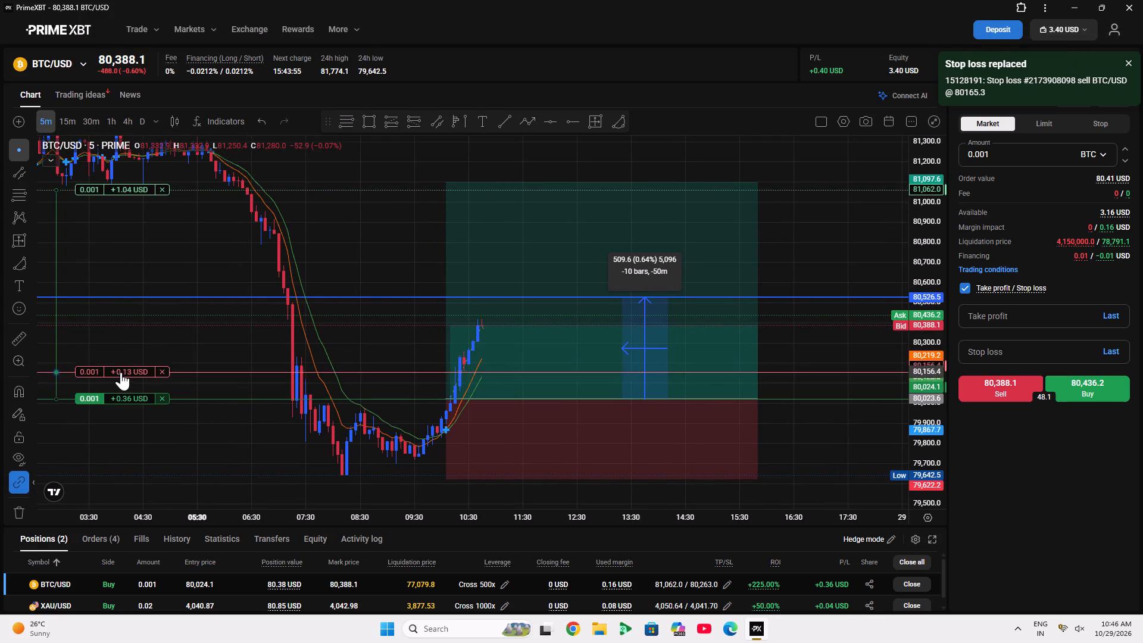
left_click(119, 371)
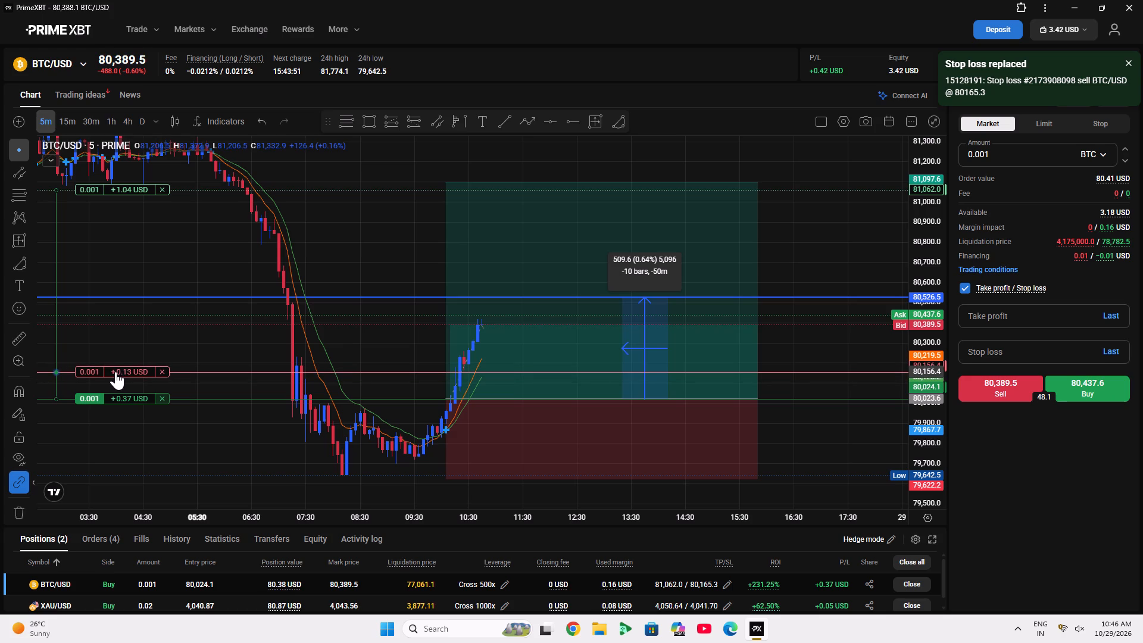
left_click(839, 360)
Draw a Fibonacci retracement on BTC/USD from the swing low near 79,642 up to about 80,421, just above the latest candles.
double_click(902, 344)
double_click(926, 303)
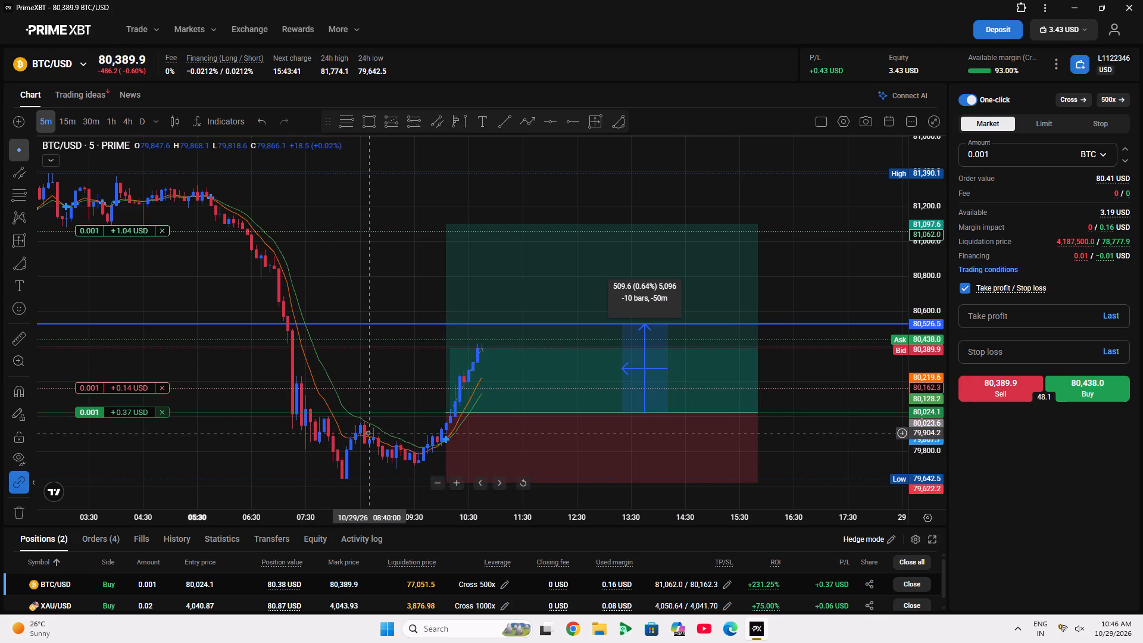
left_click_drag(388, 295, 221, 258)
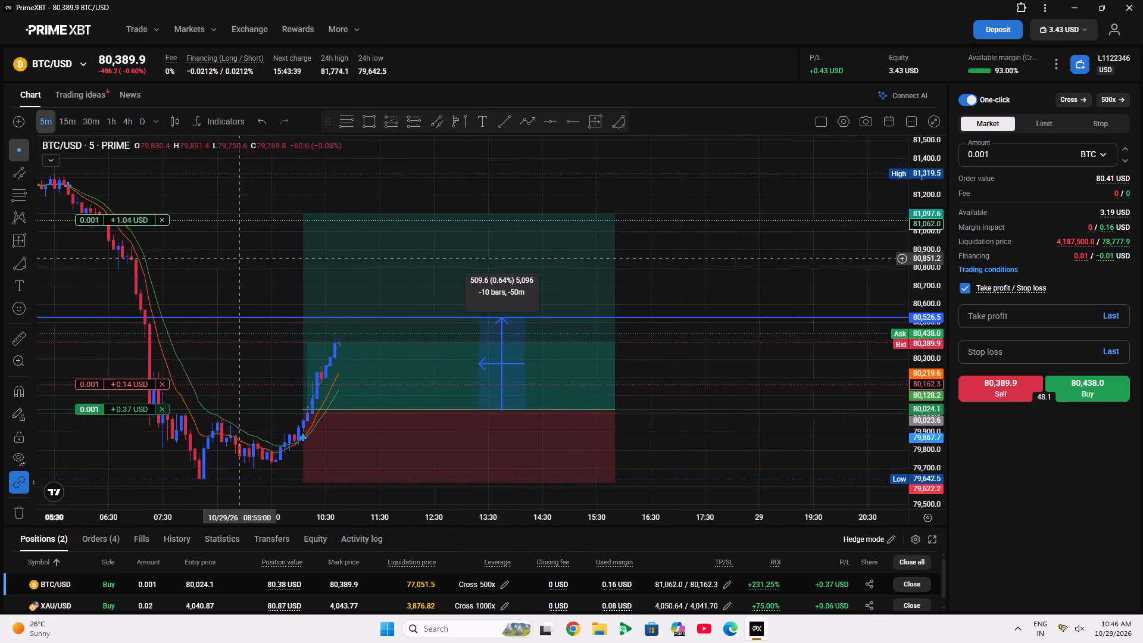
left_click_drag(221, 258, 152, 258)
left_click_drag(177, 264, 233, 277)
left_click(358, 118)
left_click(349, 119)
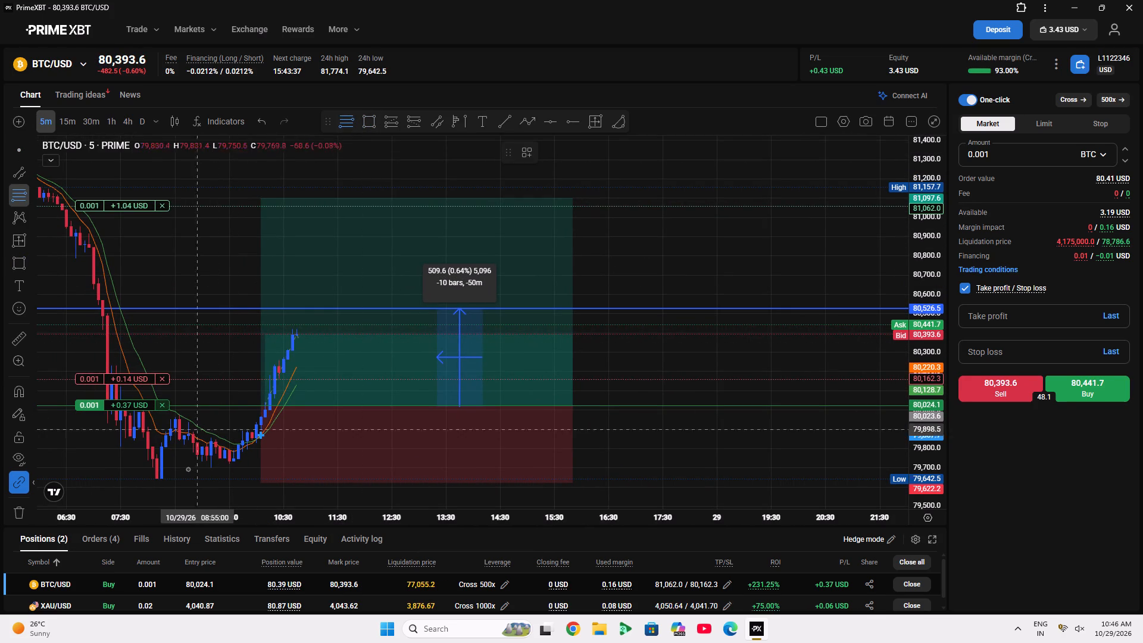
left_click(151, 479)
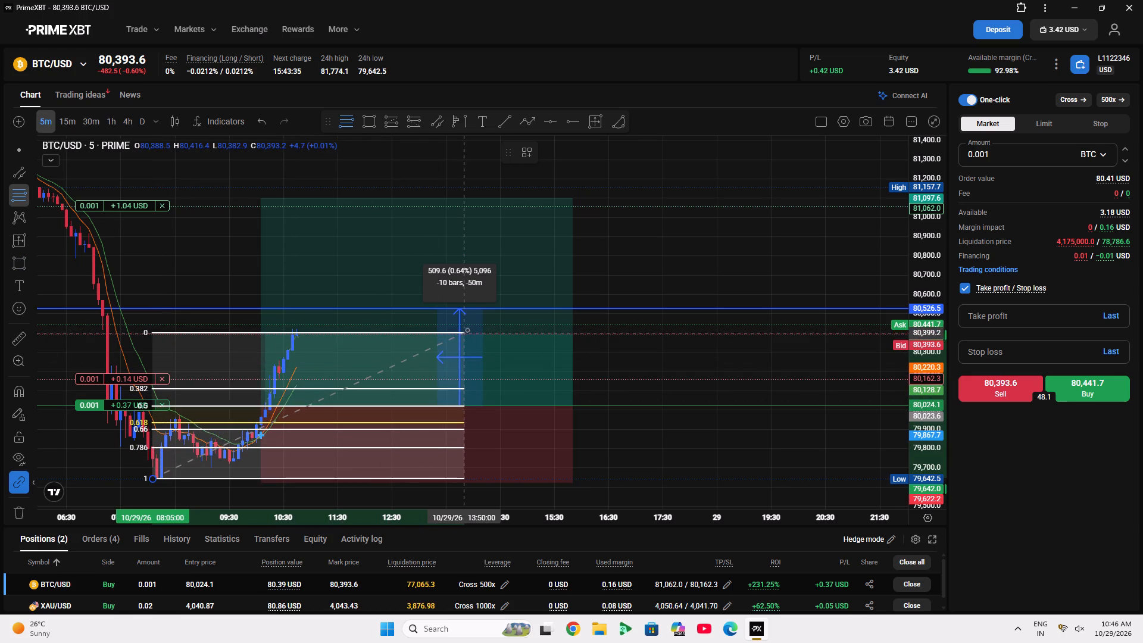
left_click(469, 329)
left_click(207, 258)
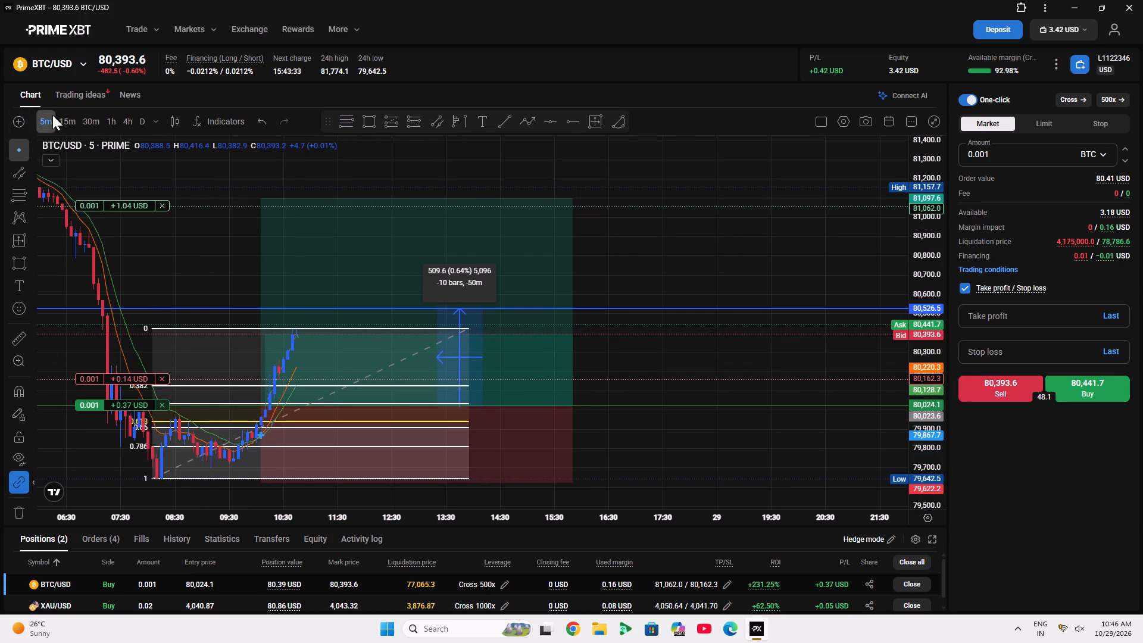
Switch the BTC/USD chart to the 15-minute timeframe and view the decline and rebound against the retracement levels.
left_click(64, 118)
scroll(577, 305, "up", 2)
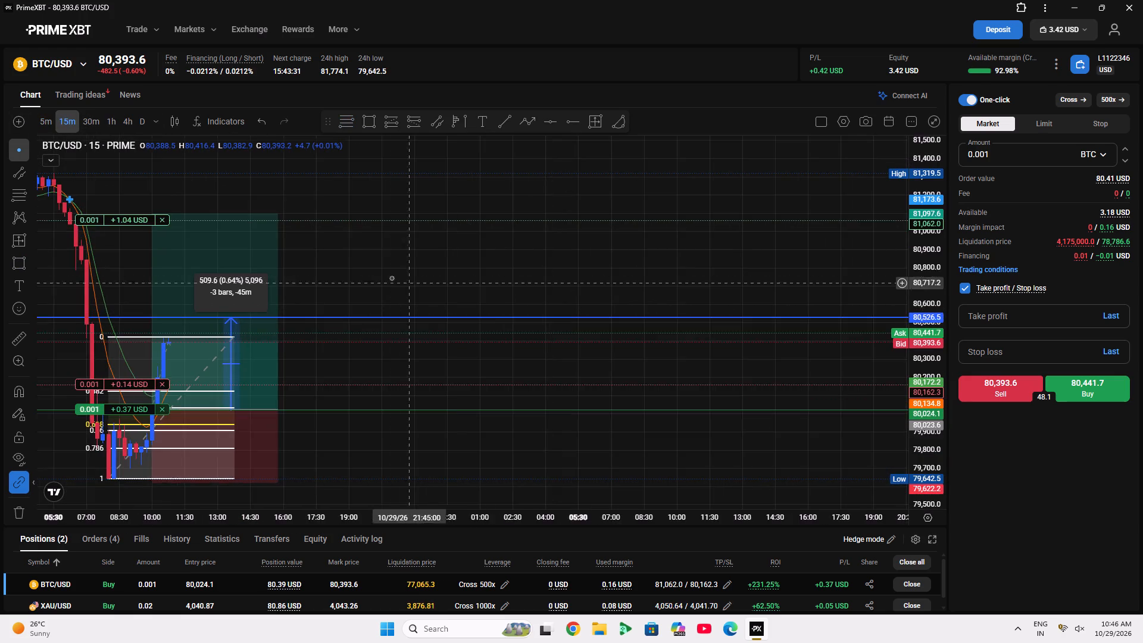
left_click_drag(391, 277, 757, 294)
scroll(686, 379, "up", 5)
left_click_drag(562, 397, 699, 396)
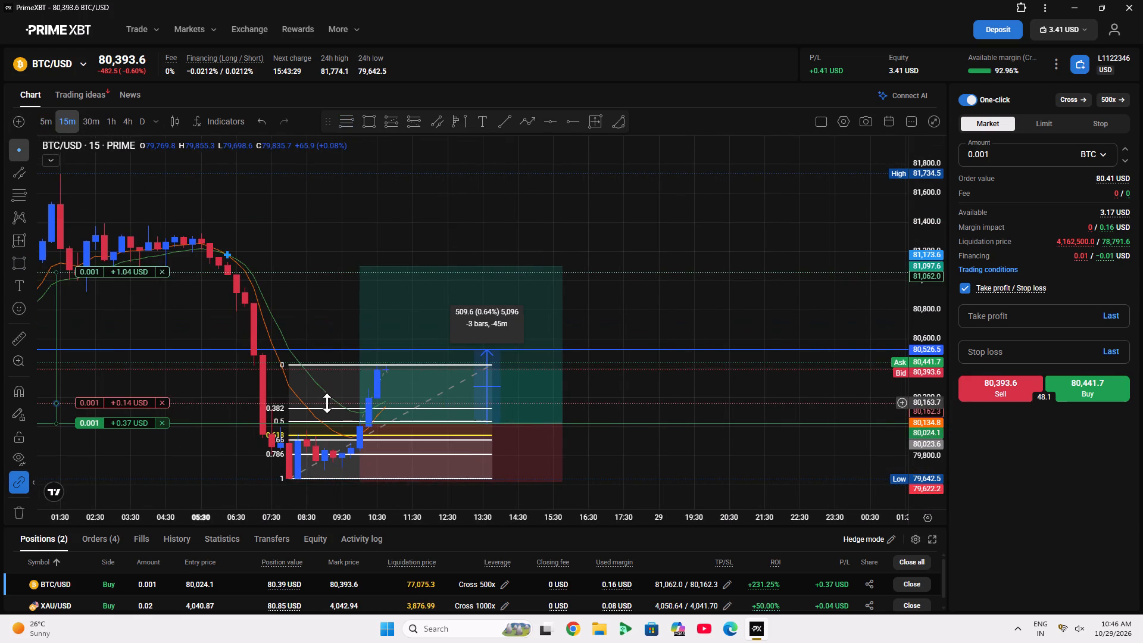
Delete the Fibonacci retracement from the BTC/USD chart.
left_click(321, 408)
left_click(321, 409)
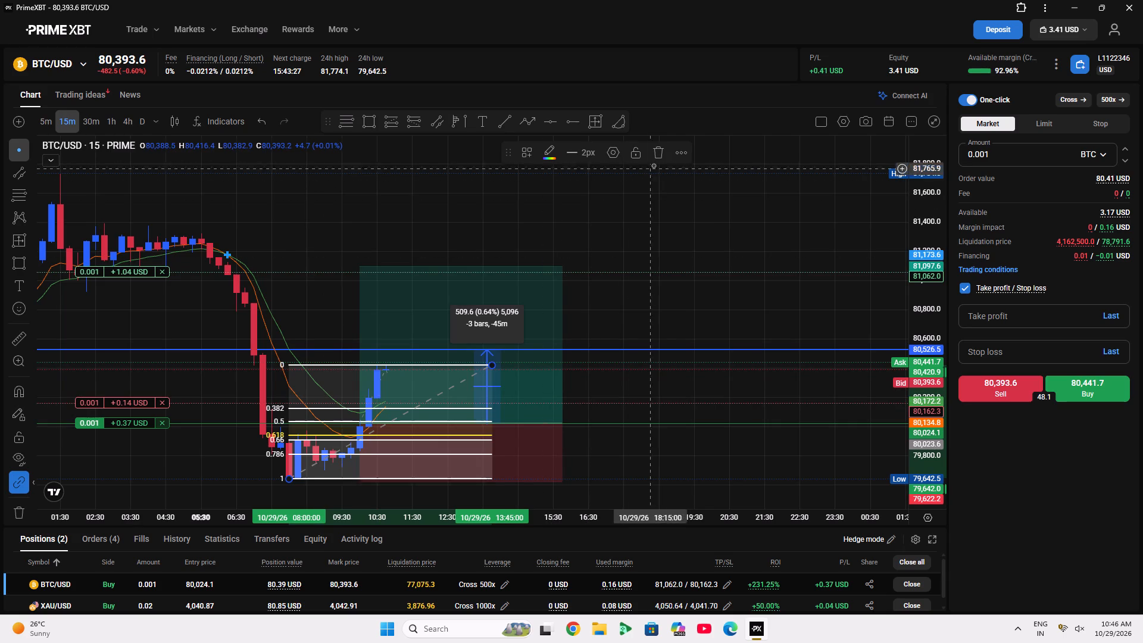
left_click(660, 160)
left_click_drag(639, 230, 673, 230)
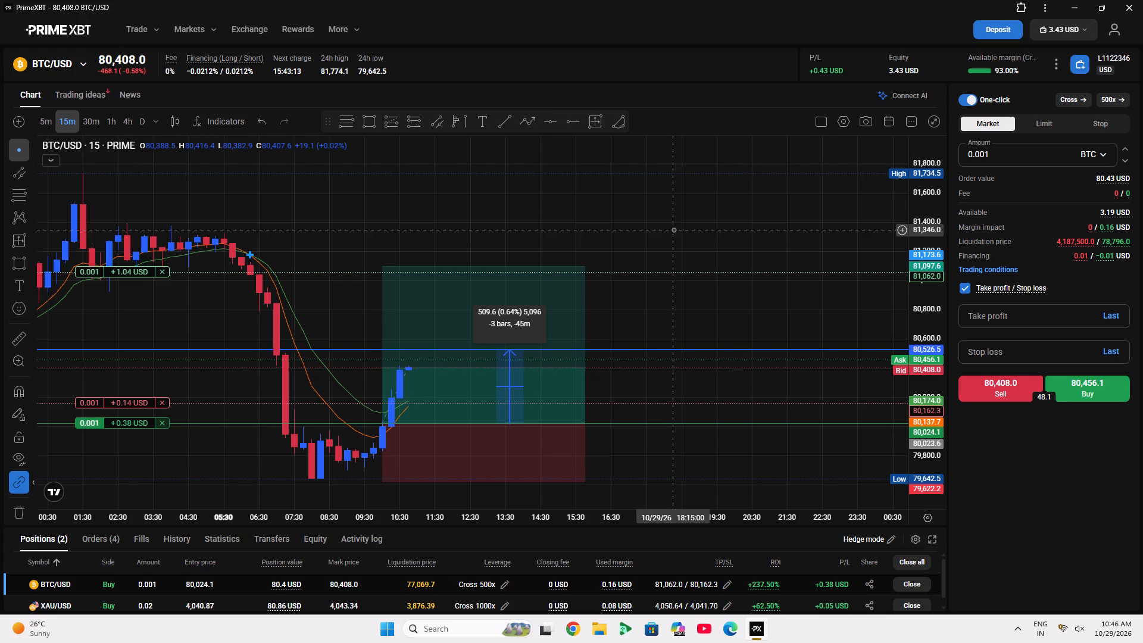
Switch the chart to XAU/USD on the 5-minute timeframe and frame the open long position with its surrounding price action.
left_click(78, 75)
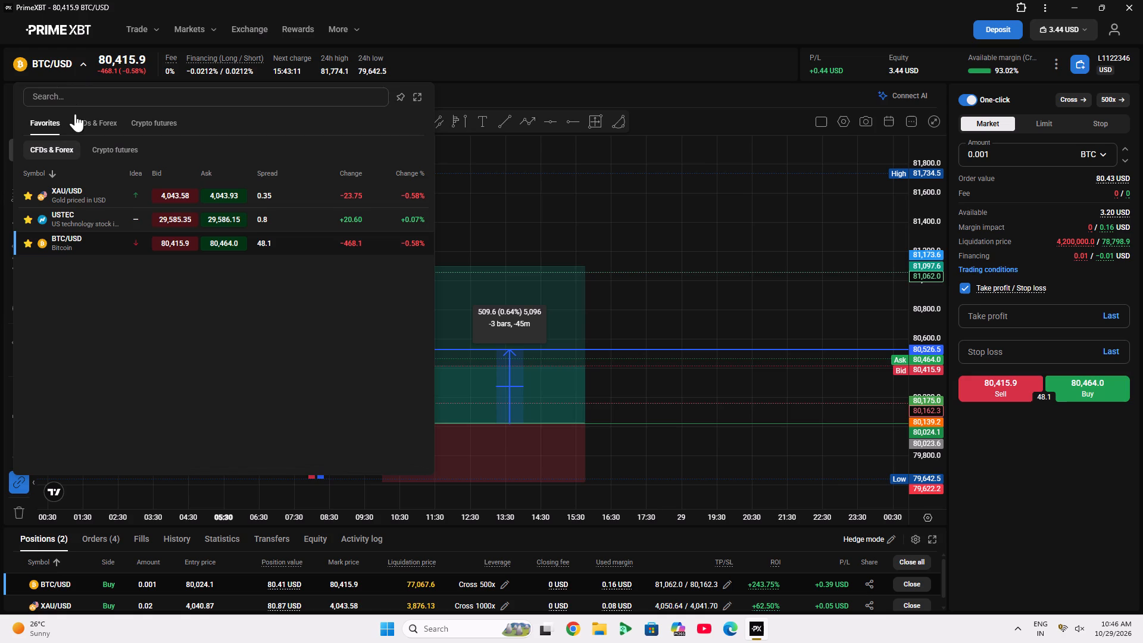
left_click(97, 196)
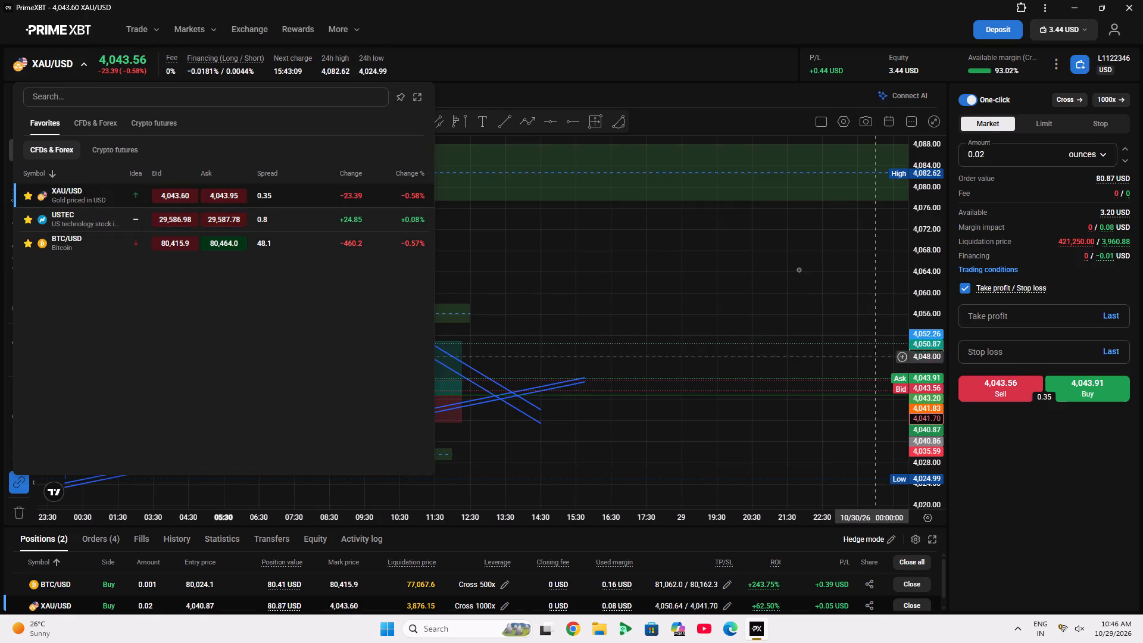
left_click(790, 265)
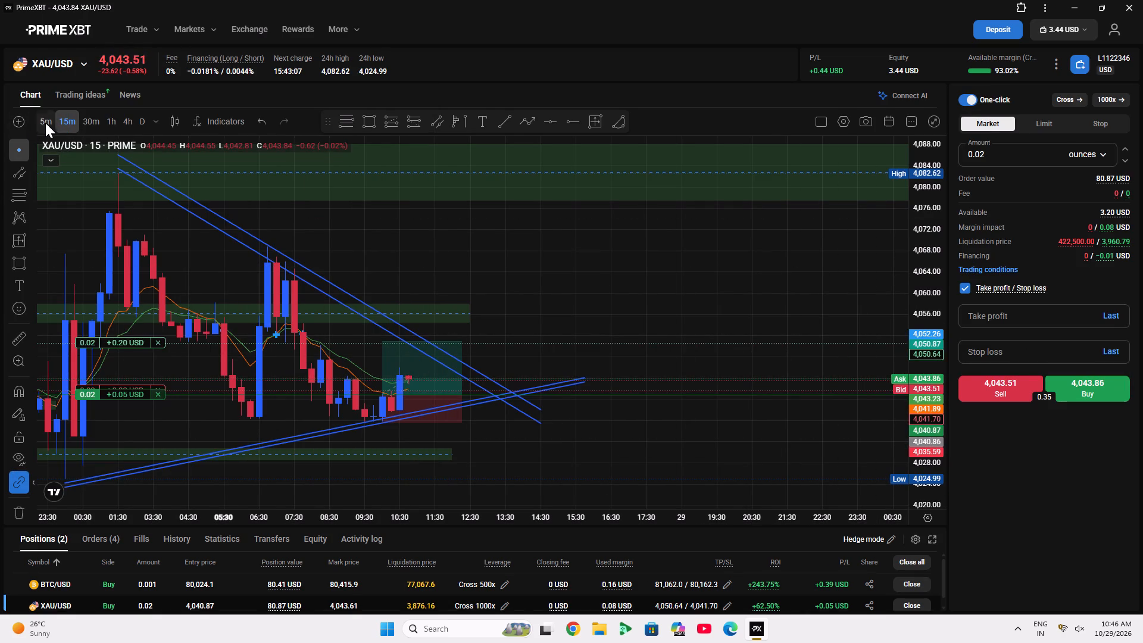
left_click(45, 123)
left_click_drag(693, 360, 782, 344)
scroll(932, 443, "up", 4)
left_click_drag(753, 392, 776, 222)
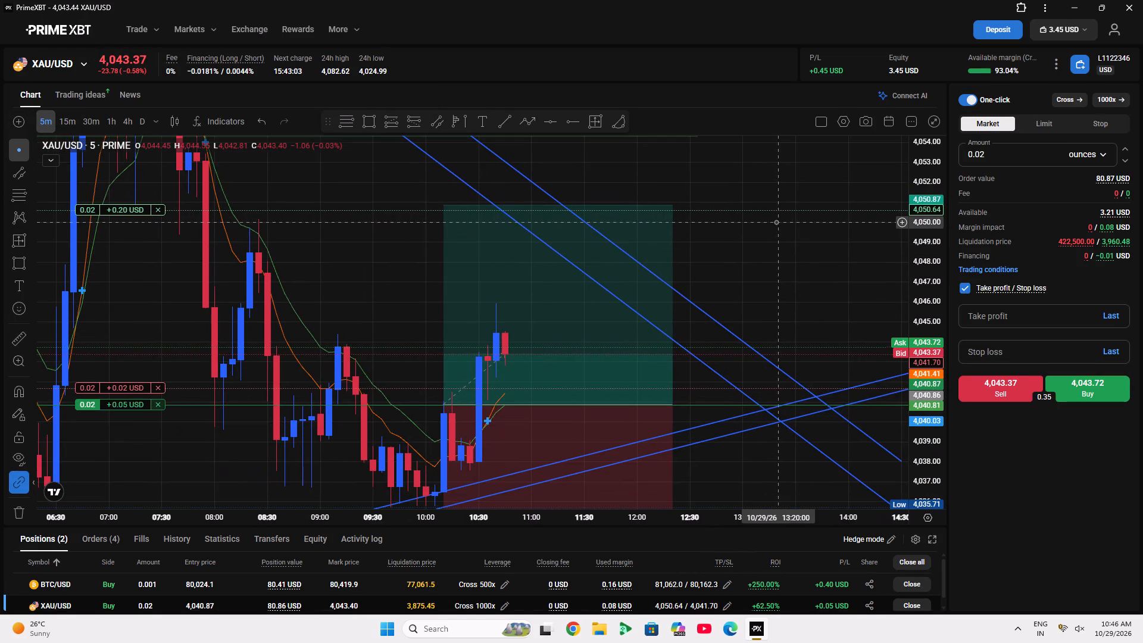
double_click(935, 351)
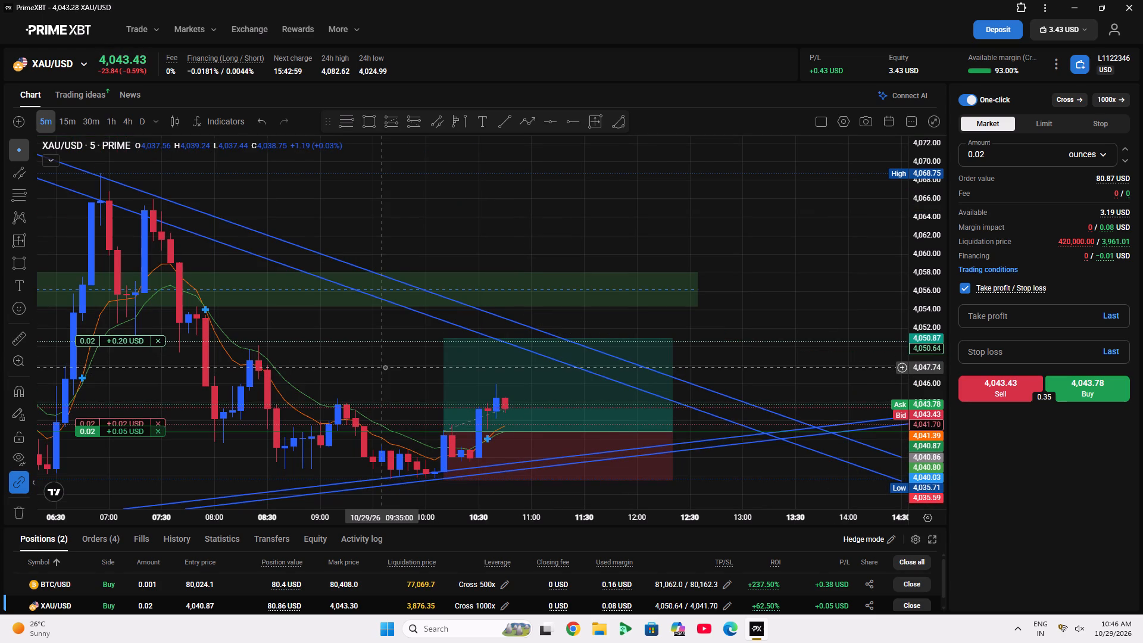
Lower the XAU/USD long position's stop loss to 4,040.79, just under the entry line.
left_click_drag(121, 419, 125, 435)
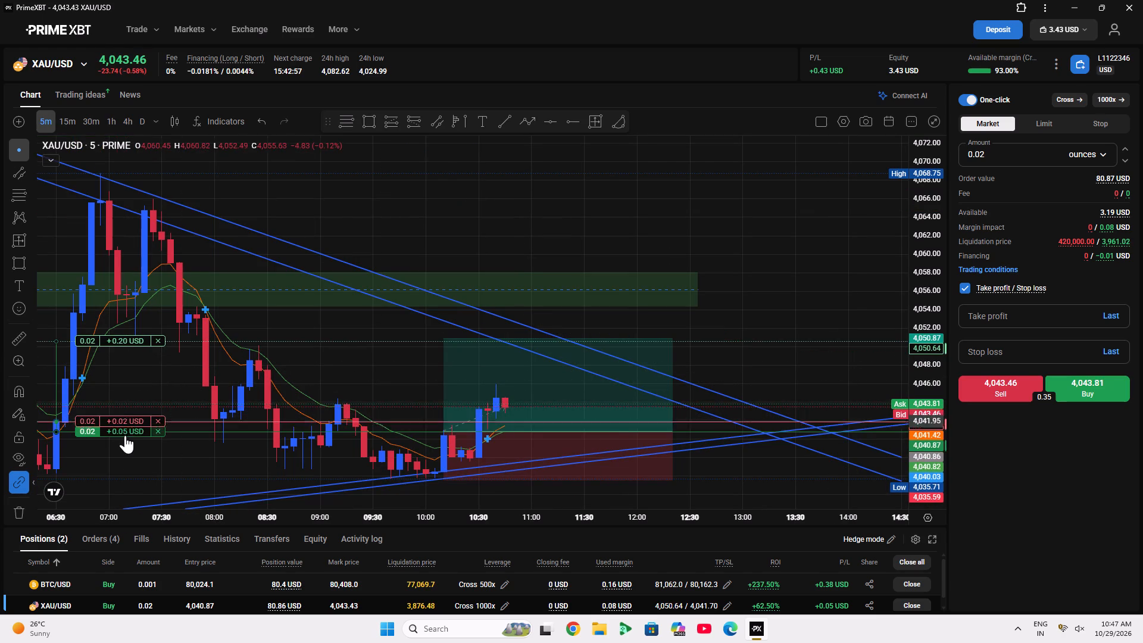
left_click_drag(125, 435, 137, 476)
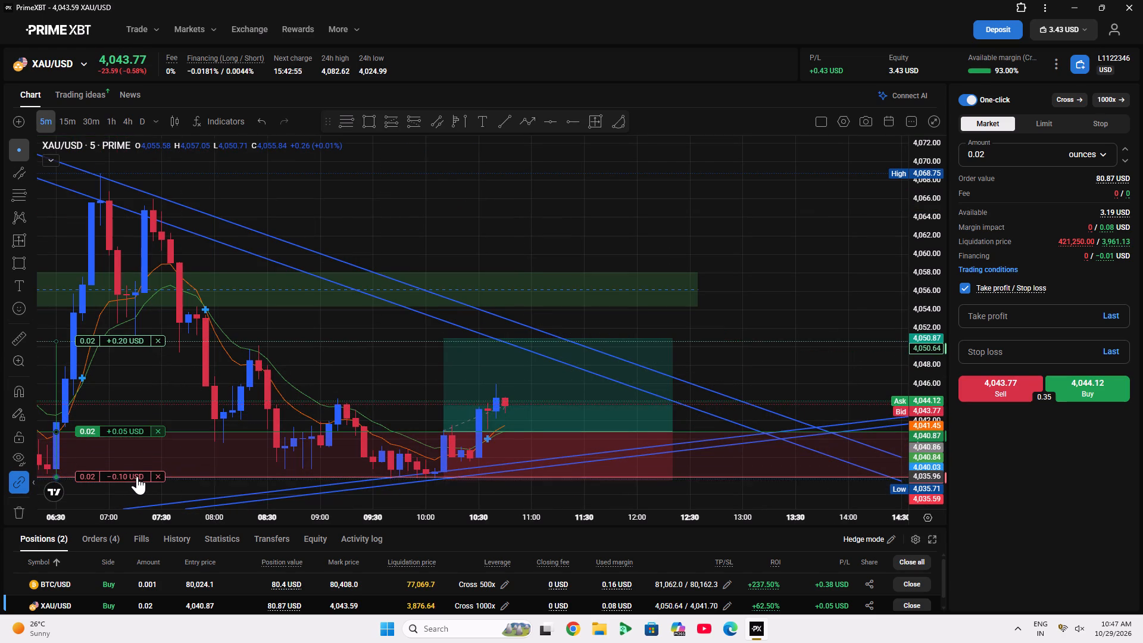
left_click_drag(137, 476, 127, 445)
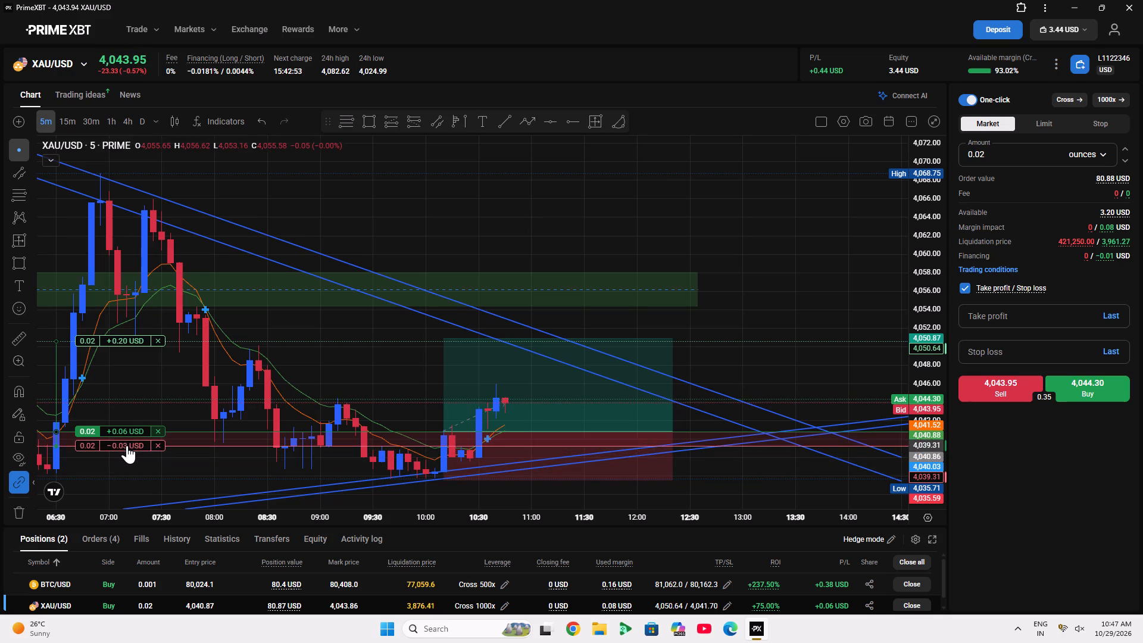
left_click_drag(127, 445, 121, 432)
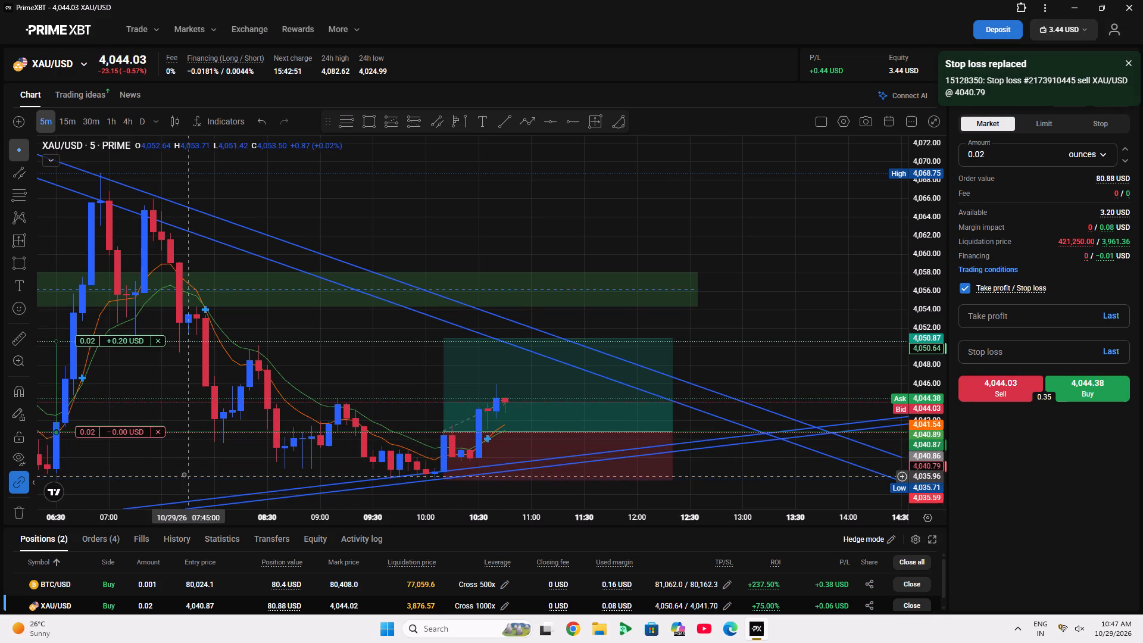
left_click(181, 470)
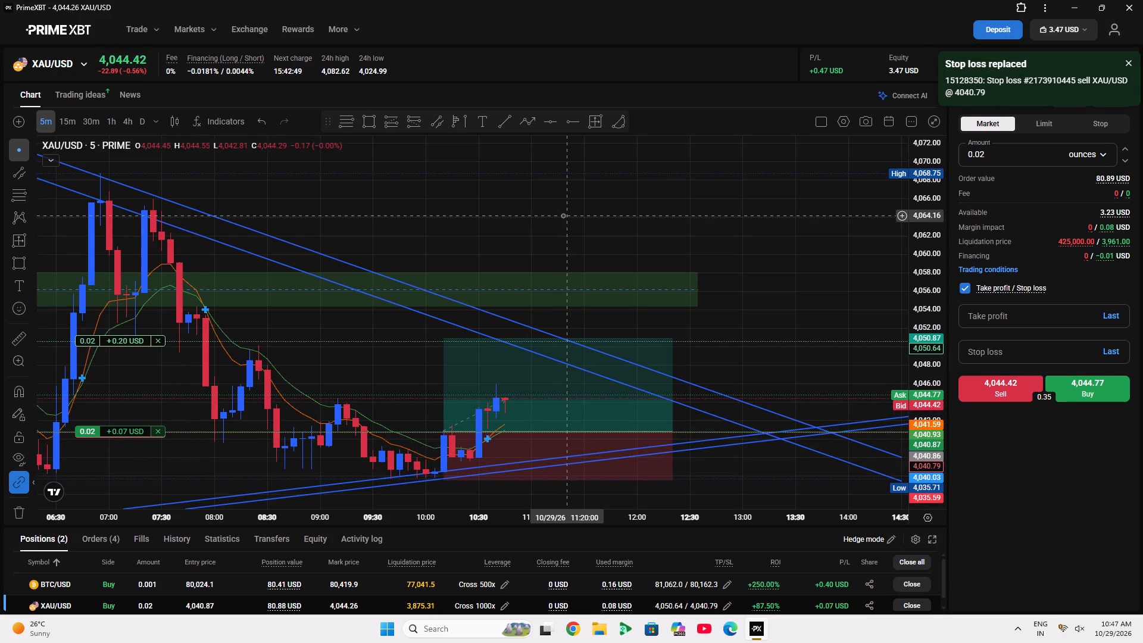
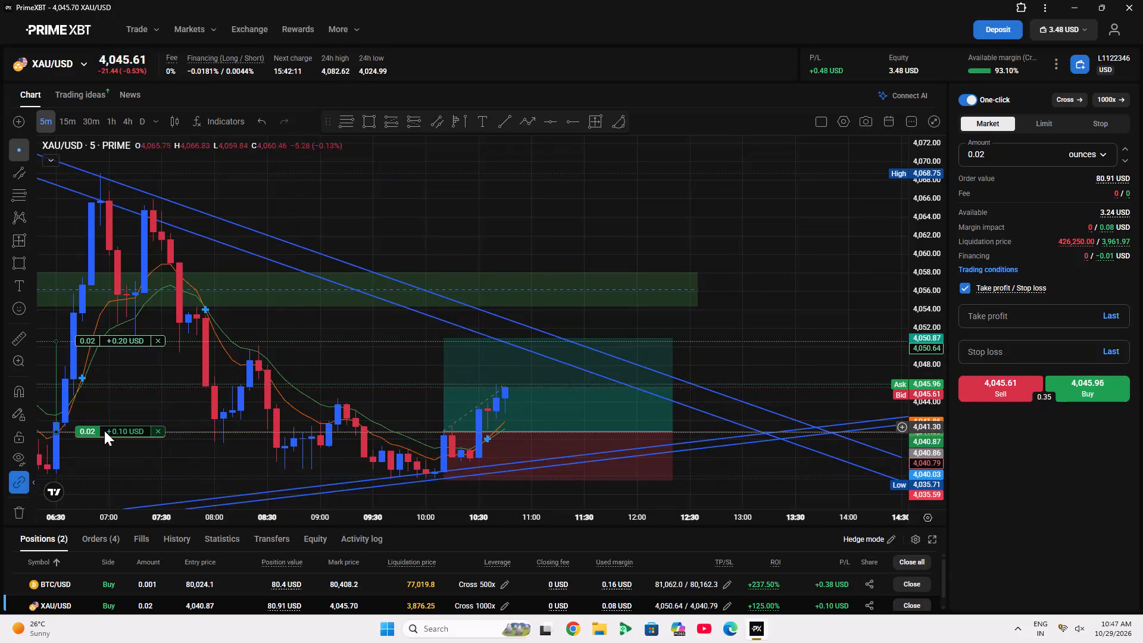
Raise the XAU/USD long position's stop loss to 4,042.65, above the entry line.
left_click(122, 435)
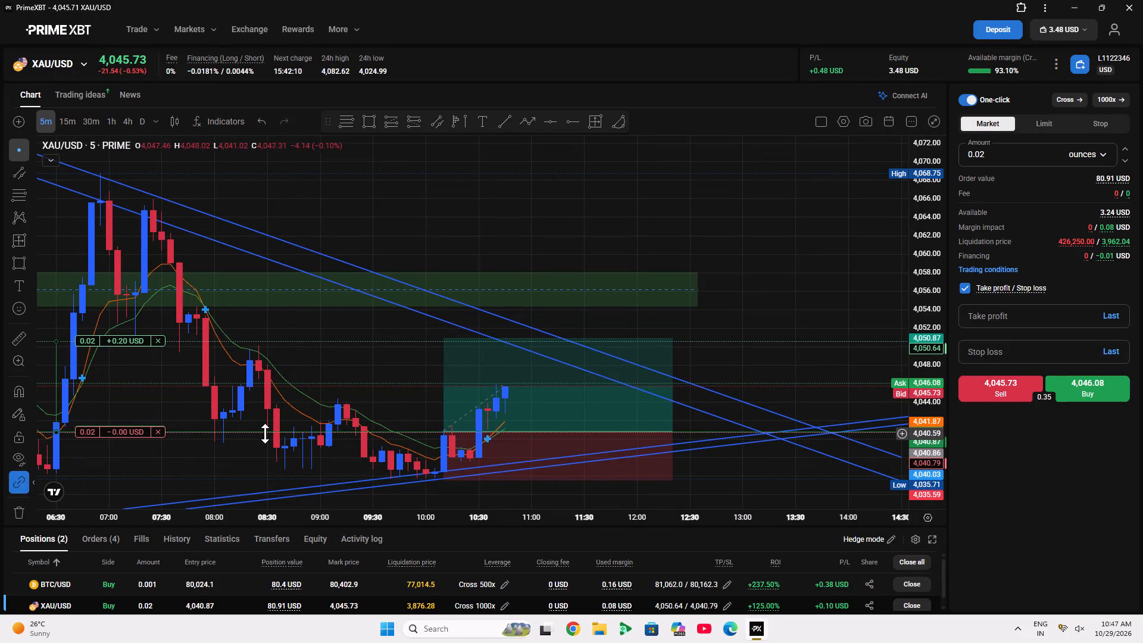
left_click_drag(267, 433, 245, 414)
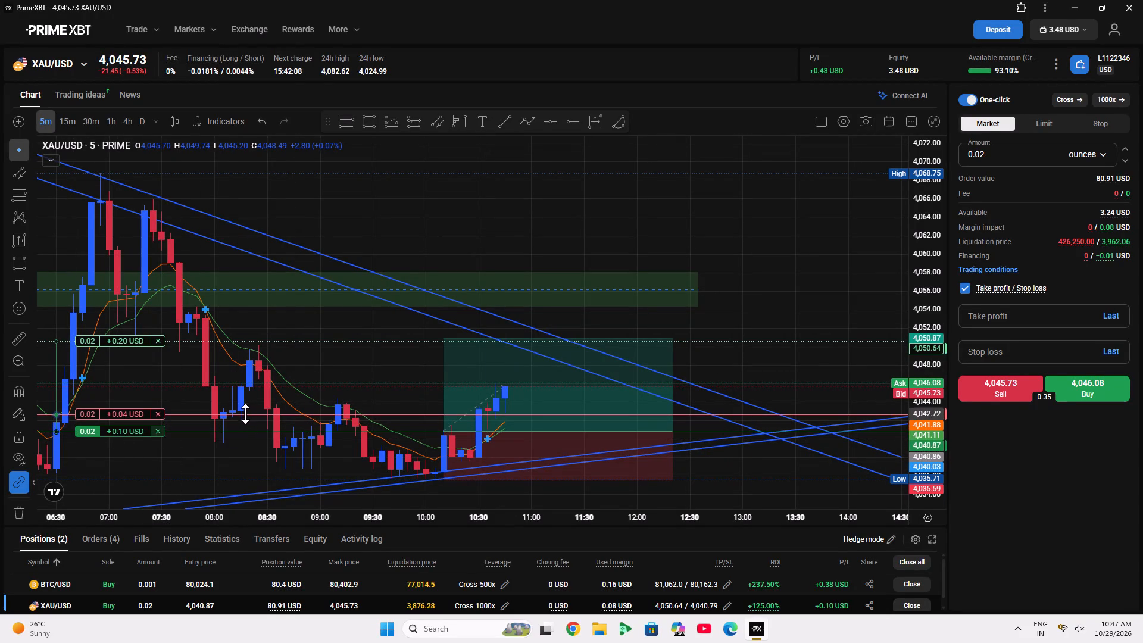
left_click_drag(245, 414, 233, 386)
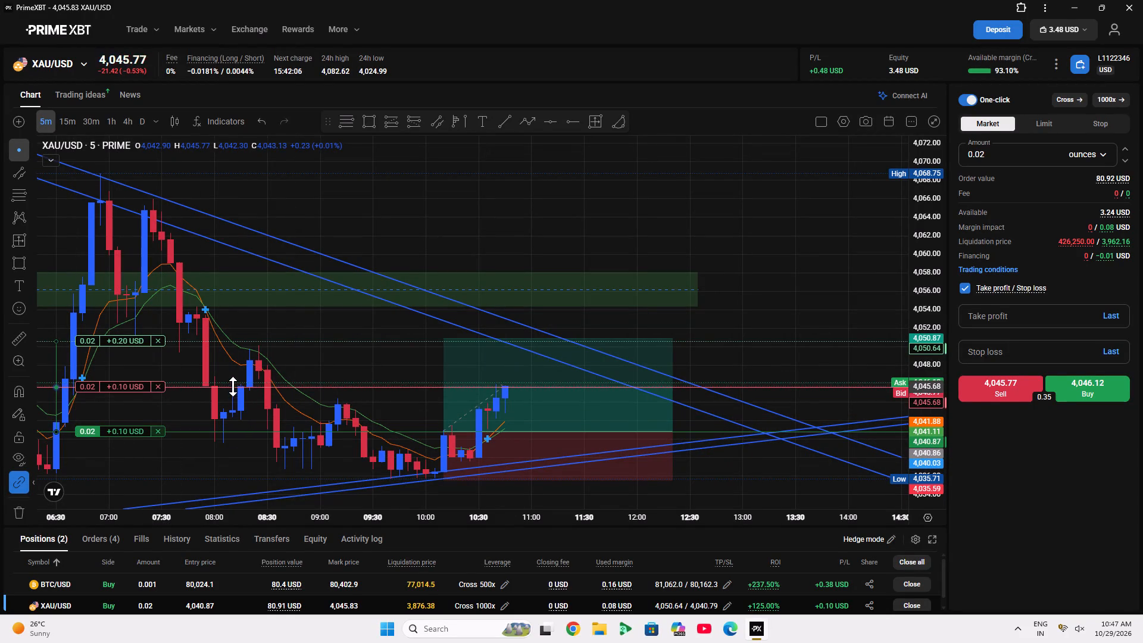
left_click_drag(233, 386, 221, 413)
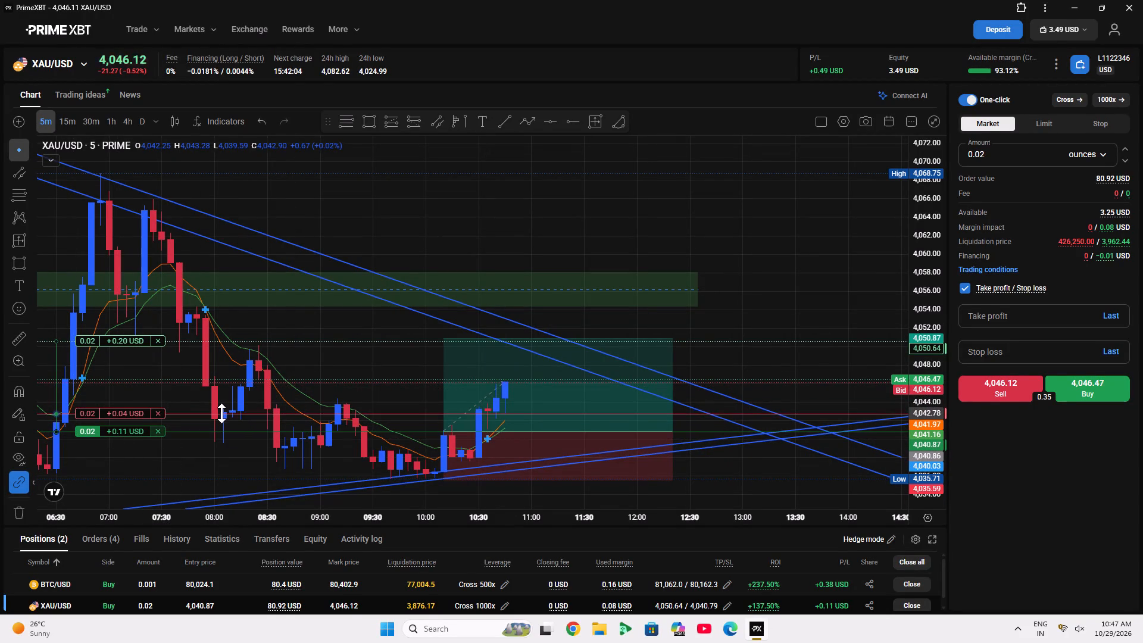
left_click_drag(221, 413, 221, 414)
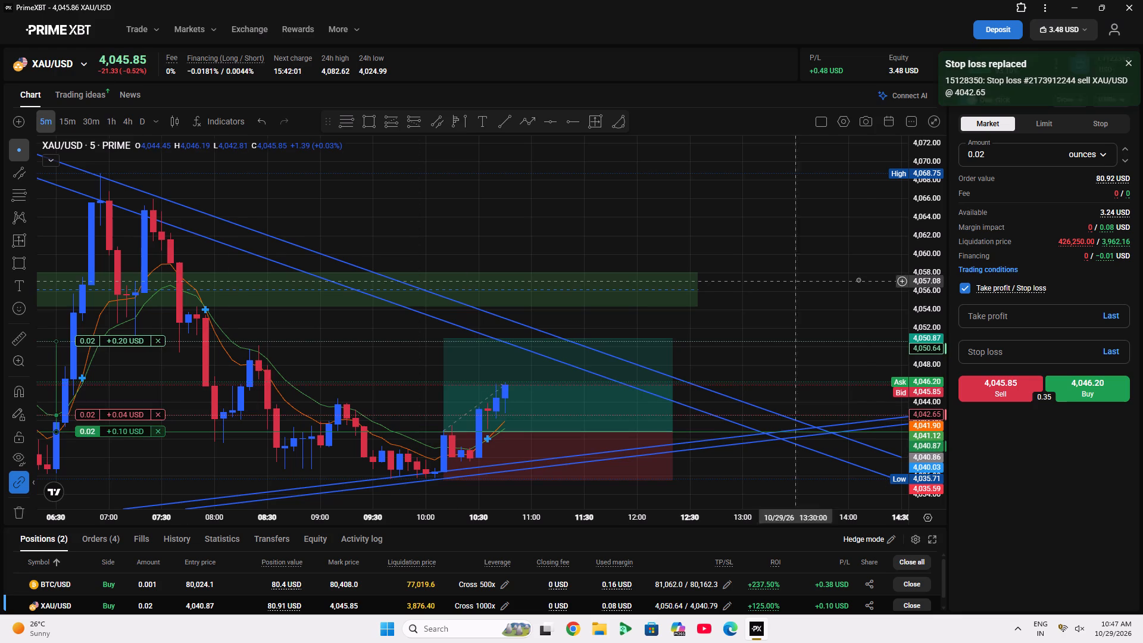
Lower the XAU/USD long position's stop loss to 4,041.65, keeping it just above the entry line.
left_click_drag(863, 279, 920, 228)
left_click_drag(934, 307, 930, 256)
scroll(782, 374, "up", 3)
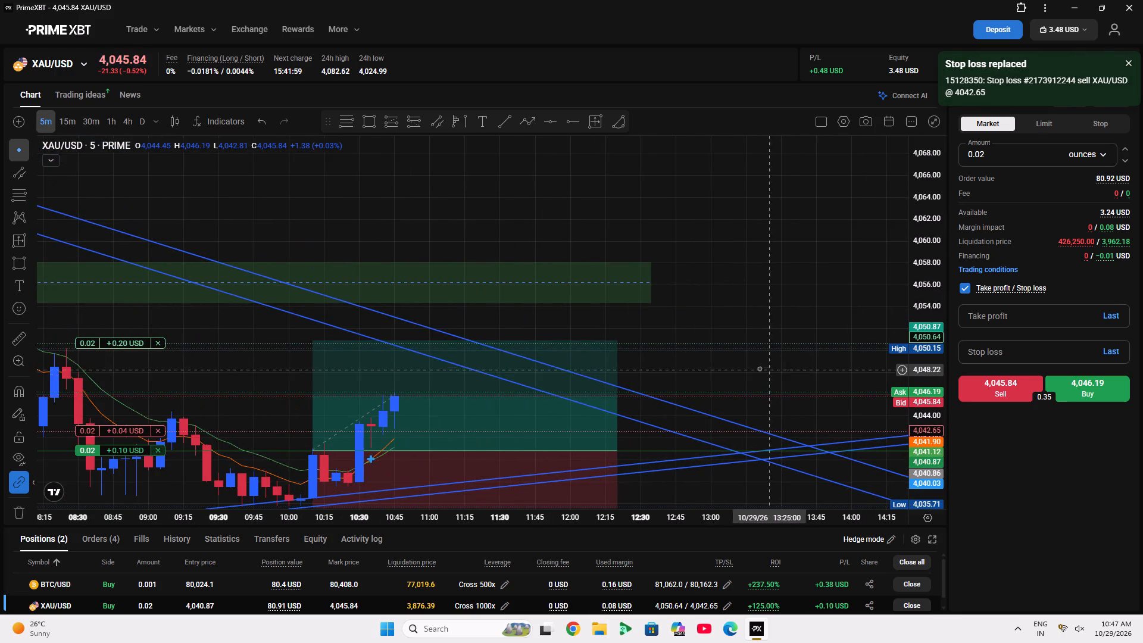
left_click_drag(757, 364, 790, 261)
double_click(930, 334)
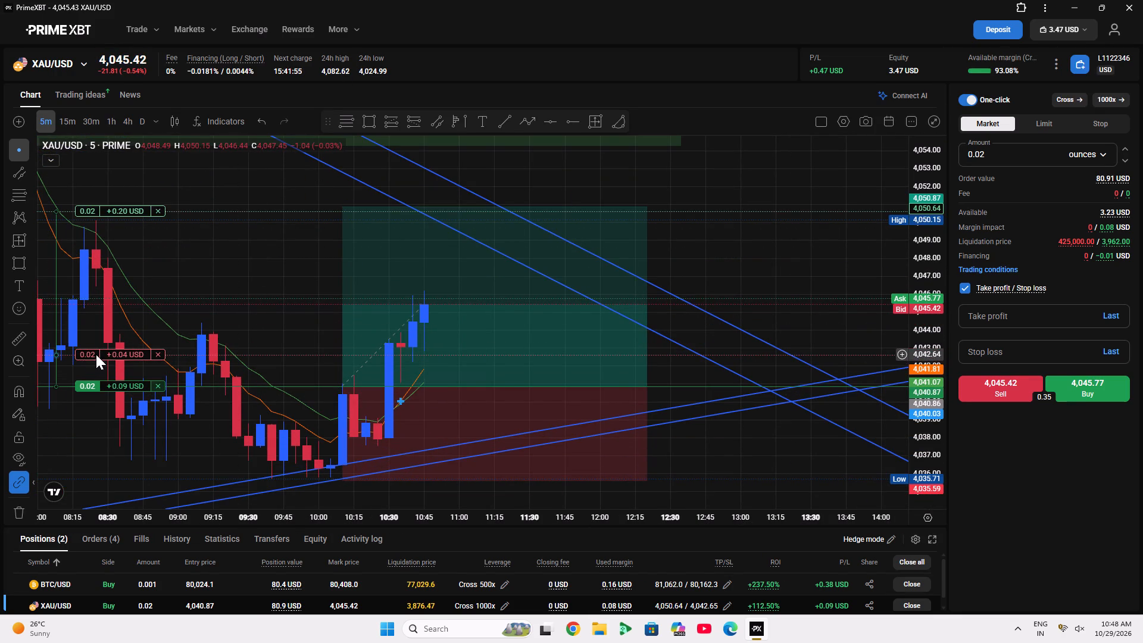
left_click_drag(96, 354, 100, 370)
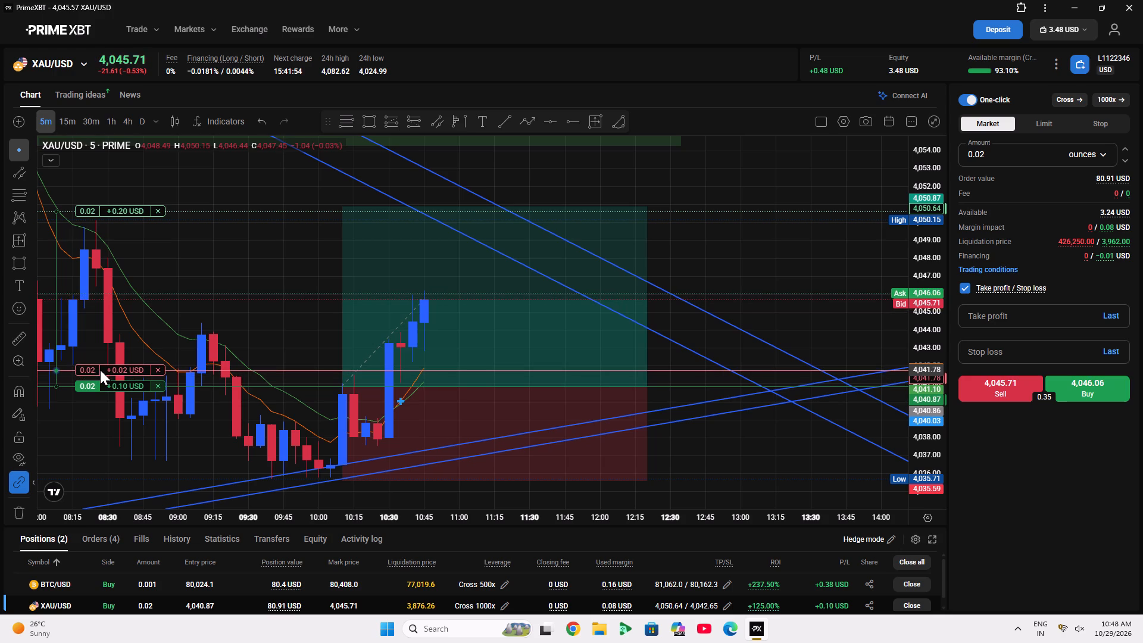
left_click_drag(100, 370, 102, 370)
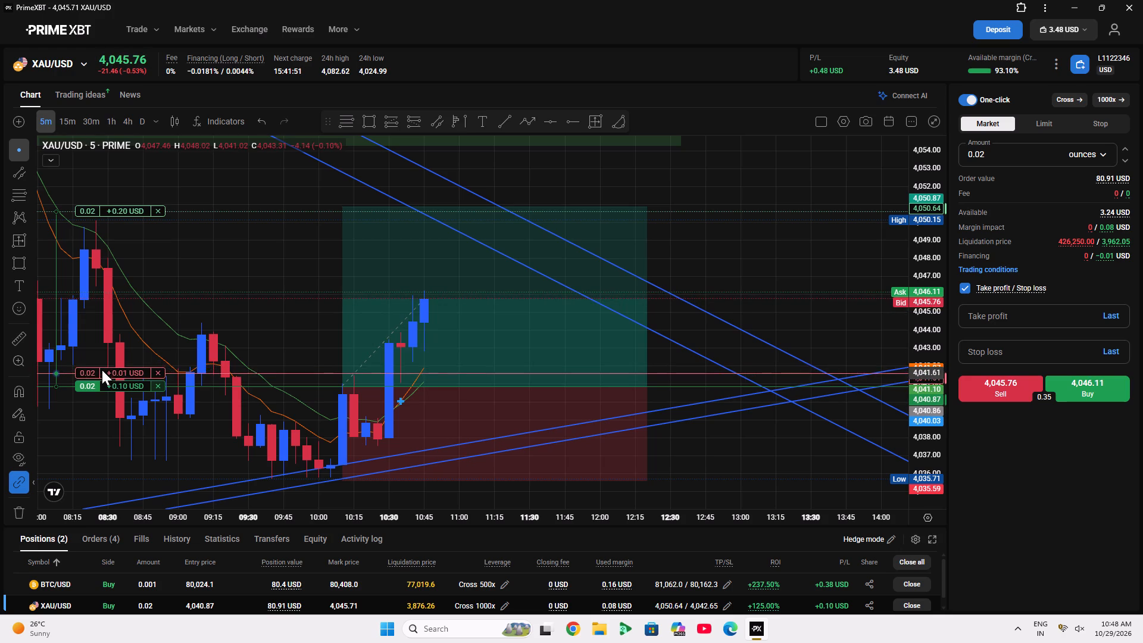
left_click_drag(102, 370, 95, 373)
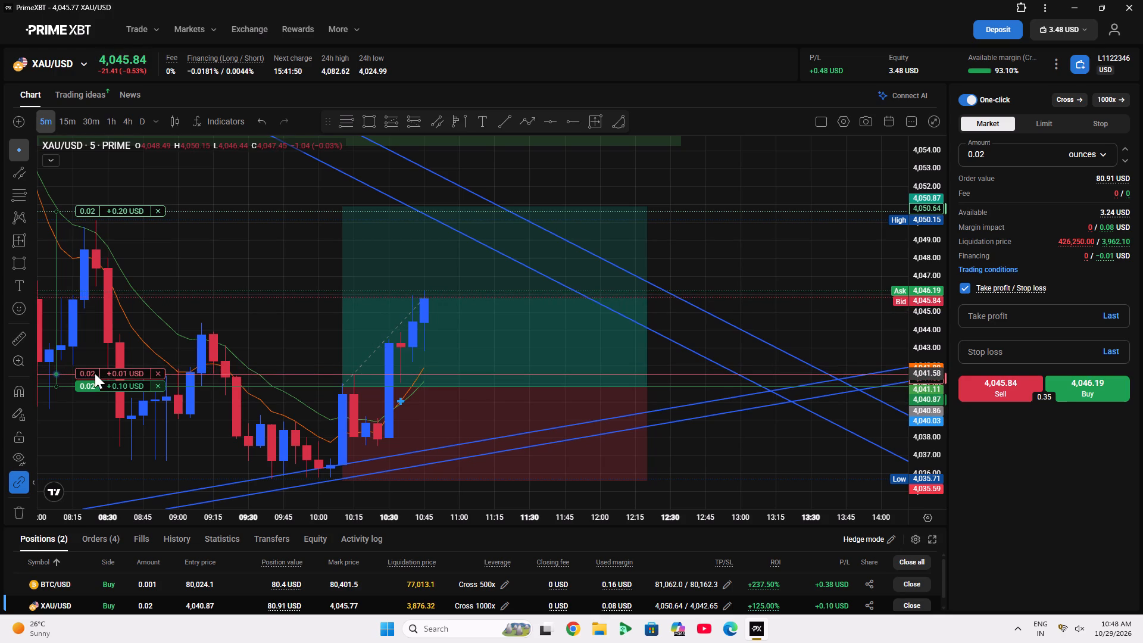
left_click_drag(95, 373, 93, 372)
left_click(242, 318)
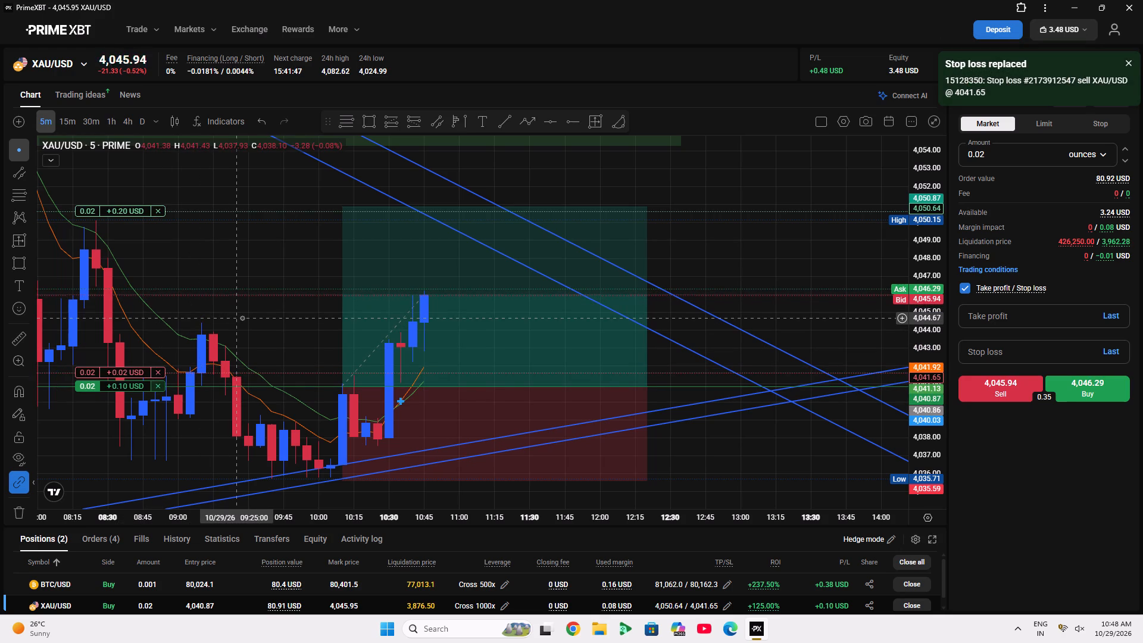
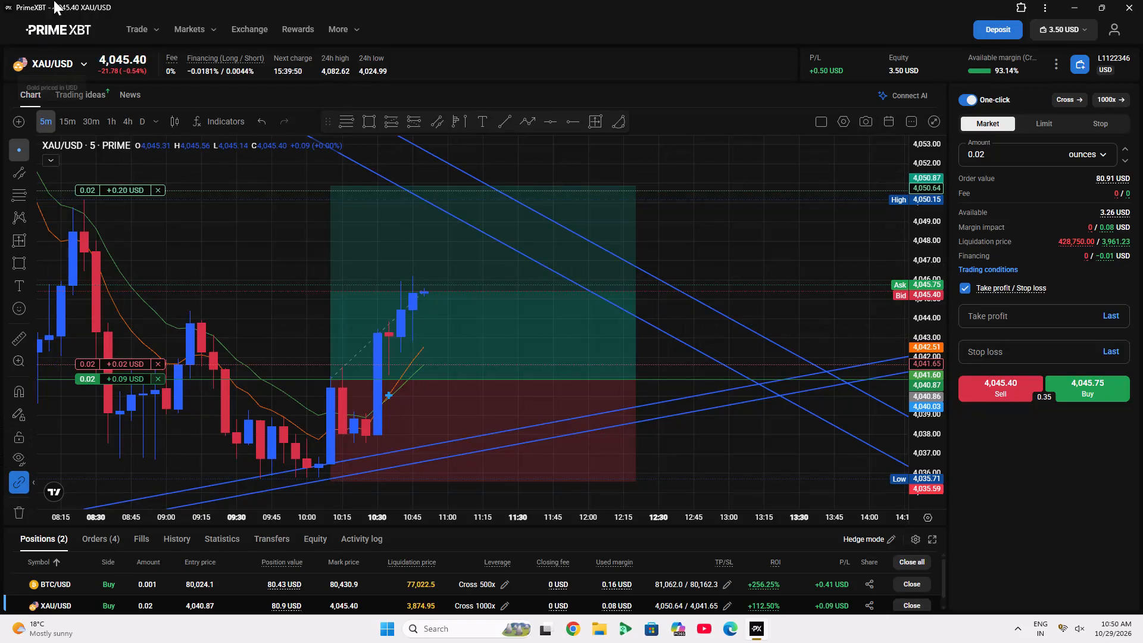
Switch to the BTC/USD chart and raise the long position's stop loss to 80,221.5.
left_click(71, 64)
left_click(111, 243)
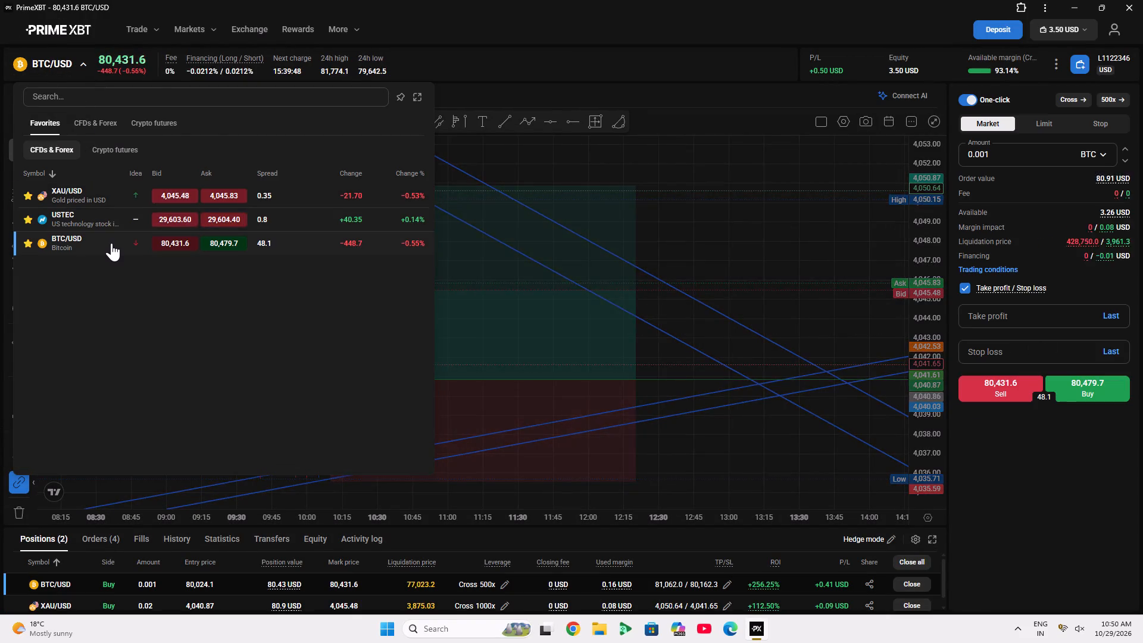
scroll(613, 0, "down", 4)
left_click(268, 486)
scroll(313, 424, "down", 5)
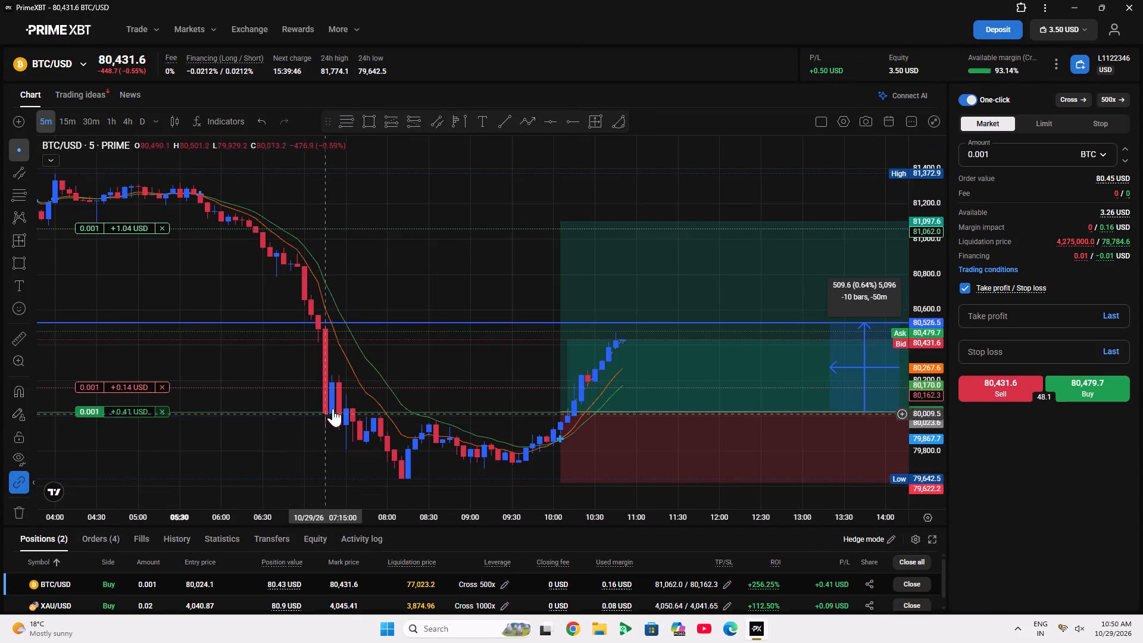
left_click_drag(496, 254, 268, 192)
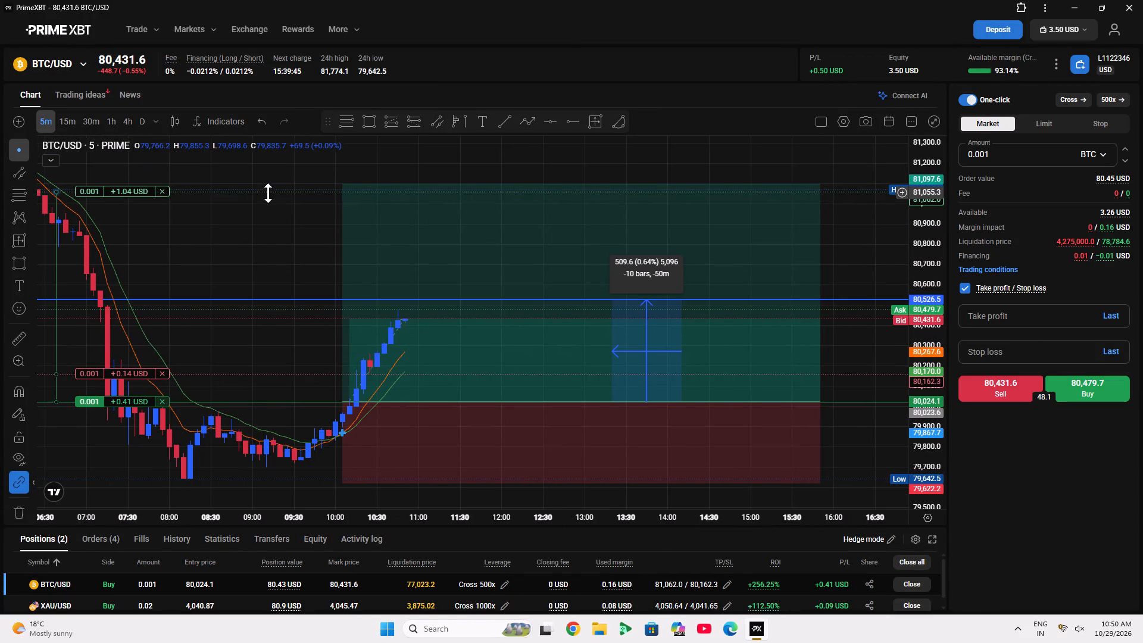
scroll(891, 408, "up", 1)
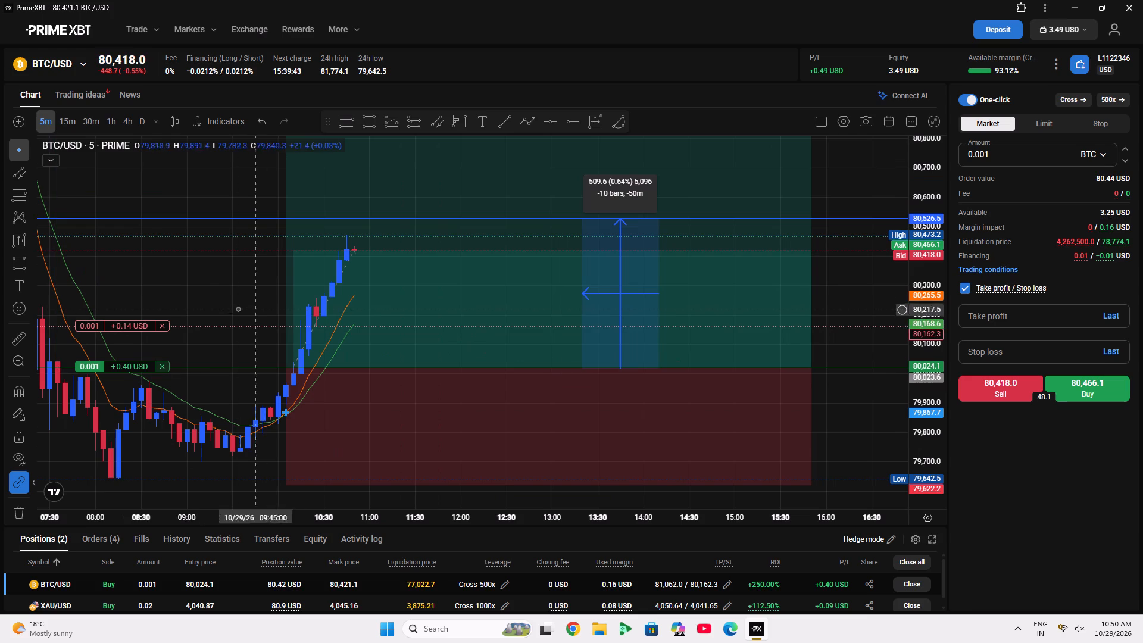
left_click_drag(124, 327, 107, 316)
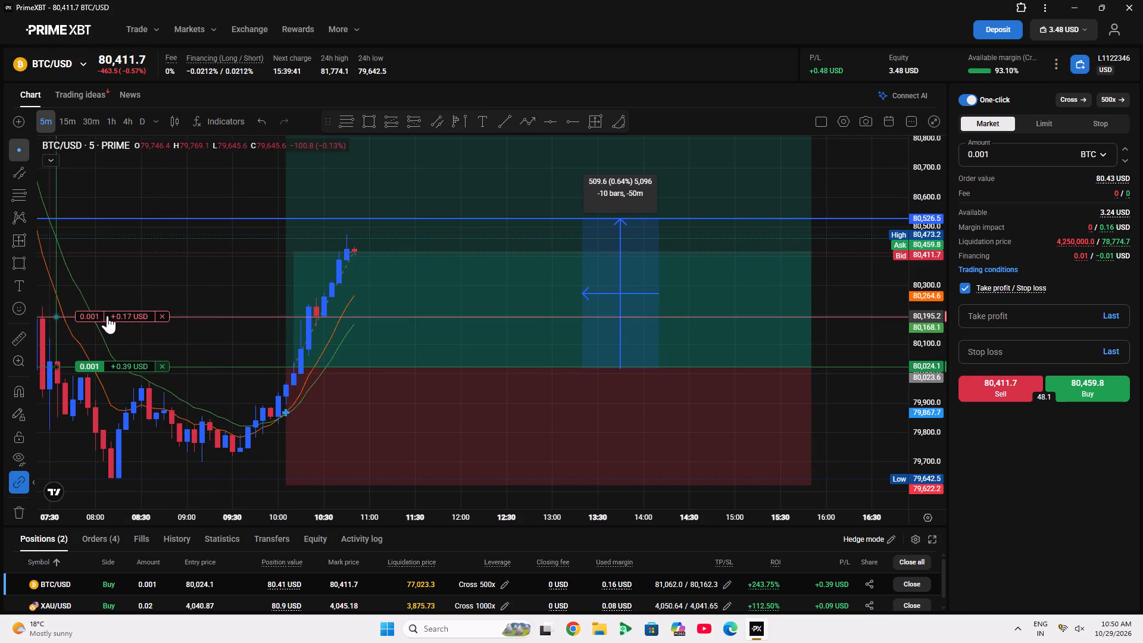
left_click_drag(107, 316, 92, 311)
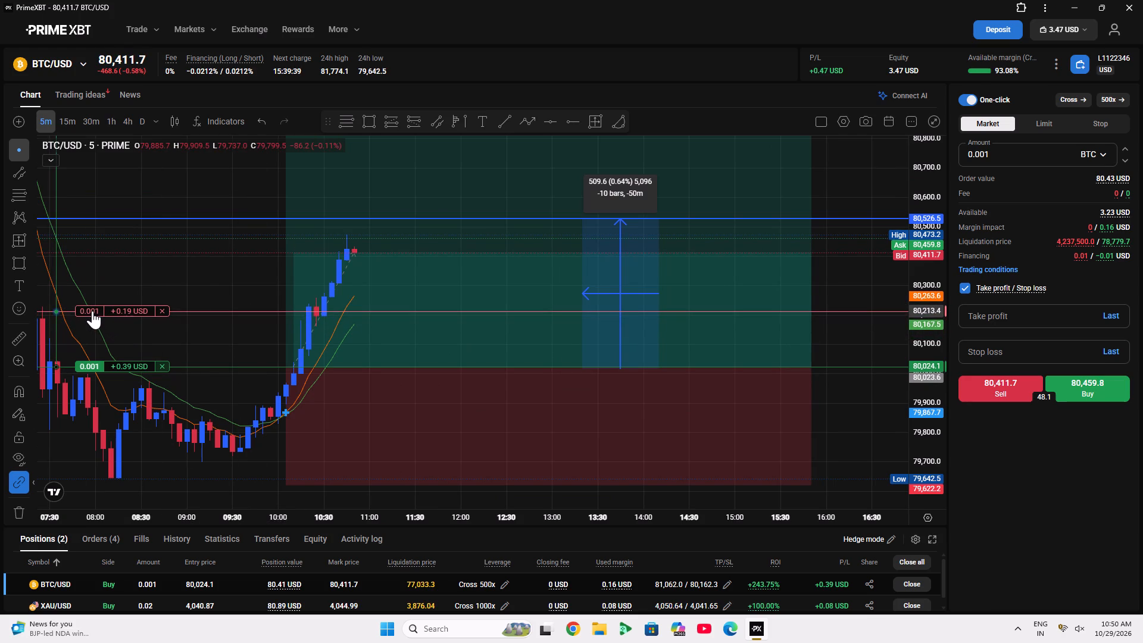
left_click_drag(92, 311, 92, 308)
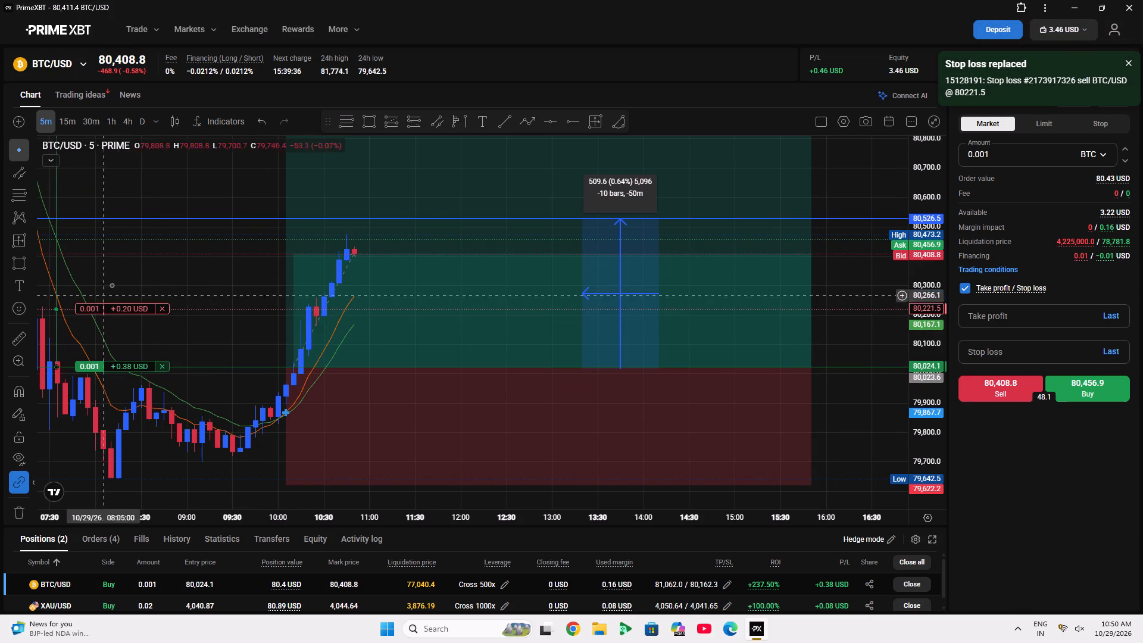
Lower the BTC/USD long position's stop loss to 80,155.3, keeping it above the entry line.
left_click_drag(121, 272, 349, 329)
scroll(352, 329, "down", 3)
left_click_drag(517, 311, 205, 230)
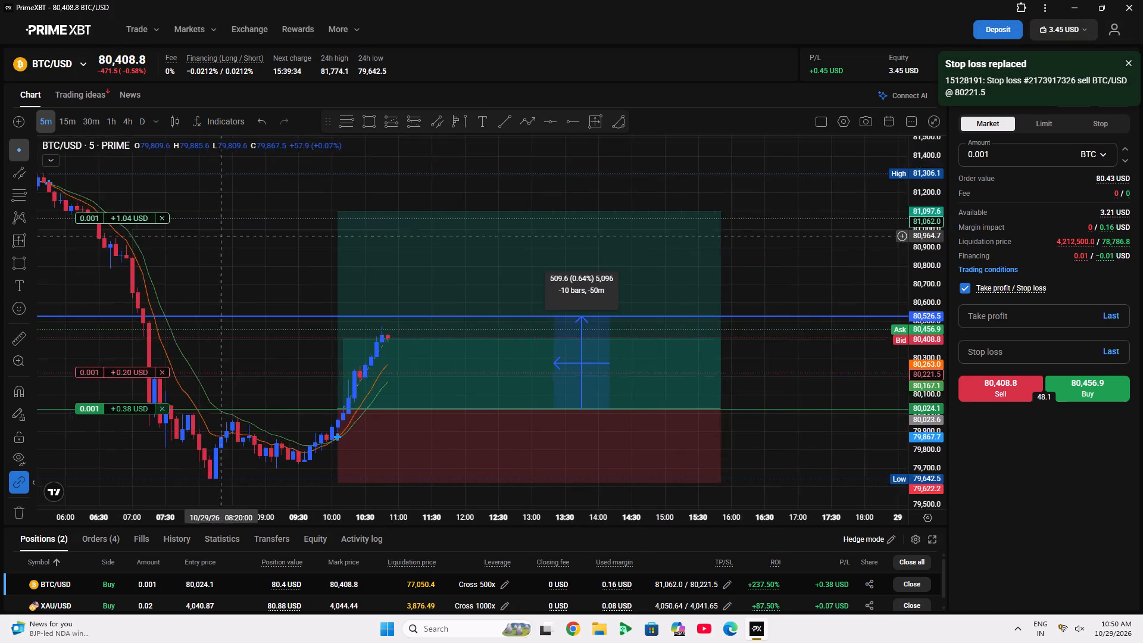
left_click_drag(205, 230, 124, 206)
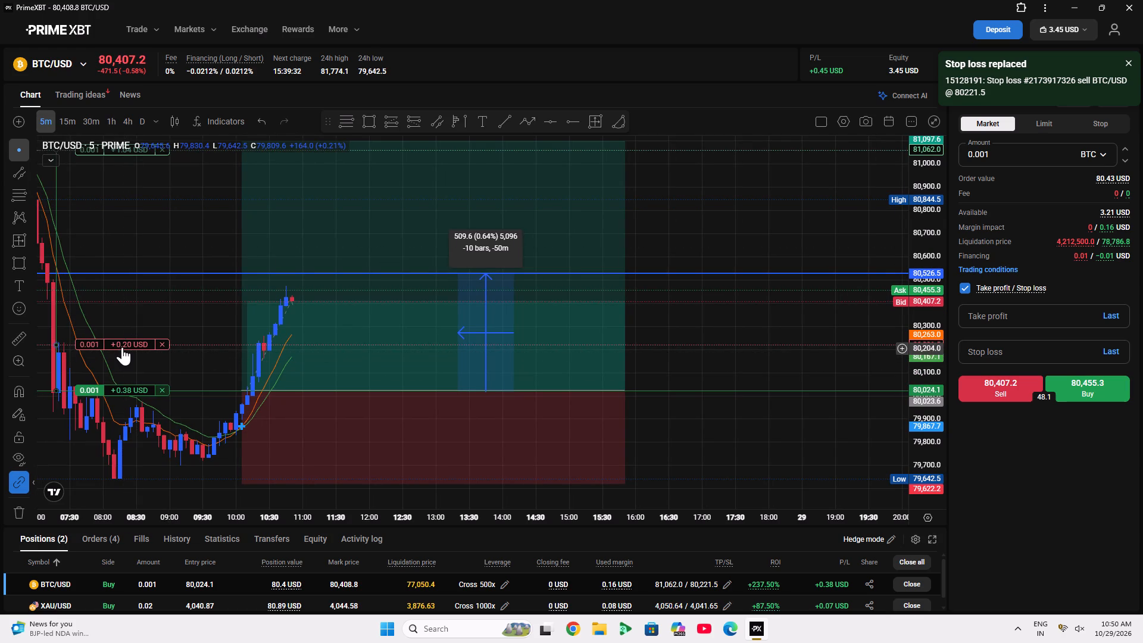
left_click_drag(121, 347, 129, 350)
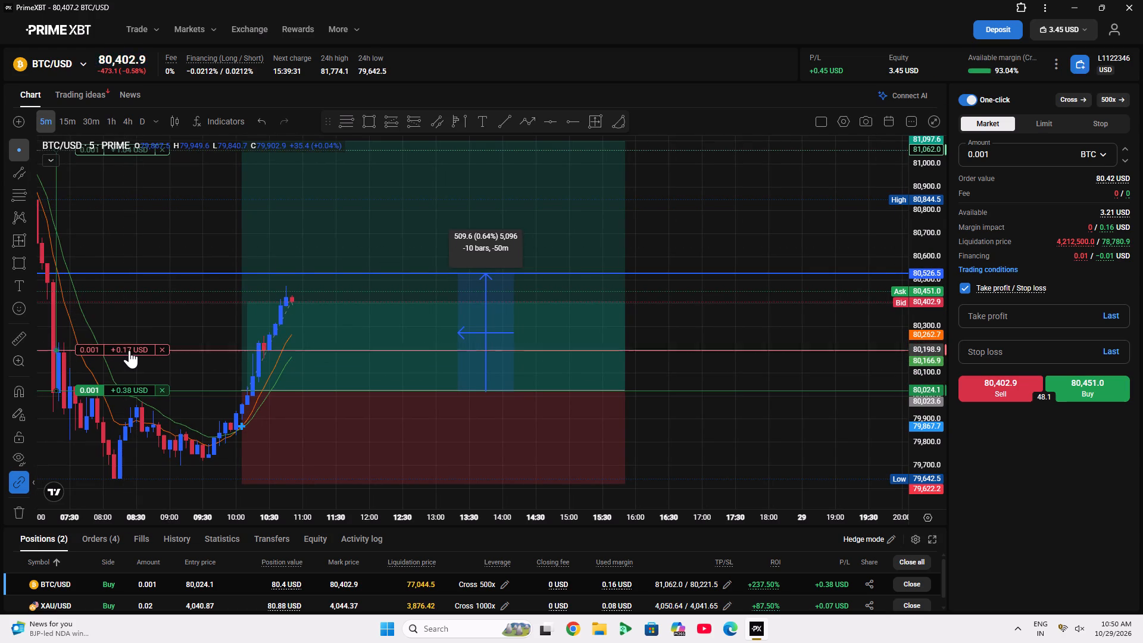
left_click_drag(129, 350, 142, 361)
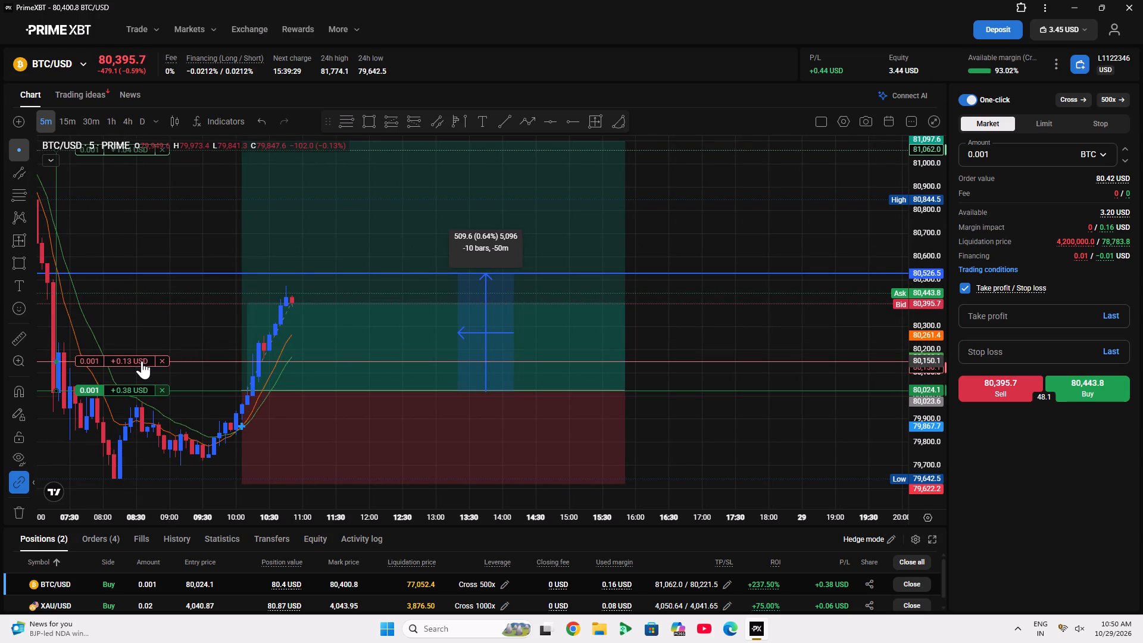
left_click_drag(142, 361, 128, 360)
Adjust the BTC/USD long position's stop loss to 80,163, above the entry line.
left_click_drag(129, 361, 130, 361)
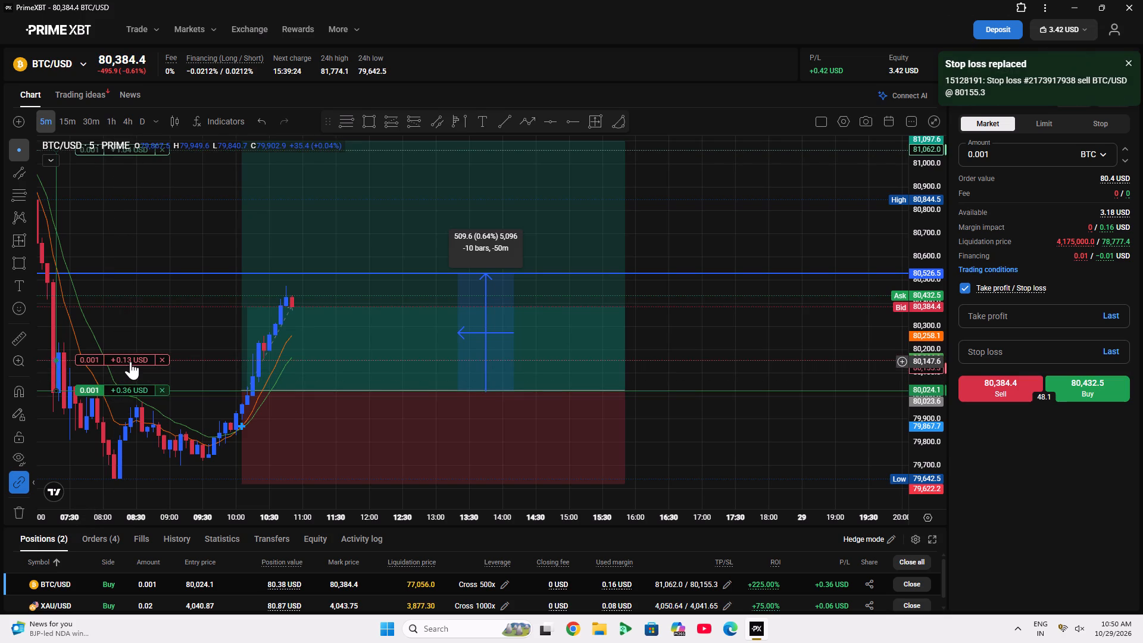
left_click_drag(130, 361, 832, 377)
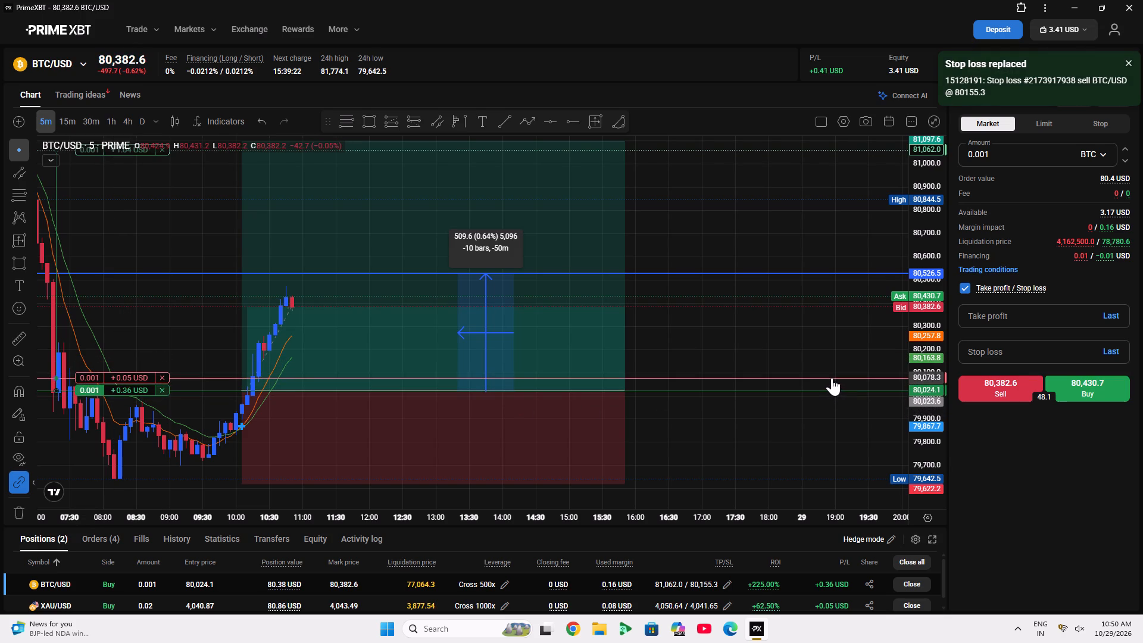
left_click_drag(832, 377, 835, 366)
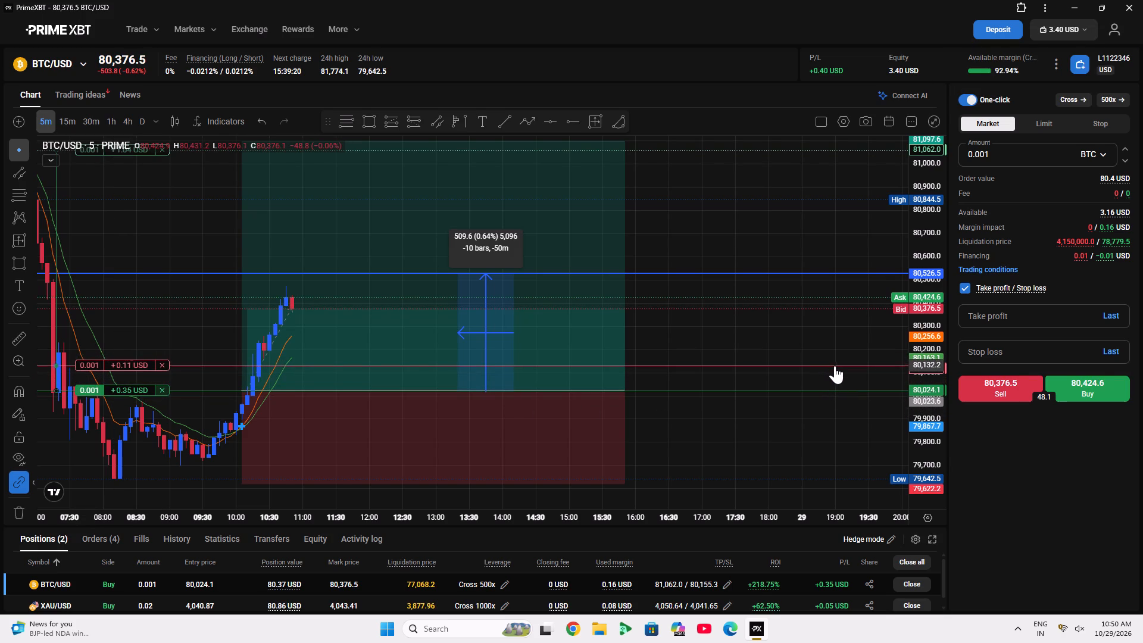
left_click_drag(835, 366, 819, 360)
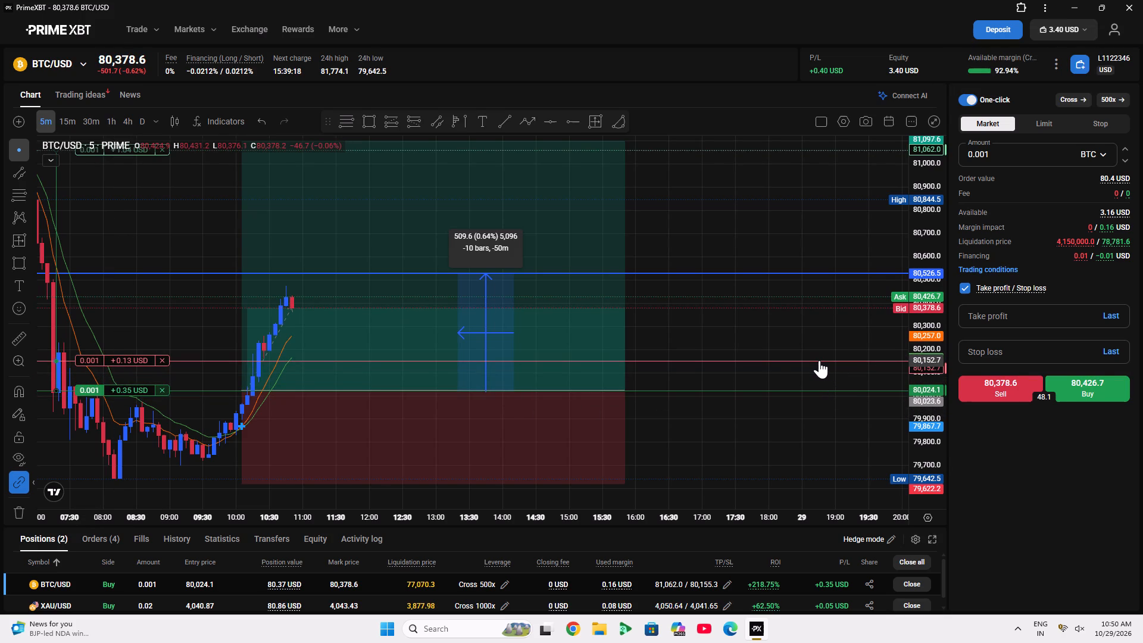
left_click_drag(819, 360, 814, 358)
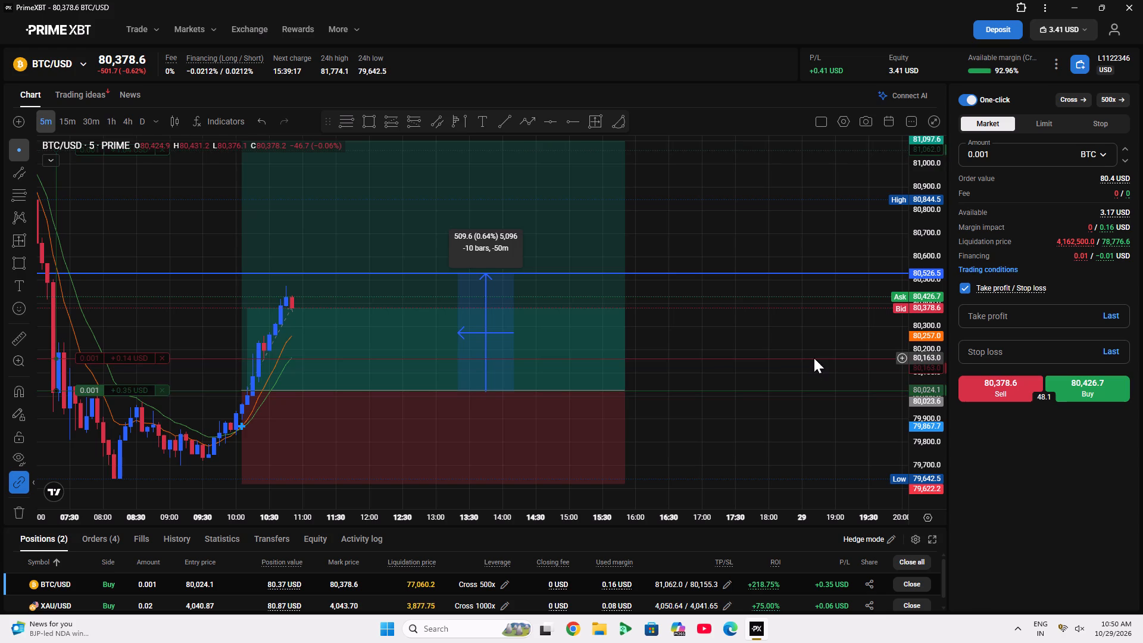
Lower the target level of the long-position drawing on the BTC/USD chart to 81,064.7, near the take-profit line.
left_click_drag(747, 276, 851, 291)
triple_click(944, 251)
left_click(944, 251)
double_click(933, 241)
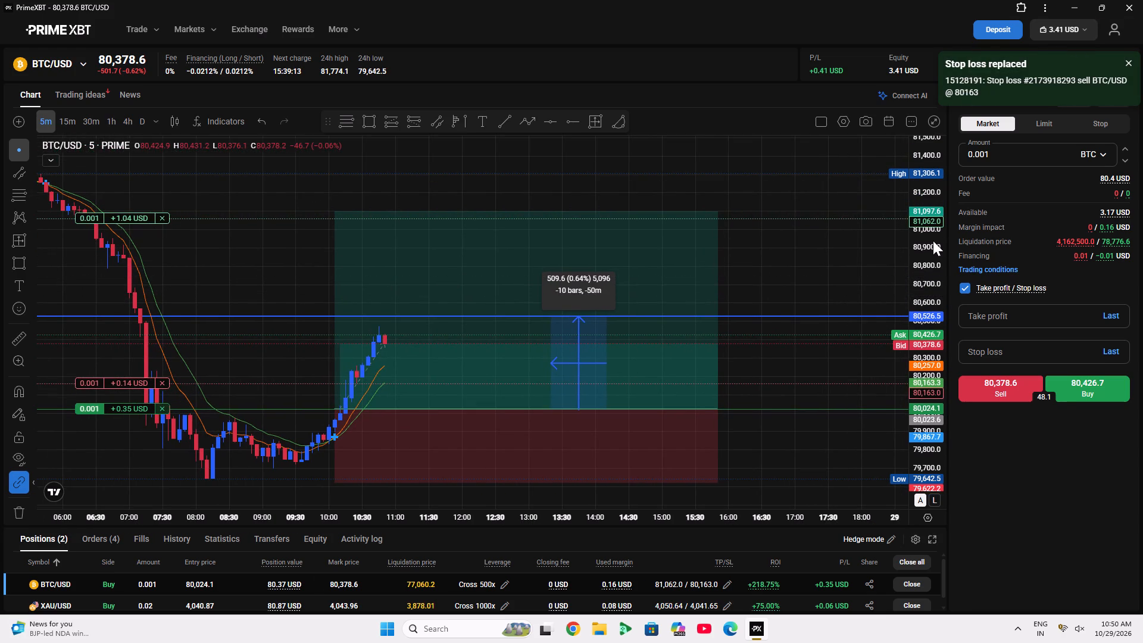
left_click_drag(792, 270, 750, 263)
scroll(750, 263, "down", 6)
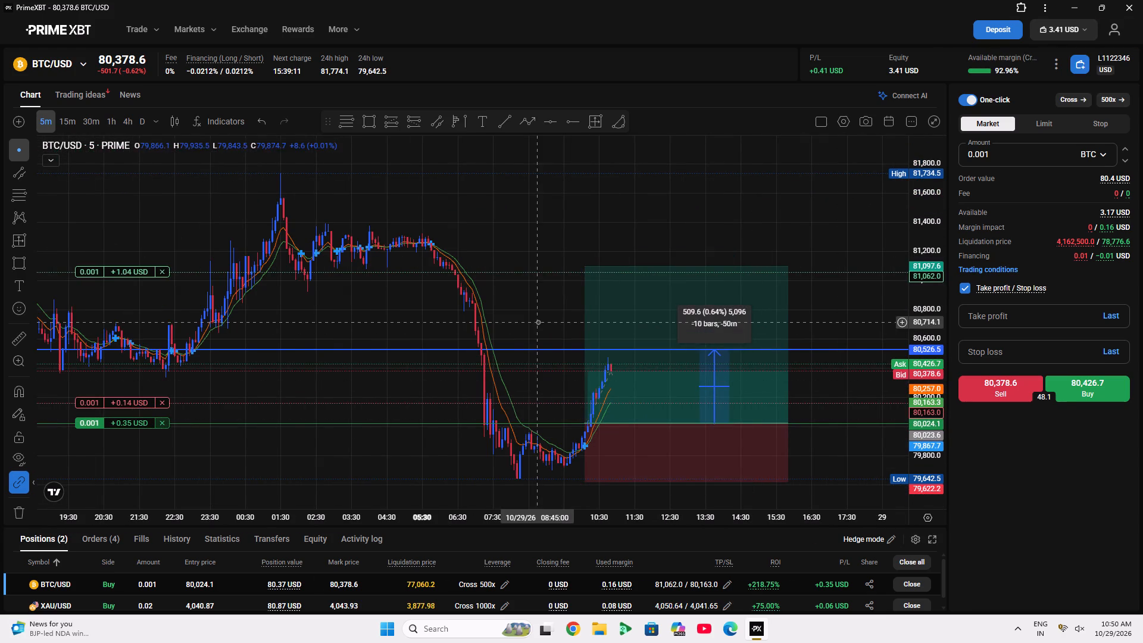
left_click(502, 319)
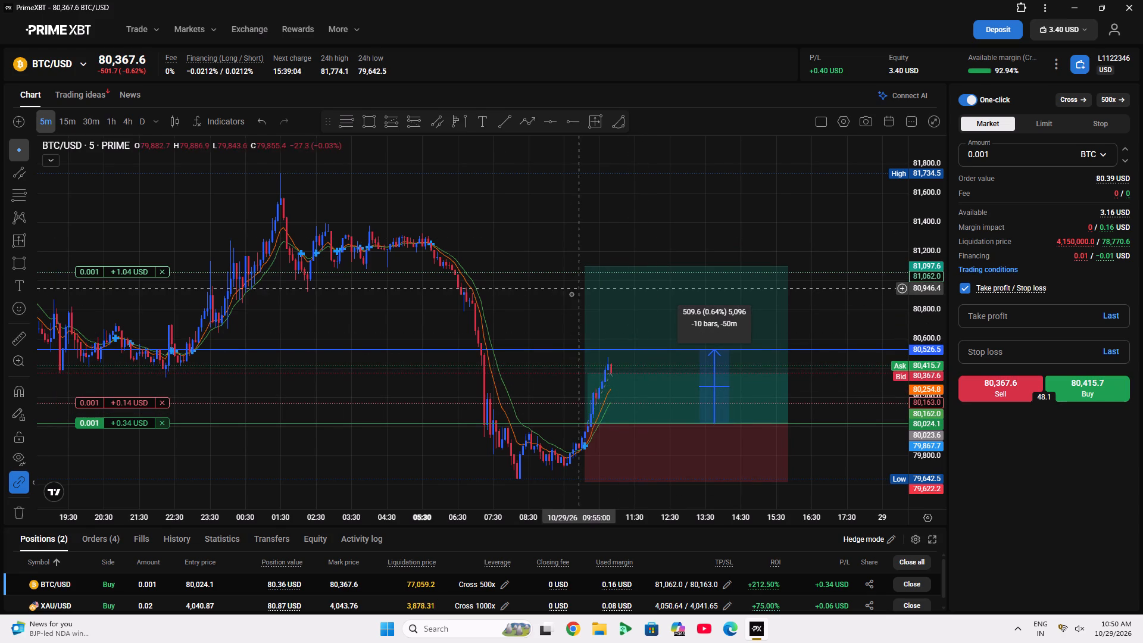
left_click(571, 294)
left_click(580, 289)
left_click(593, 291)
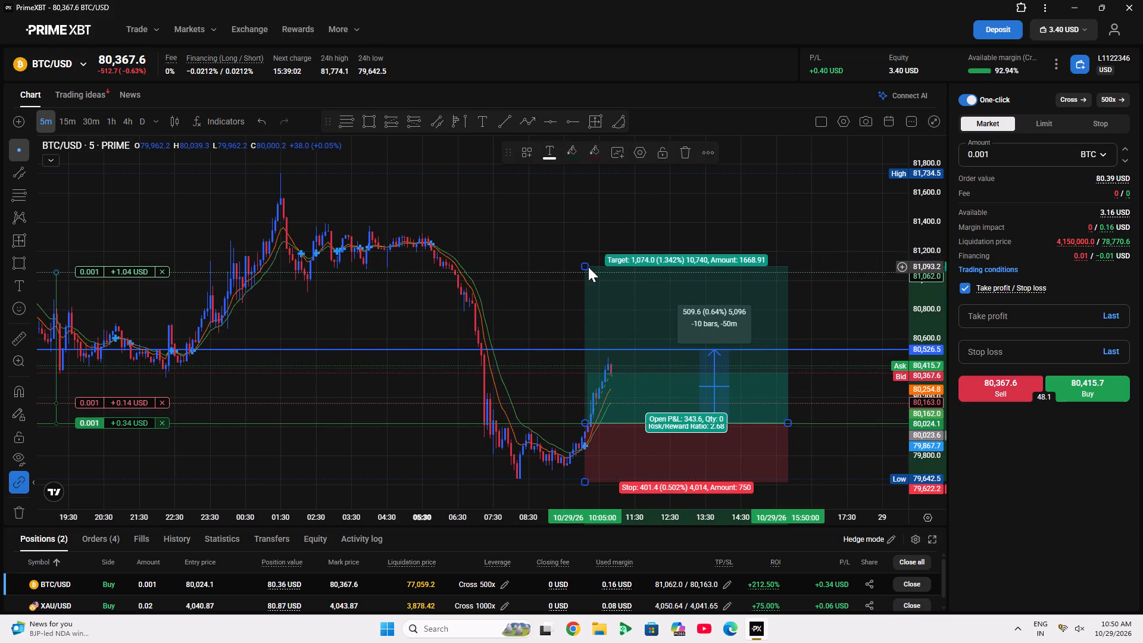
left_click_drag(585, 266, 607, 271)
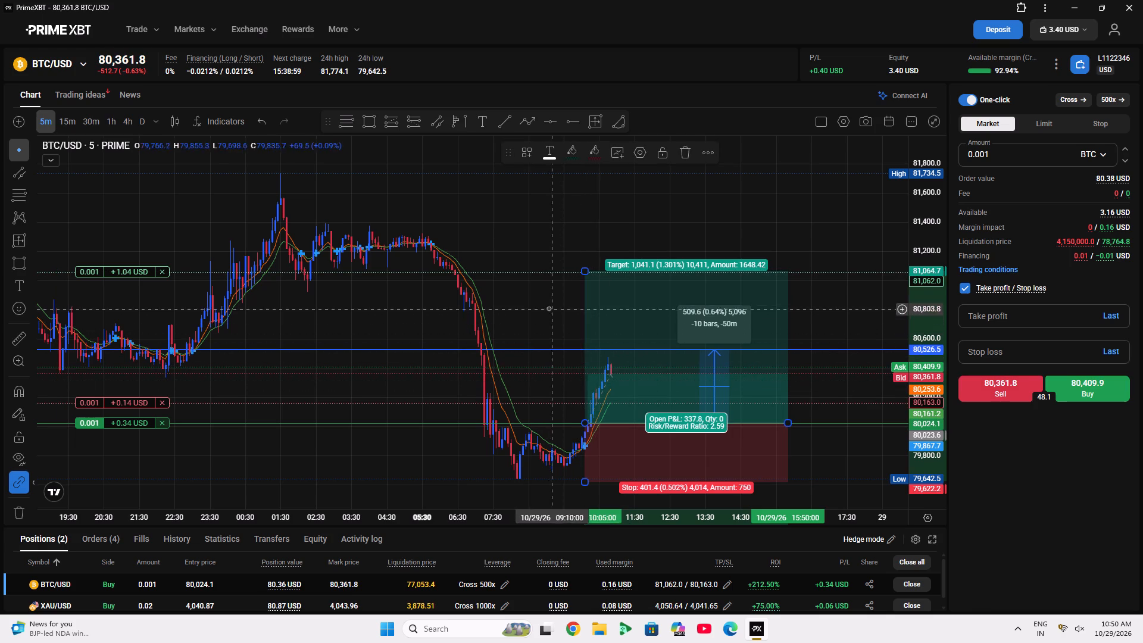
left_click_drag(547, 308, 410, 280)
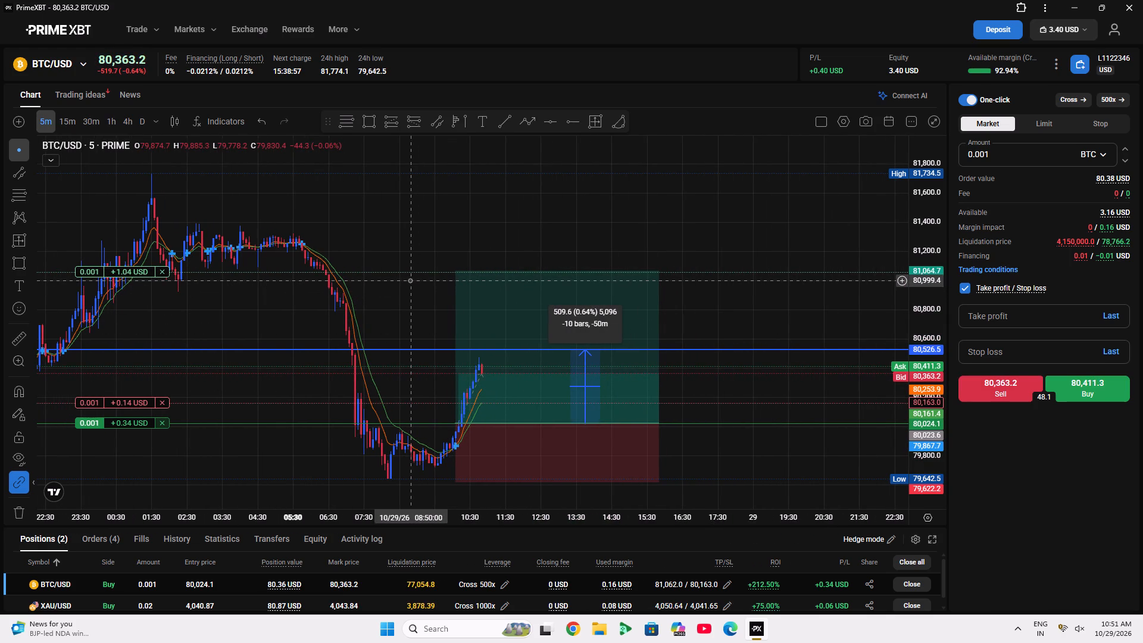
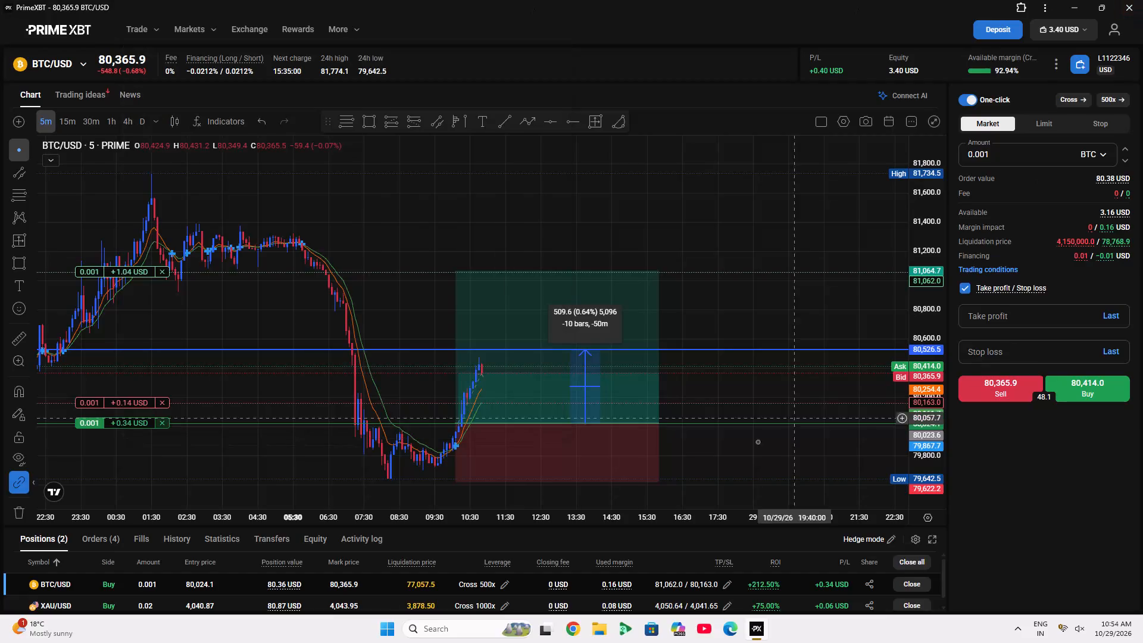
Switch to Desktop 1 and open the Loggy3 recording app.
left_click(540, 628)
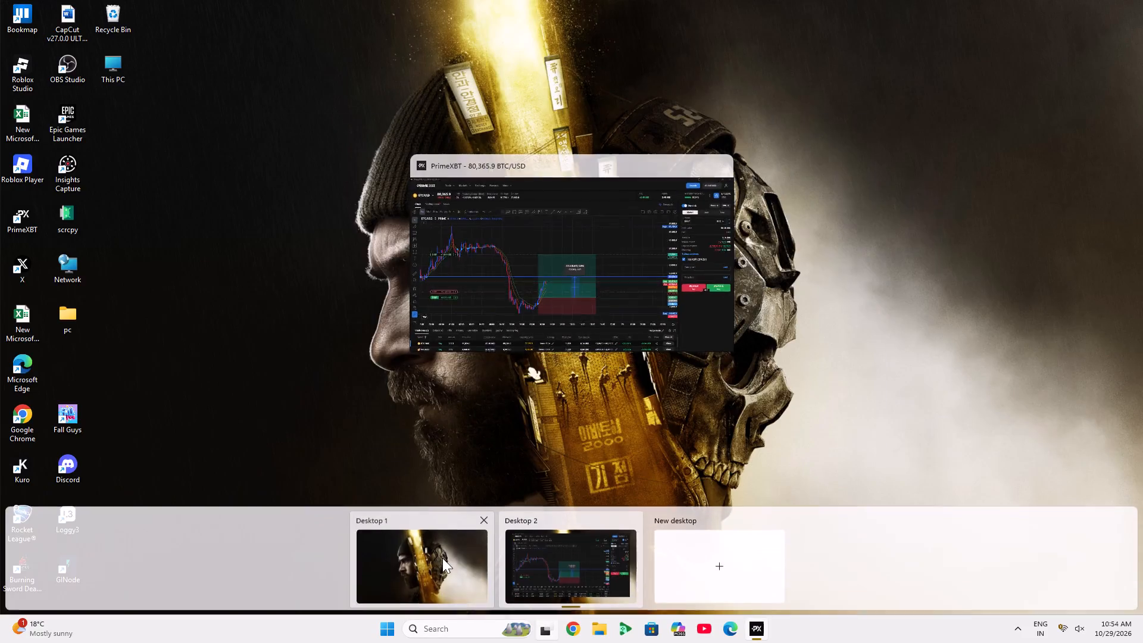
left_click(442, 558)
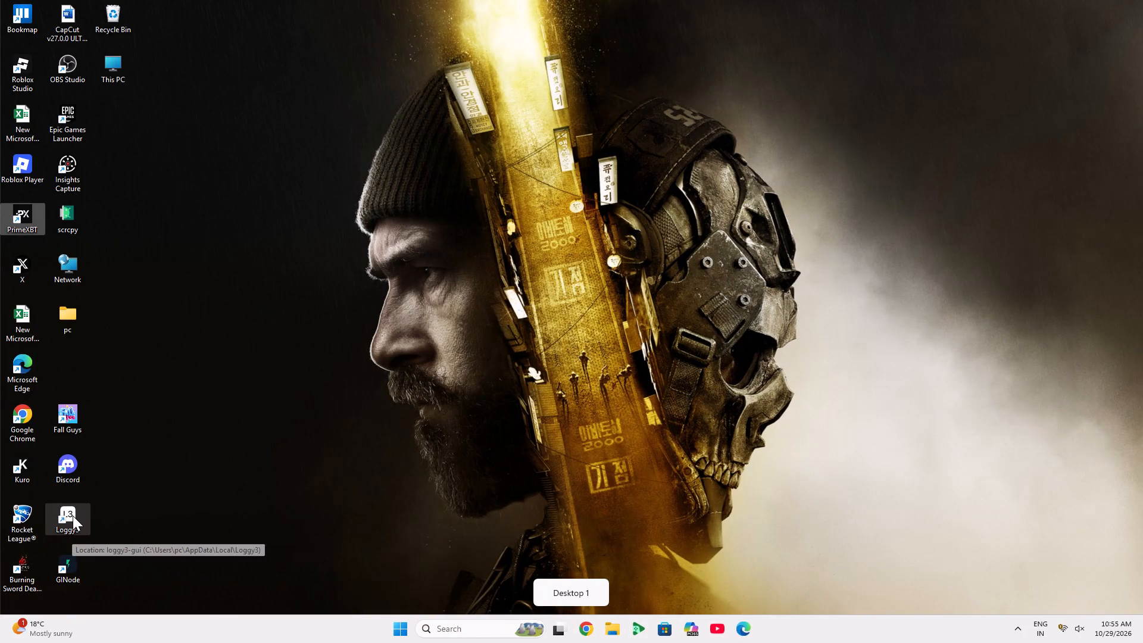
double_click(73, 516)
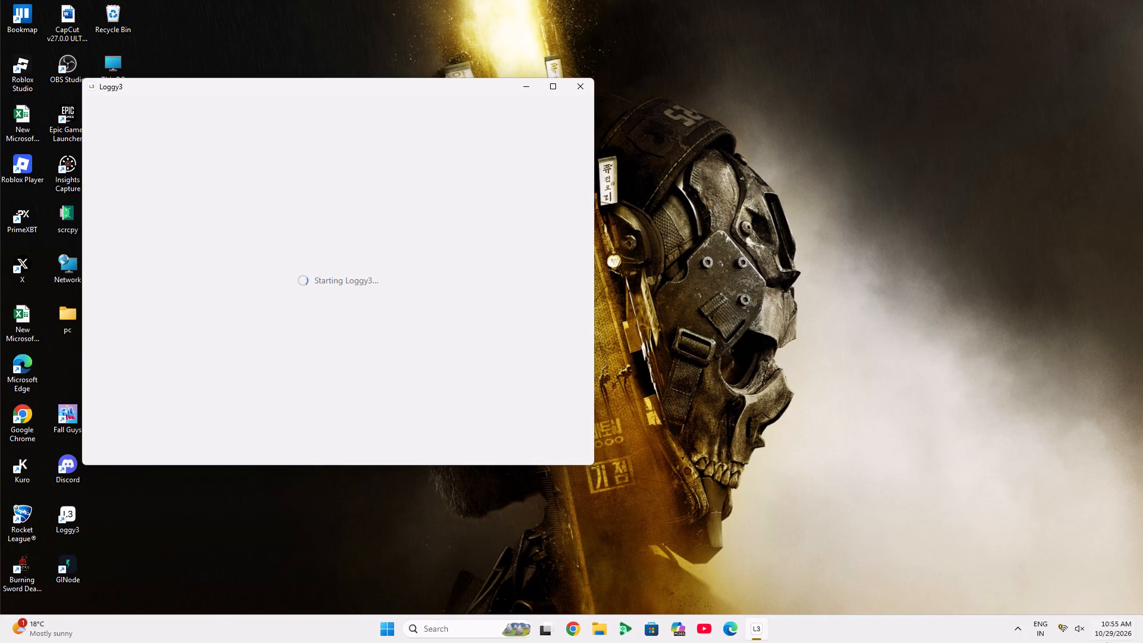
Turn off the computer's VPN connection in the quick settings.
left_click(1065, 630)
left_click(1024, 501)
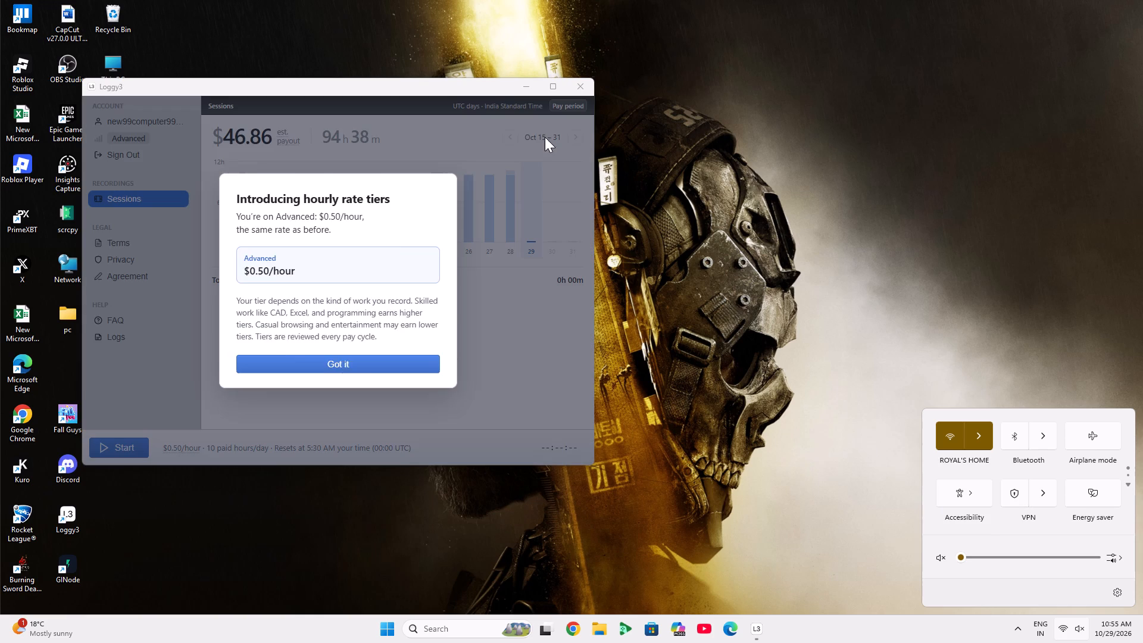
Dismiss the hourly rate tiers notice in Loggy3 and start a recording session, leaving its window minimized.
left_click(423, 404)
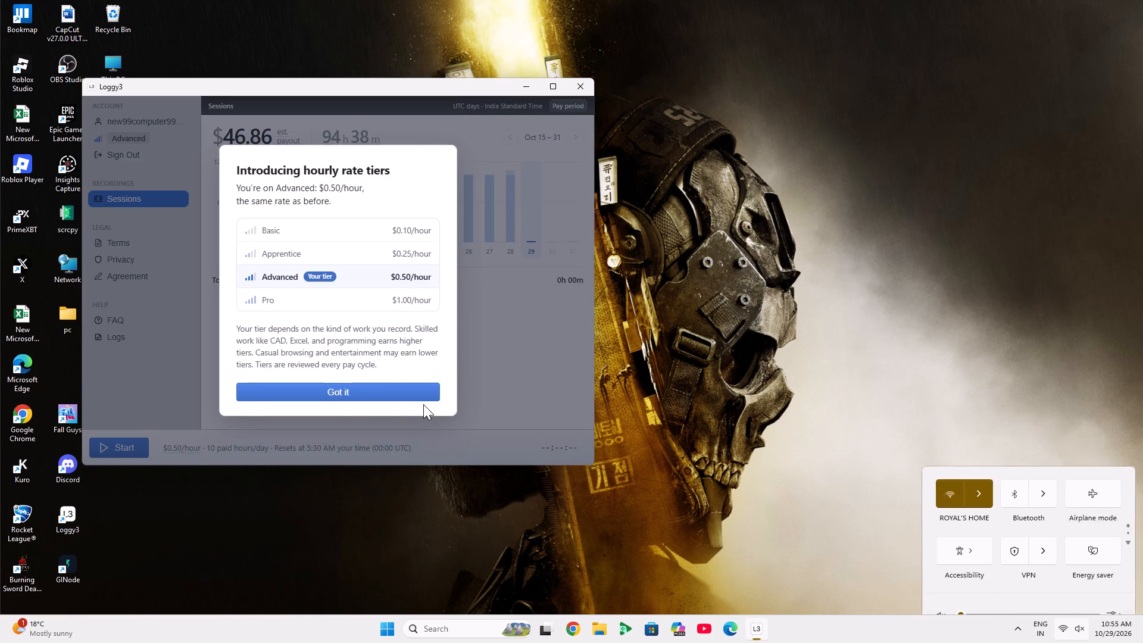
left_click(408, 394)
left_click(104, 450)
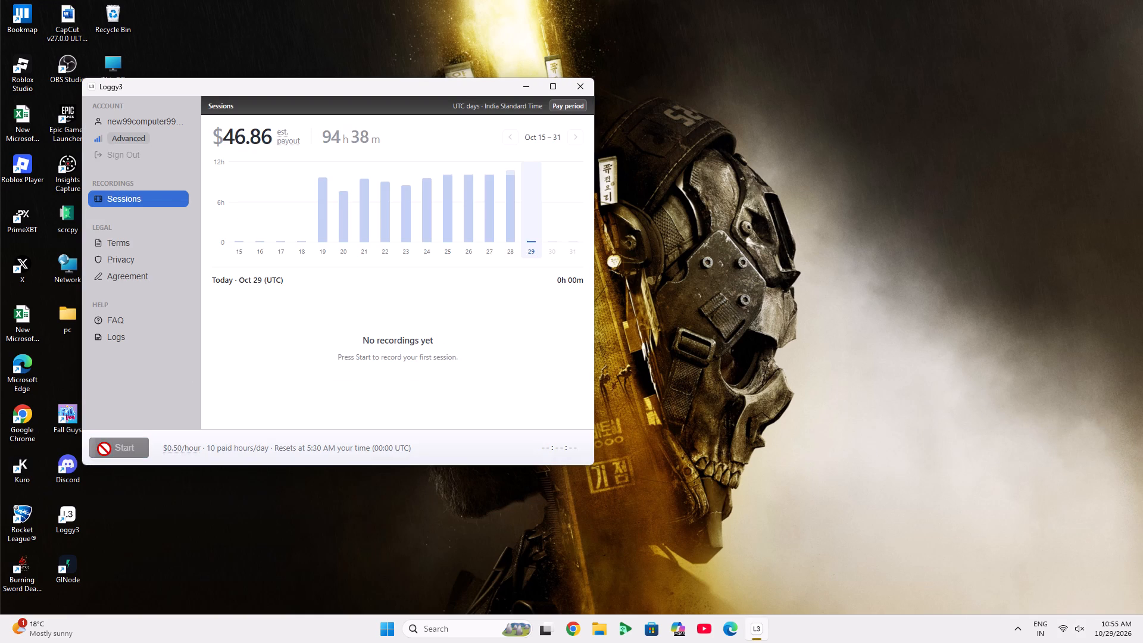
left_click(524, 87)
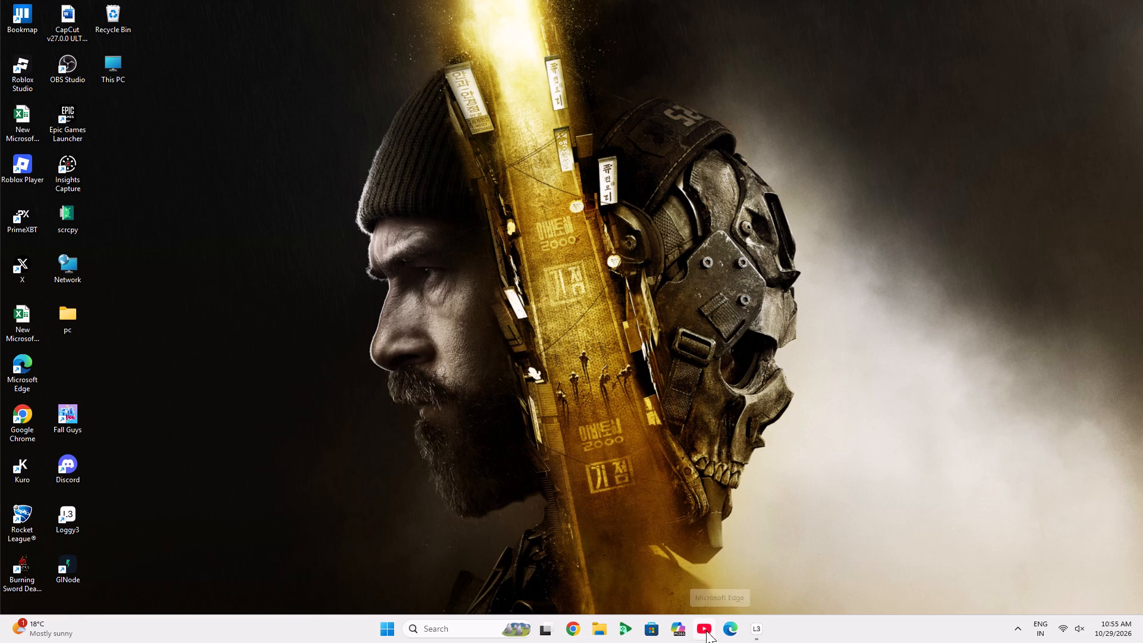
Launch the recently added Insights Capture app.
left_click(384, 628)
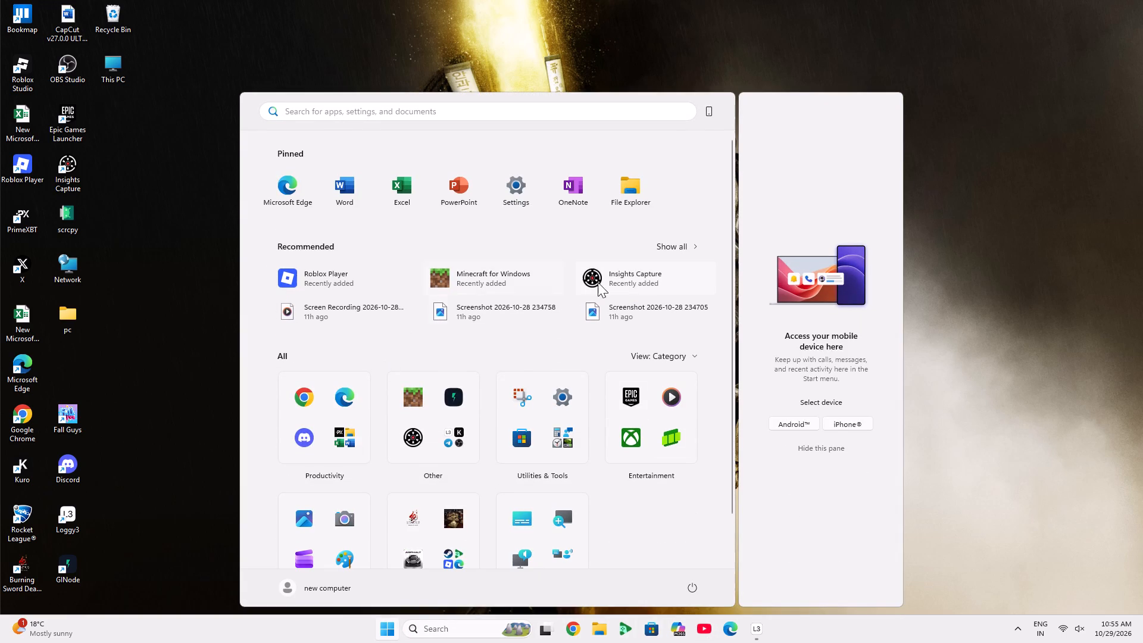
left_click_drag(608, 276, 597, 260)
left_click(666, 275)
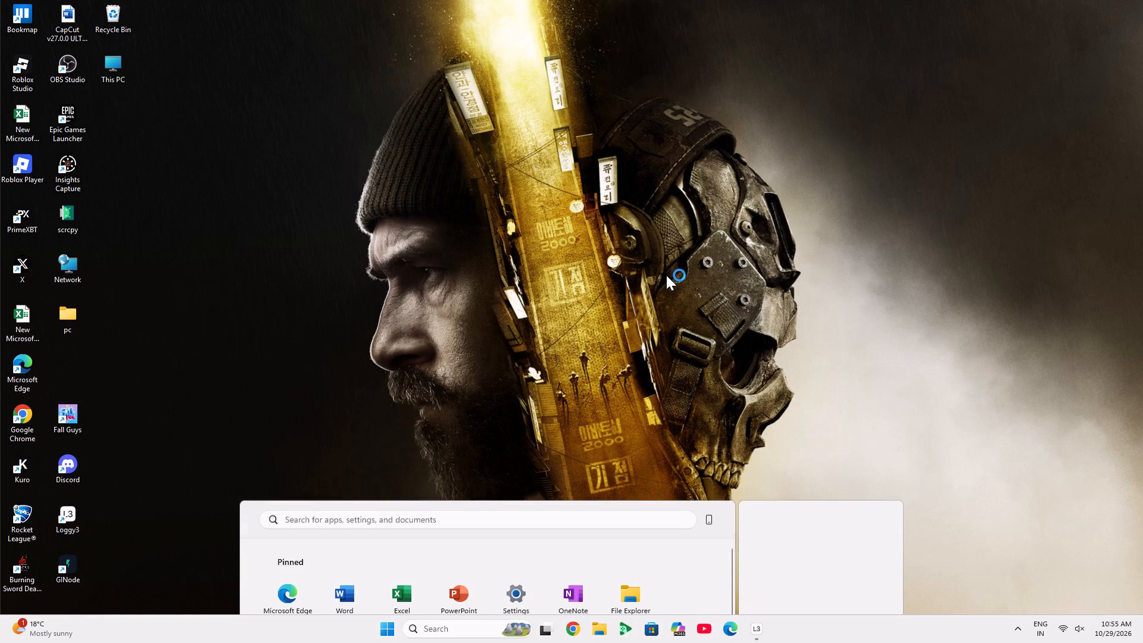
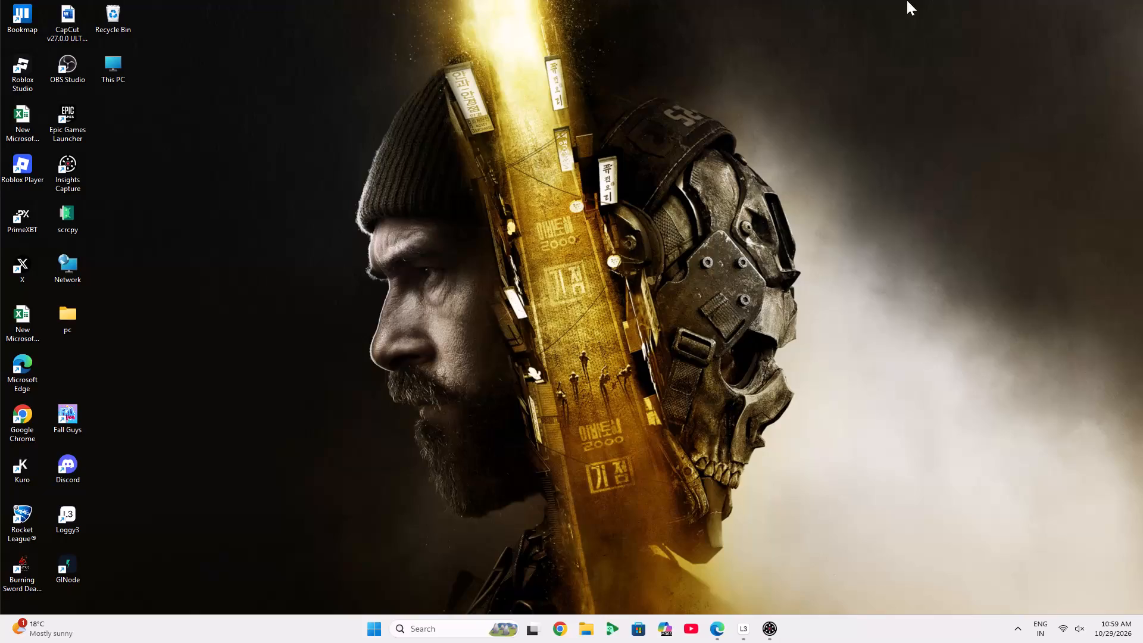
Switch to Desktop 2 and review the BTC/USD chart around the open long position.
left_click(543, 638)
left_click(545, 586)
left_click_drag(592, 201, 546, 192)
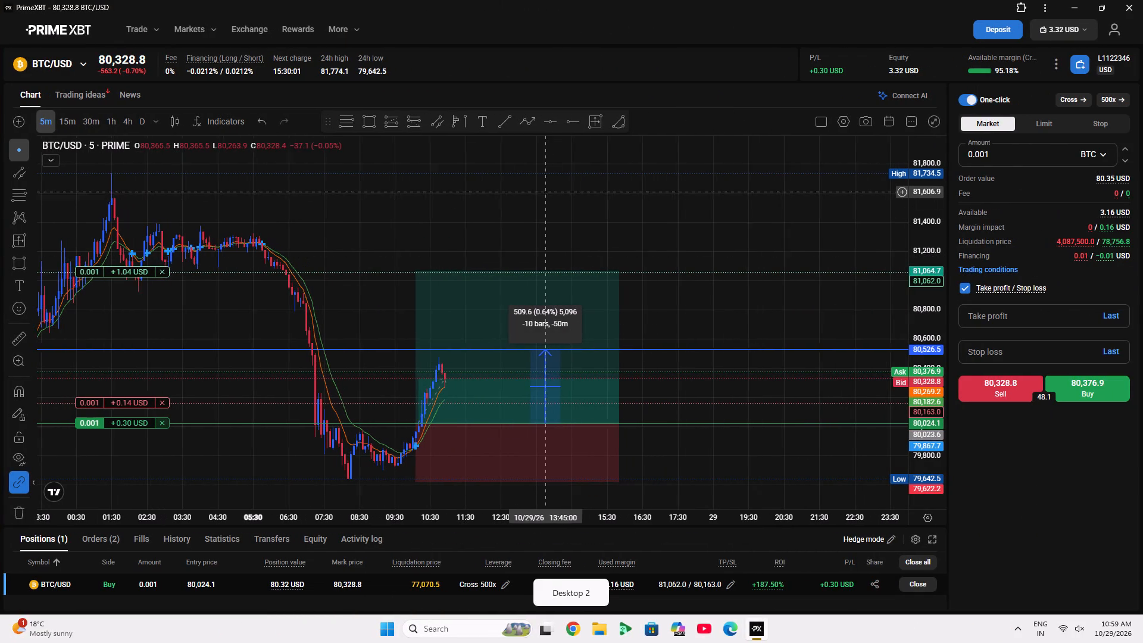
left_click_drag(546, 192, 526, 187)
scroll(720, 0, "down", 5)
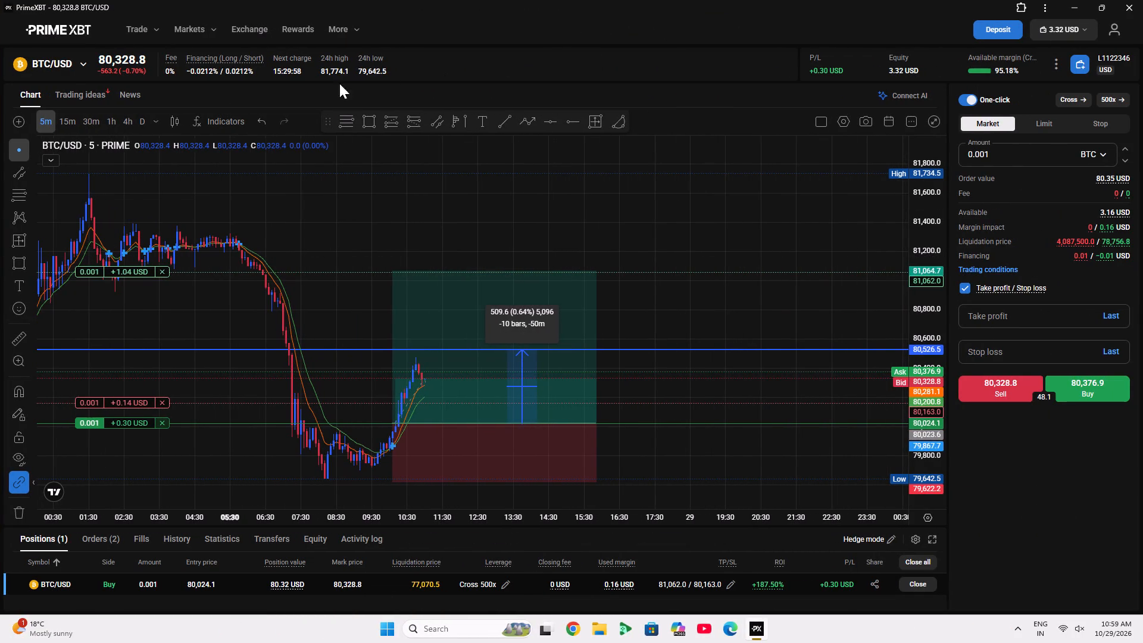
Open the XAU/USD chart from the favourites and examine the recent candles around the drawn long position and converging trendlines.
left_click(73, 67)
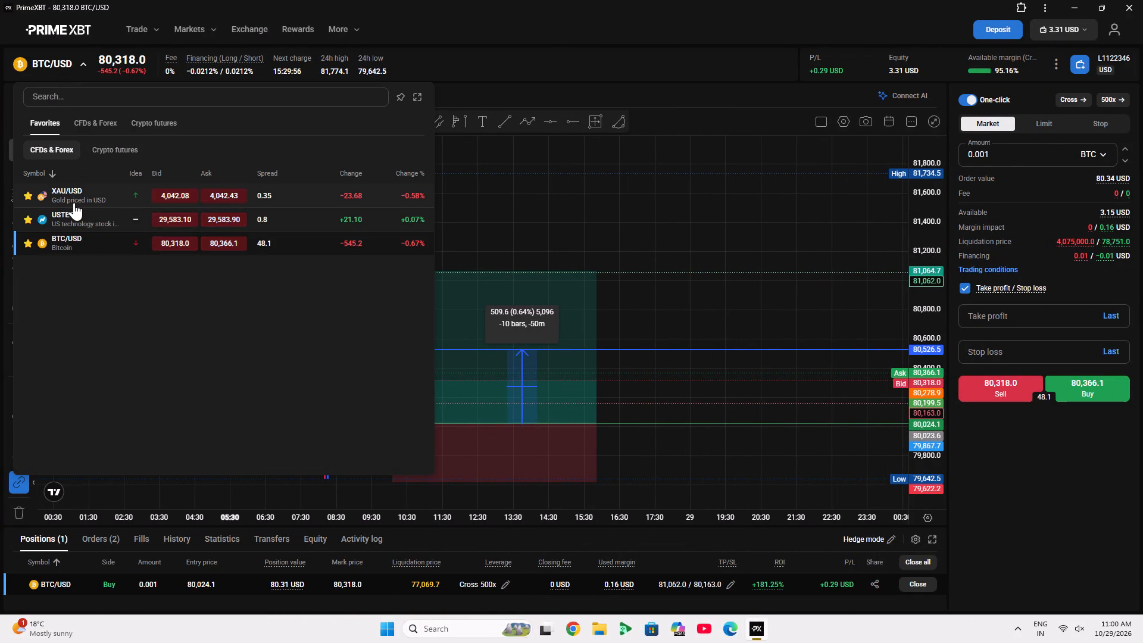
left_click(74, 202)
left_click(507, 0)
left_click(629, 322)
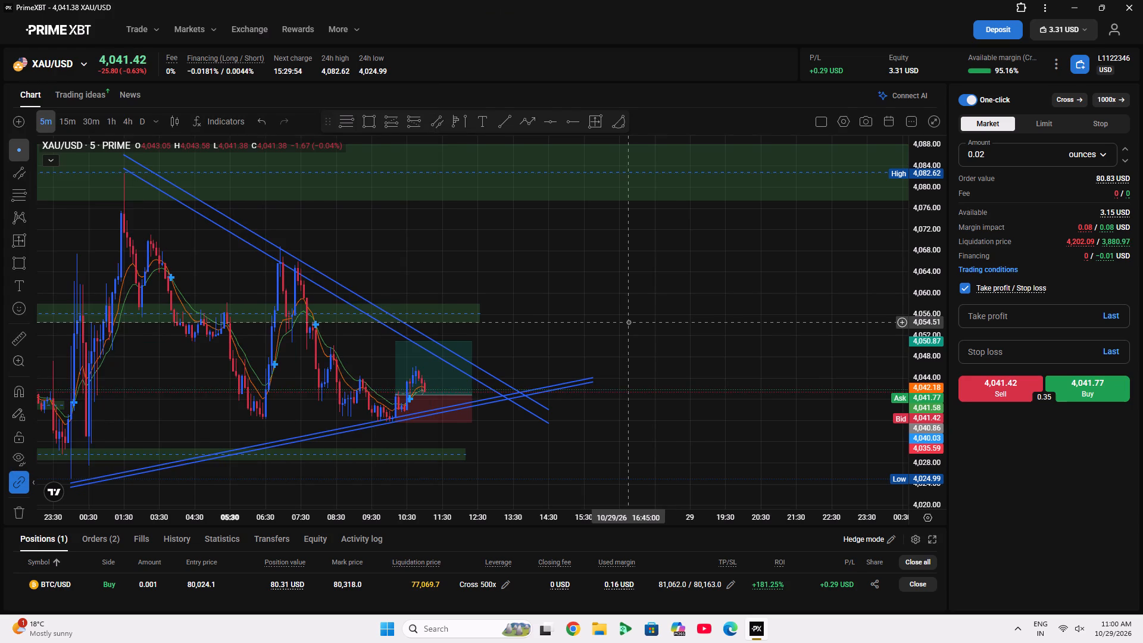
left_click_drag(629, 322, 740, 322)
scroll(919, 422, "up", 9)
left_click_drag(623, 363, 773, 151)
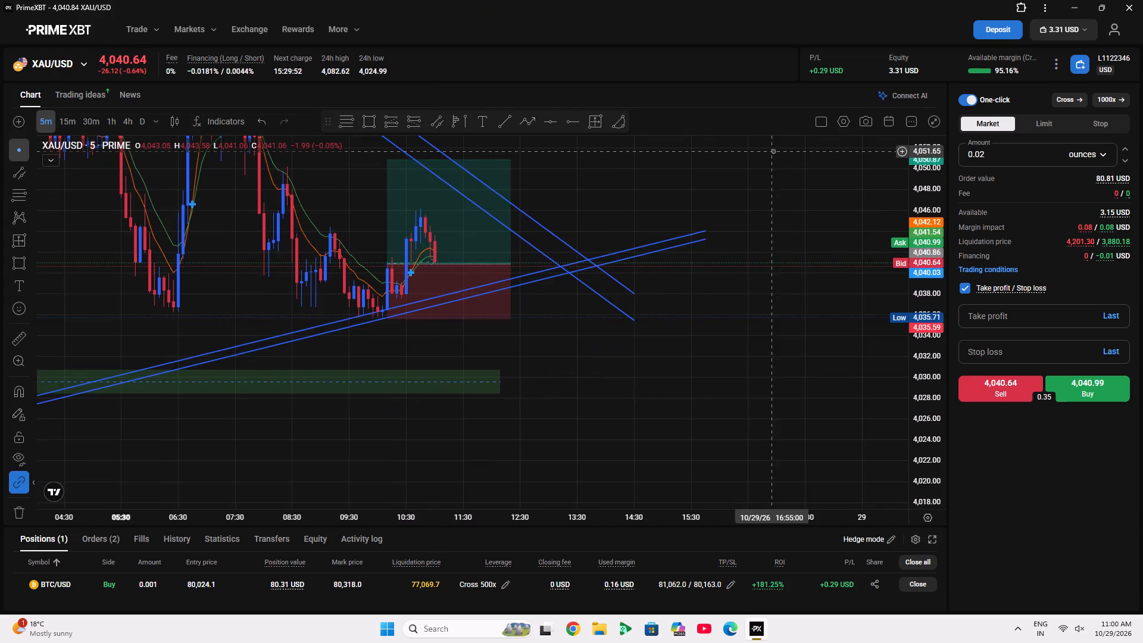
scroll(925, 373, "up", 8)
left_click_drag(663, 390, 852, 573)
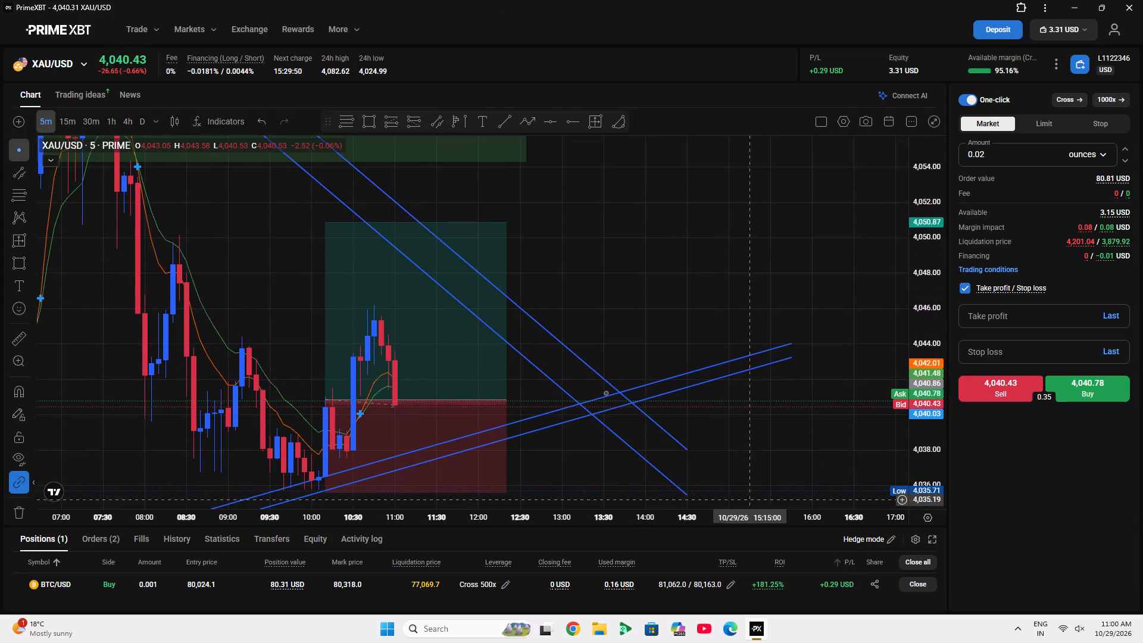
Measure the XAU/USD price distance from the long position's entry level up to the recent swing high, then clear the measurement.
left_click(8, 340)
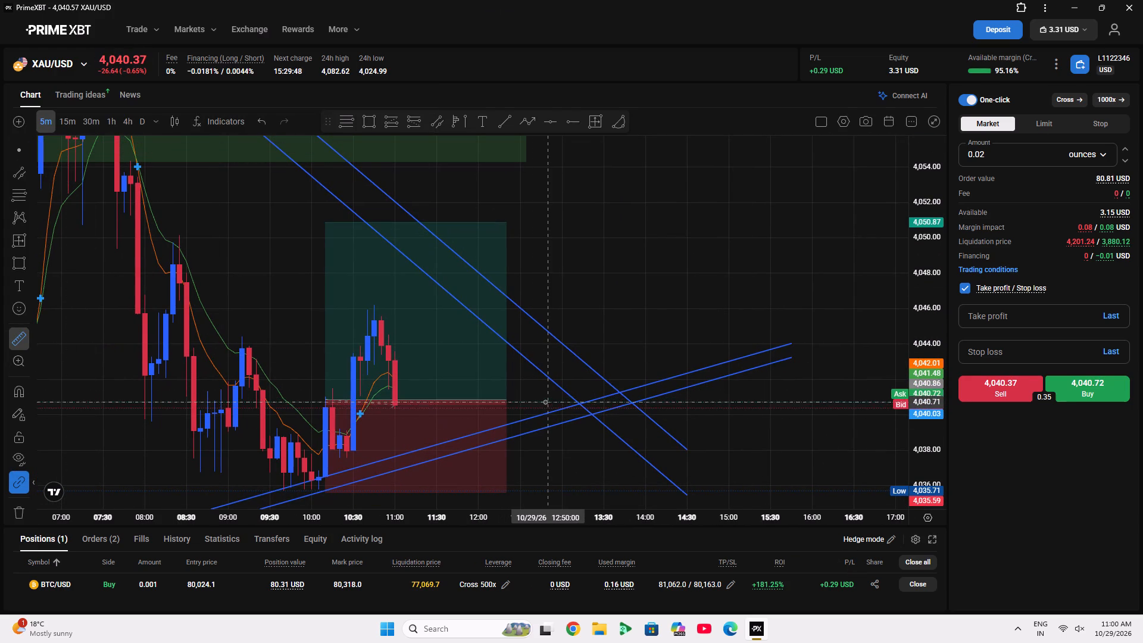
left_click(542, 401)
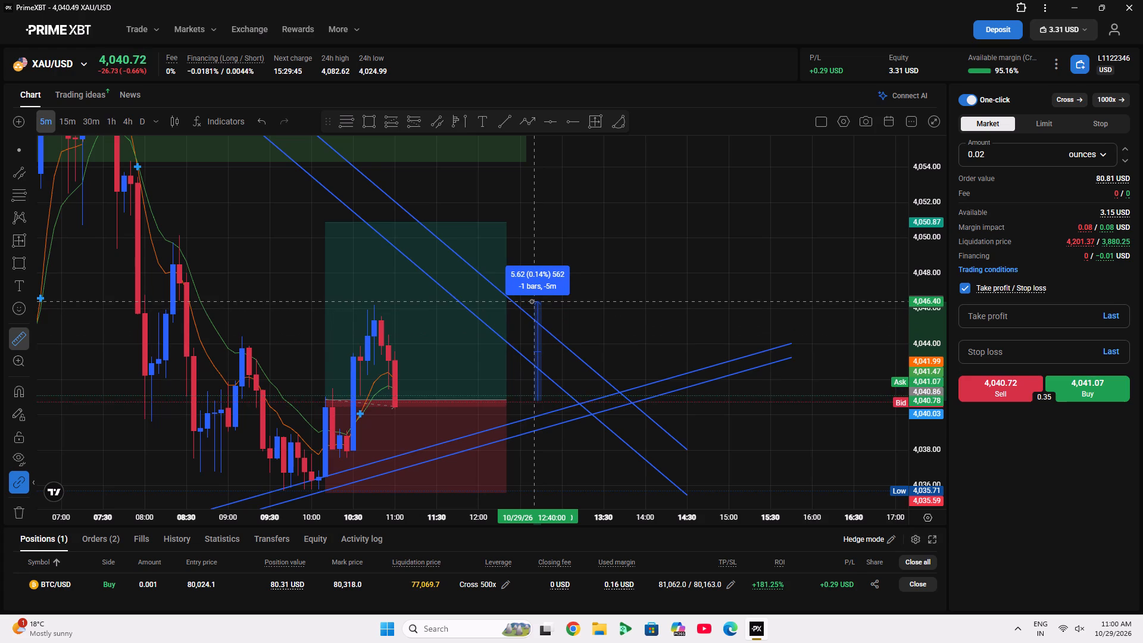
left_click(536, 307)
left_click(693, 216)
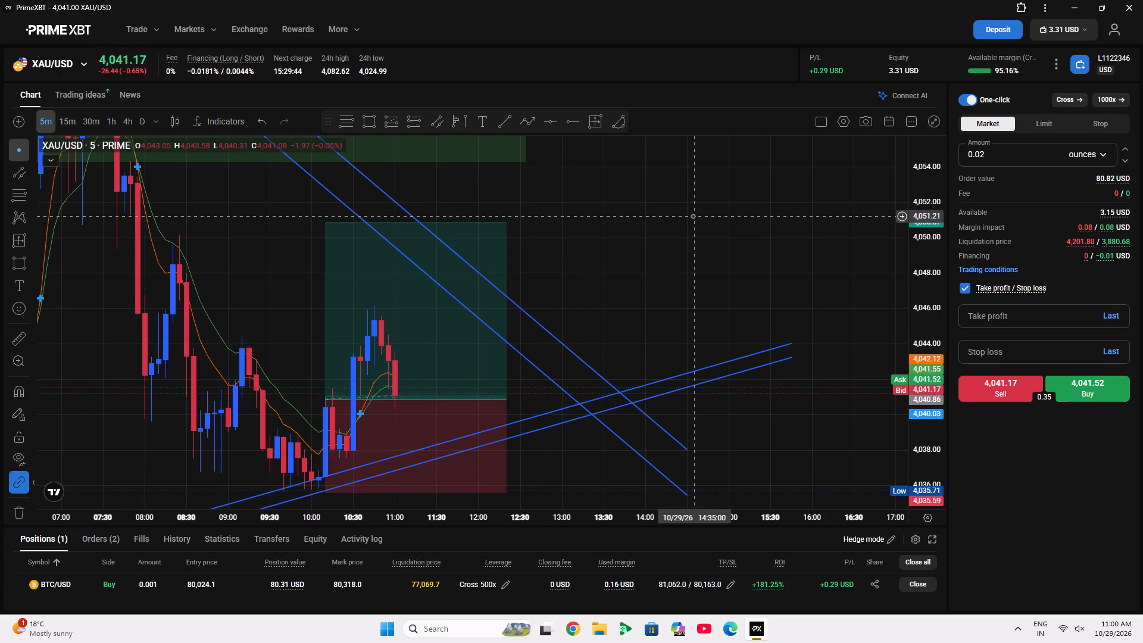
Switch the chart back to BTC/USD from the favourites and close the symbol list.
left_click(74, 64)
left_click(115, 238)
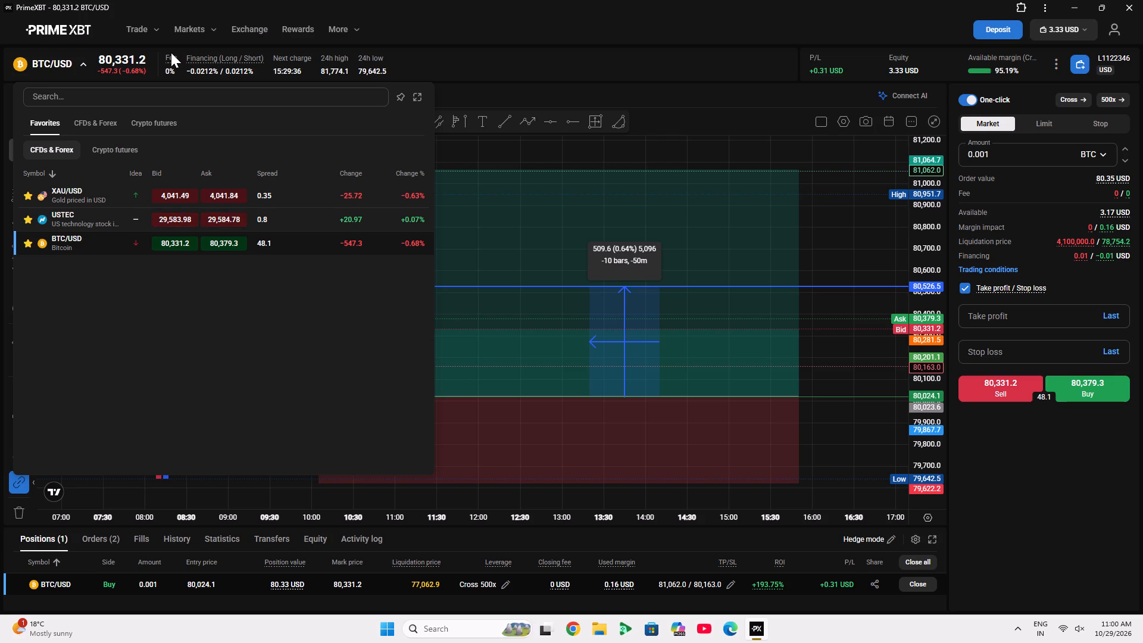
left_click(824, 224)
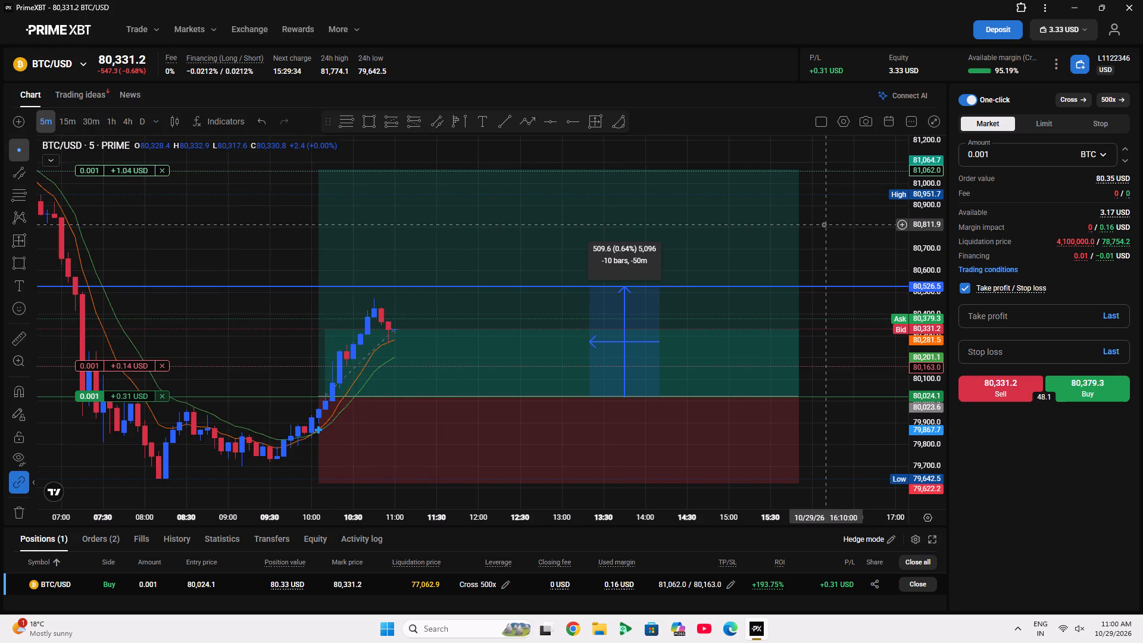
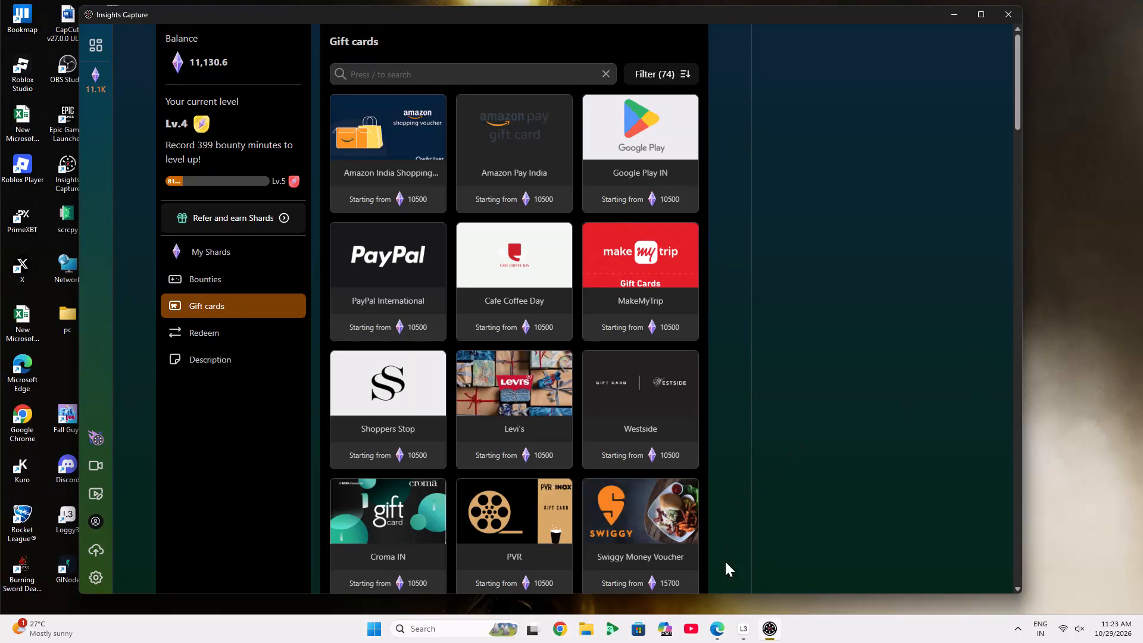
Switch to Cash2Play in Microsoft Edge, dismiss the daily video limit notice, and review the PayPal payment request's transaction details.
left_click(717, 639)
left_click(757, 93)
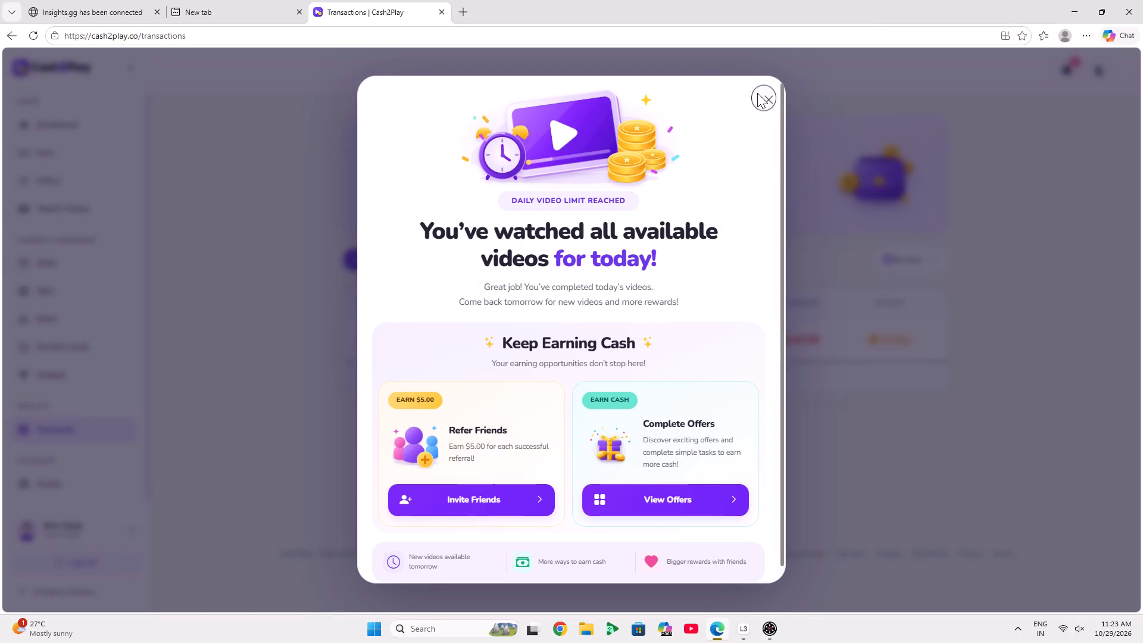
left_click(851, 348)
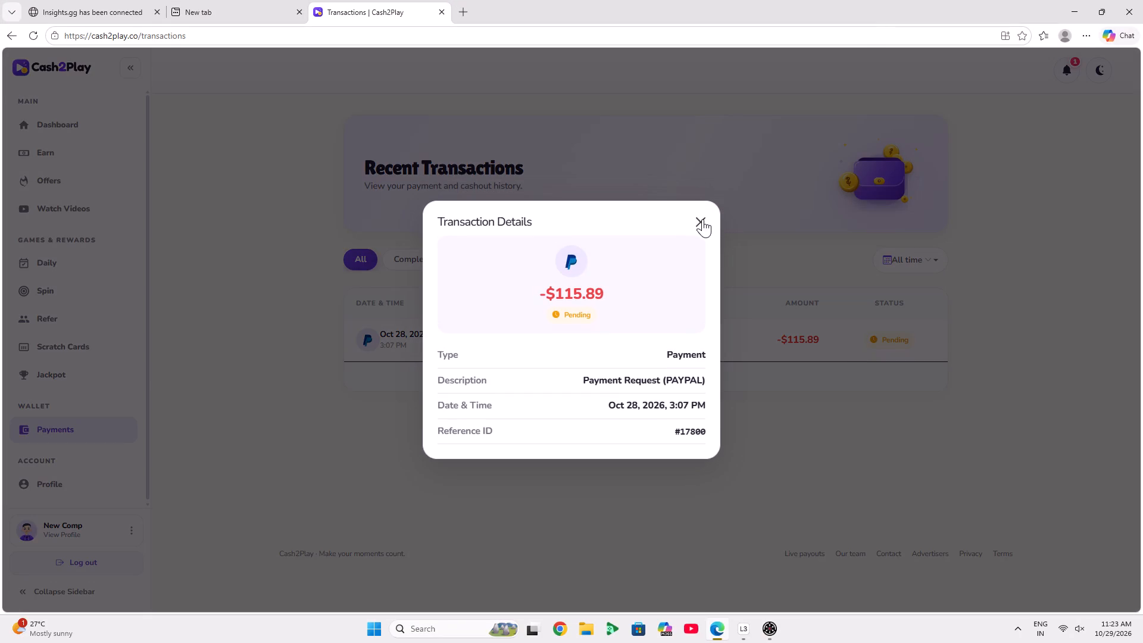
left_click(702, 219)
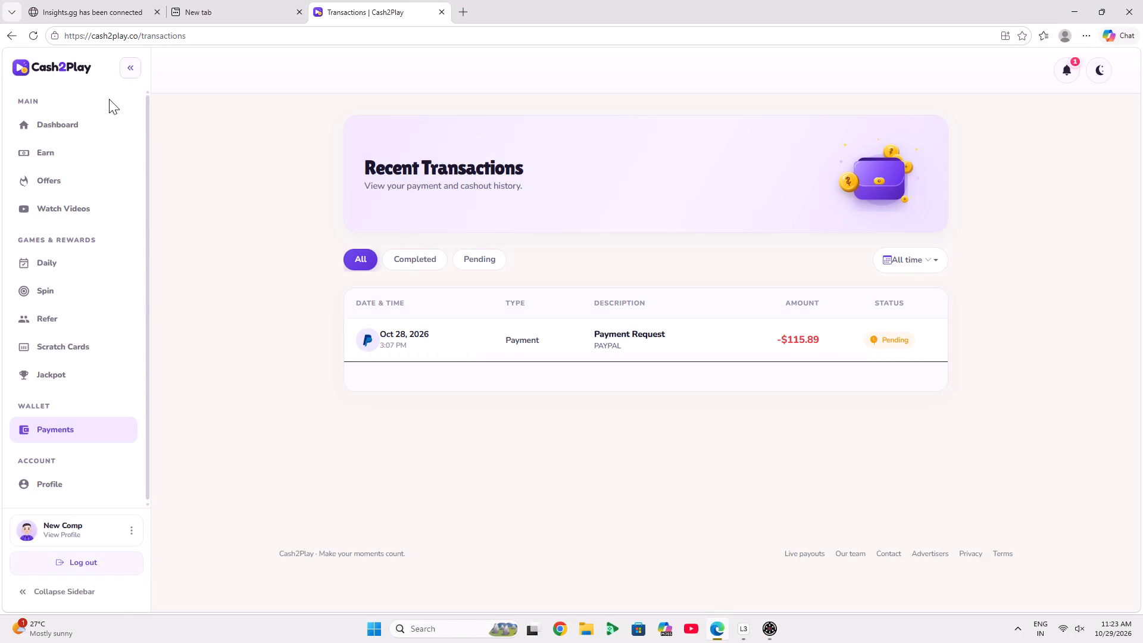
Check the balance and earnings on the Cash2Play dashboard, then open the Payments page.
left_click(78, 117)
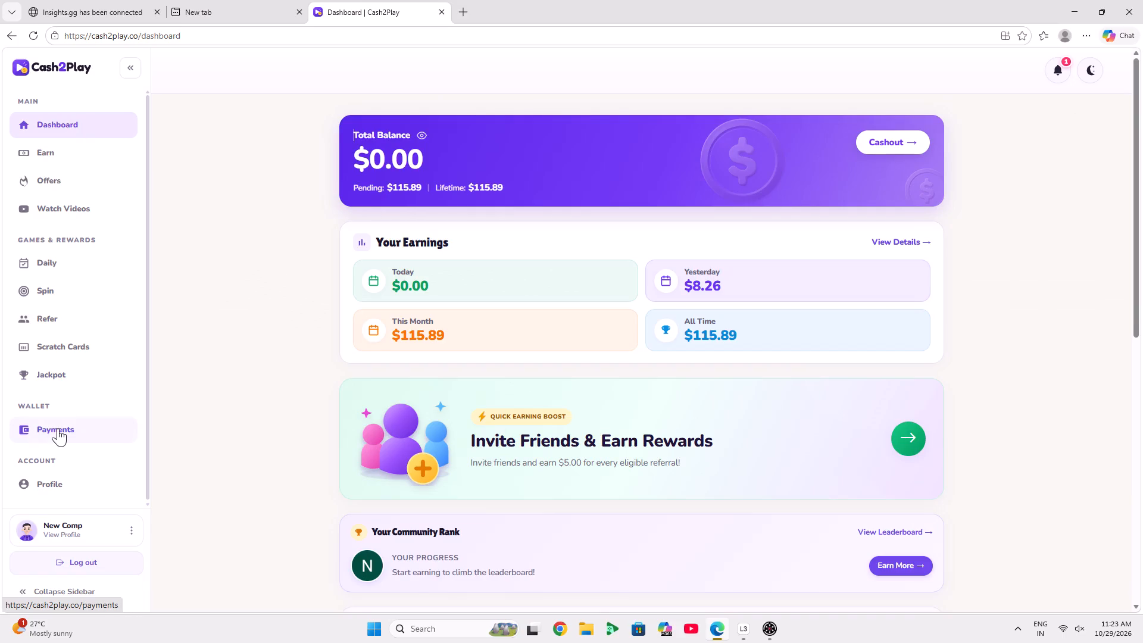
left_click(58, 428)
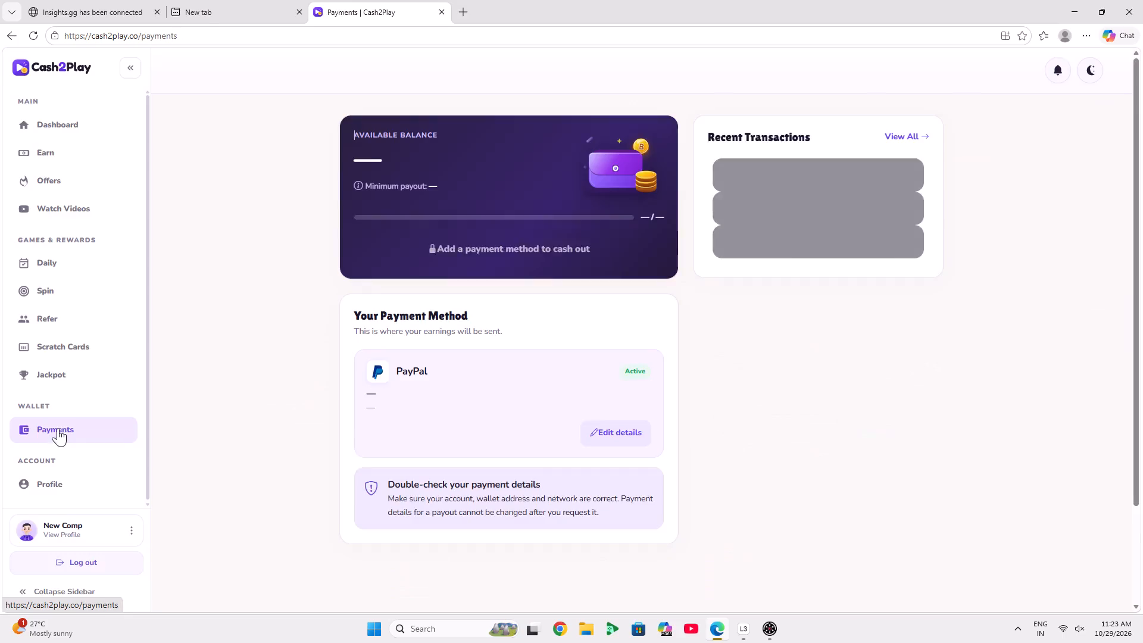
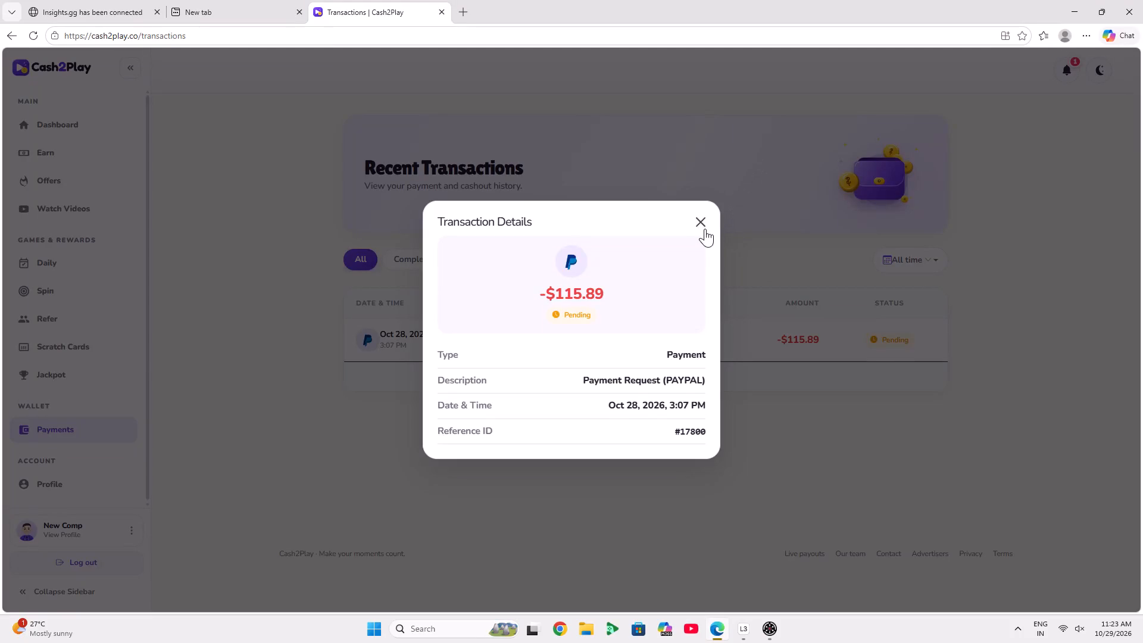
Close the PayPal payment request's transaction details to return to the Recent Transactions list.
left_click(702, 217)
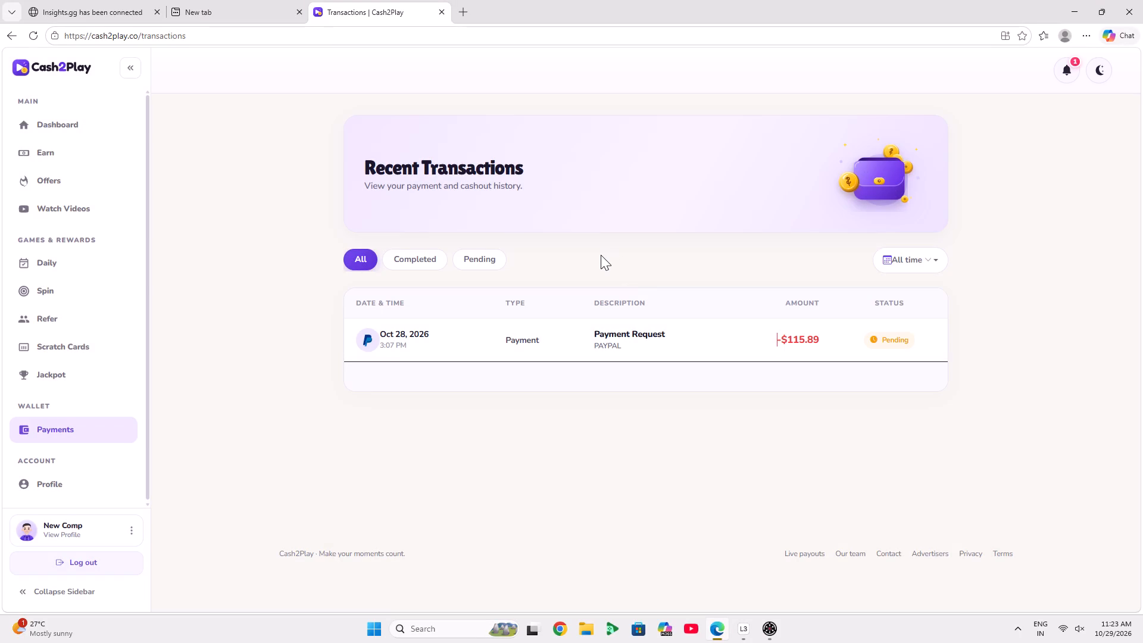
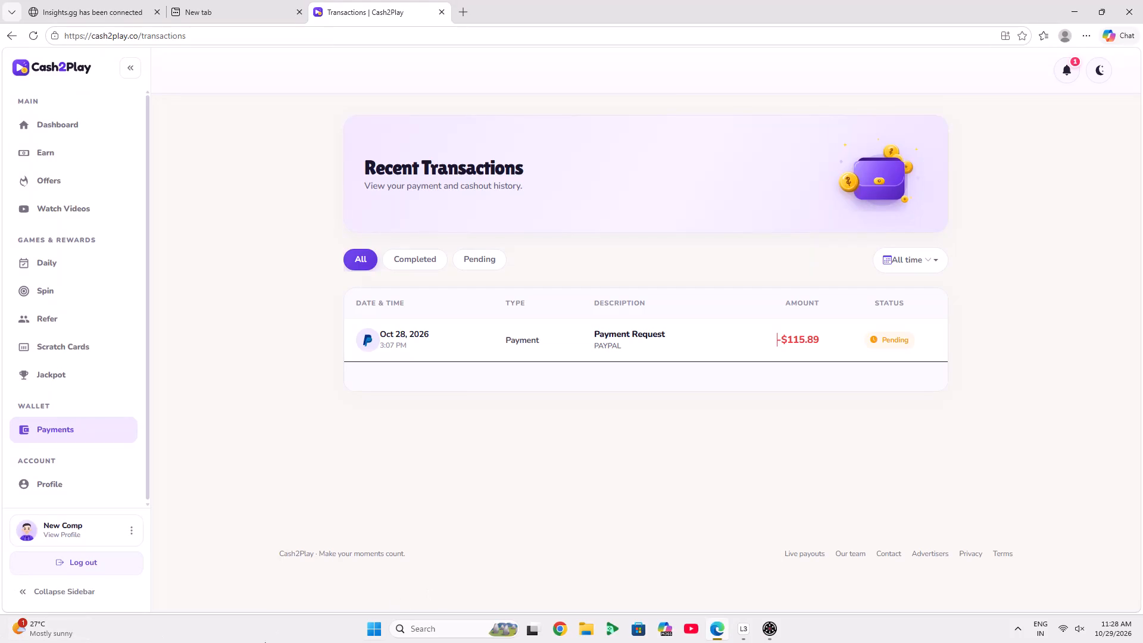
Leave the Cash2Play transactions page and show the desktop with all open windows minimized.
left_click(597, 459)
key("super+d")
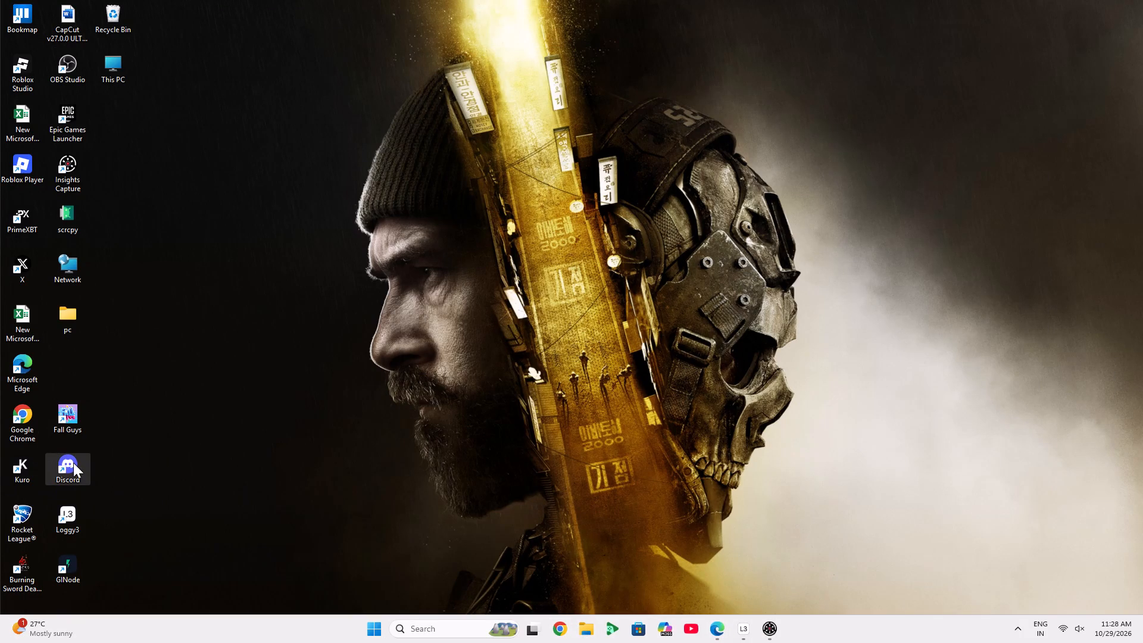